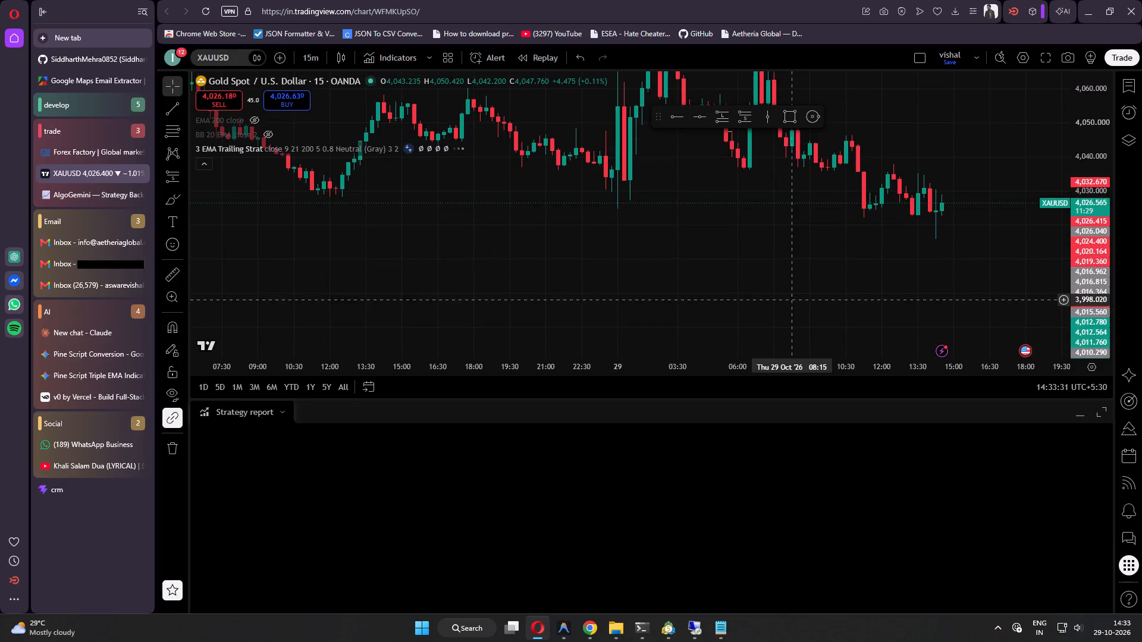
Check the strategy report on the 3-minute timeframe and return the XAUUSD chart to 15 minutes.
{"action": "left_click_drag", "start_coordinate": [801, 263], "coordinate": [801, 339]}
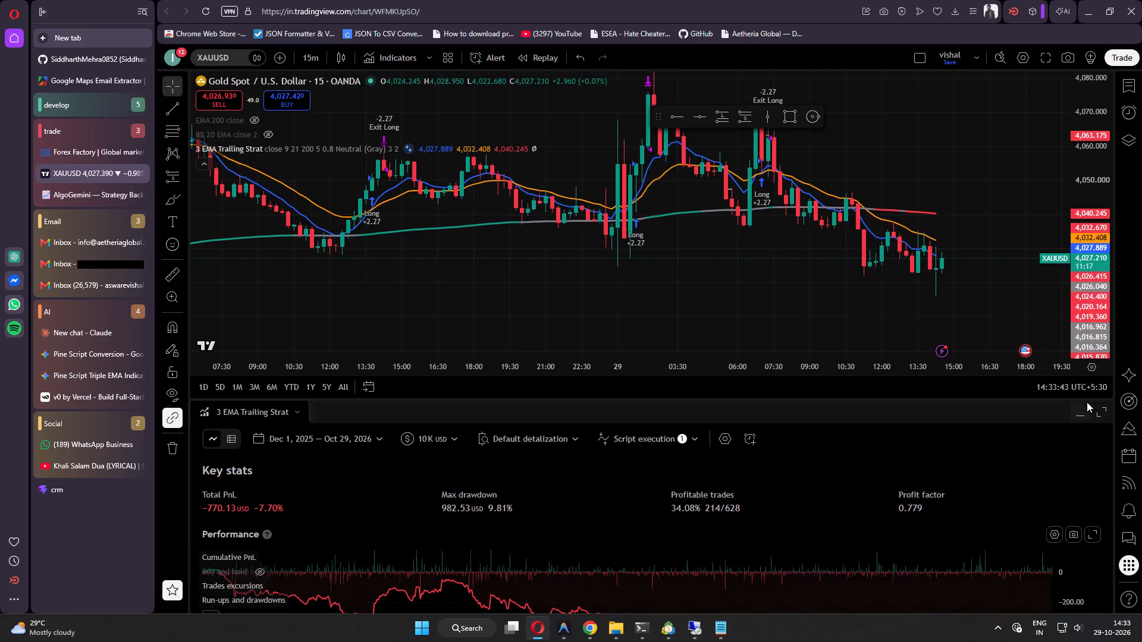
{"action": "left_click", "coordinate": [306, 59]}
{"action": "left_click", "coordinate": [342, 372]}
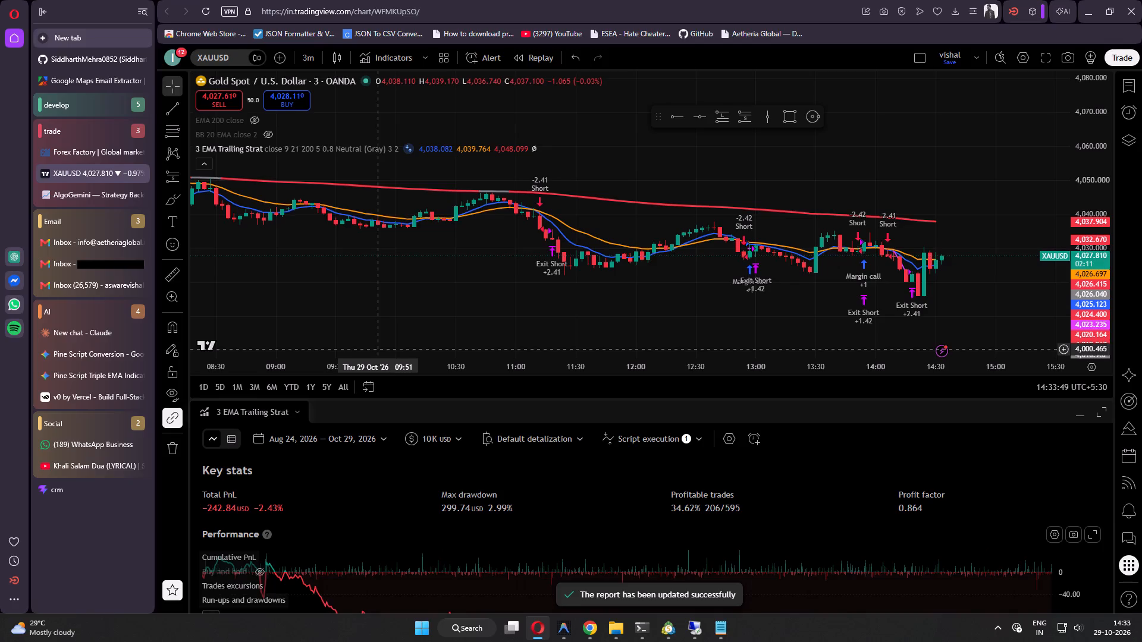
{"action": "left_click", "coordinate": [306, 61]}
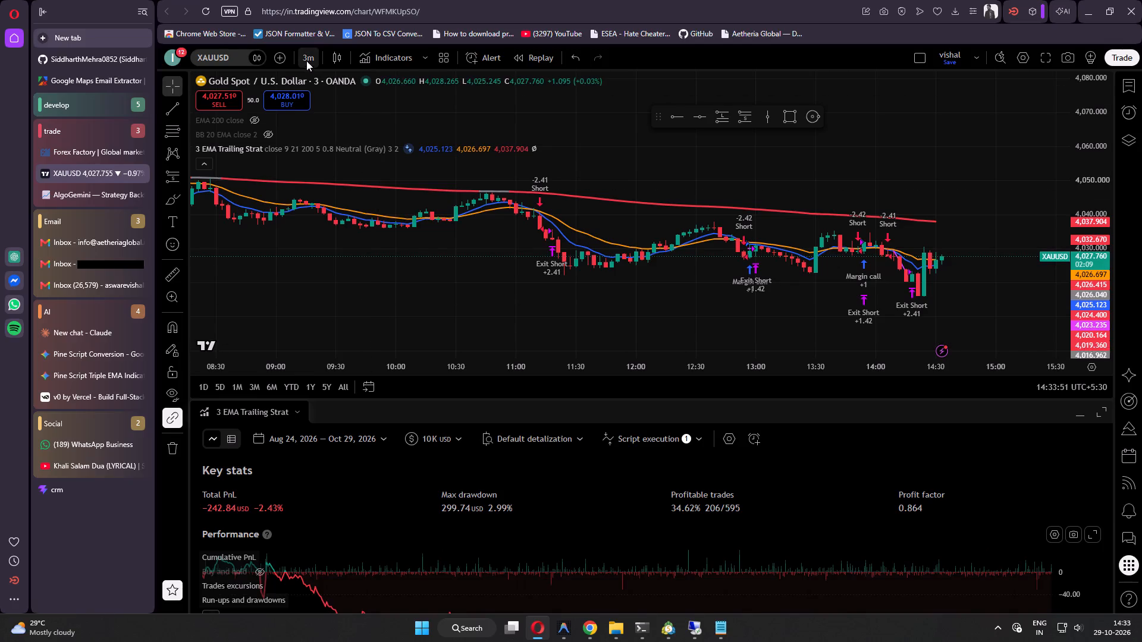
{"action": "left_click", "coordinate": [338, 436]}
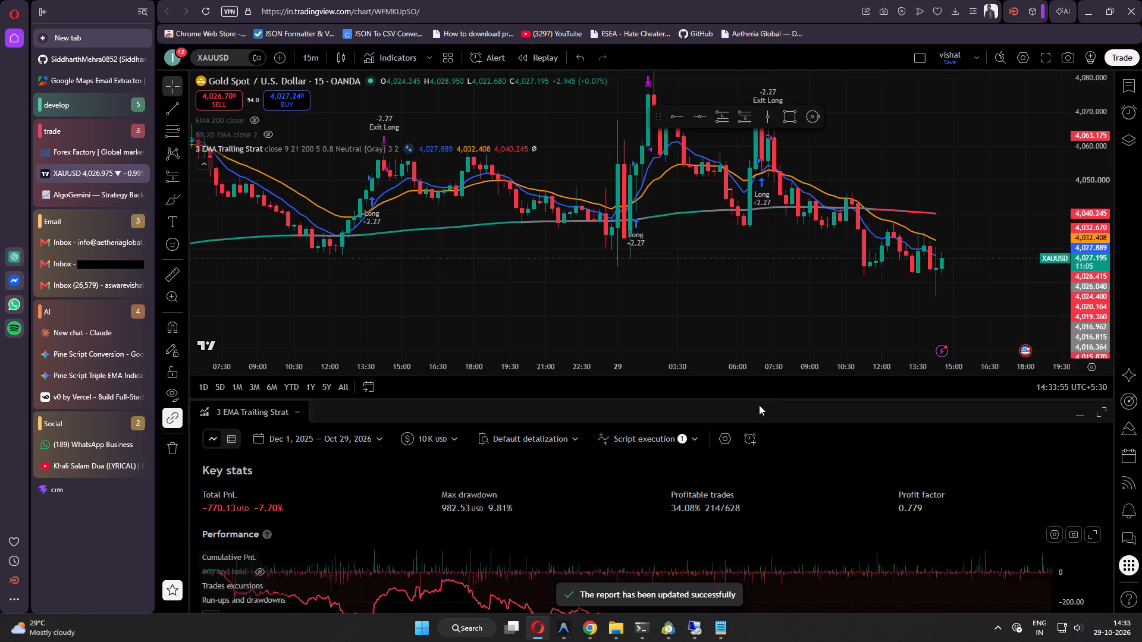
Collapse the strategy report and examine the long entries and exits on the 28 and 29 October candles.
{"action": "left_click", "coordinate": [1083, 413]}
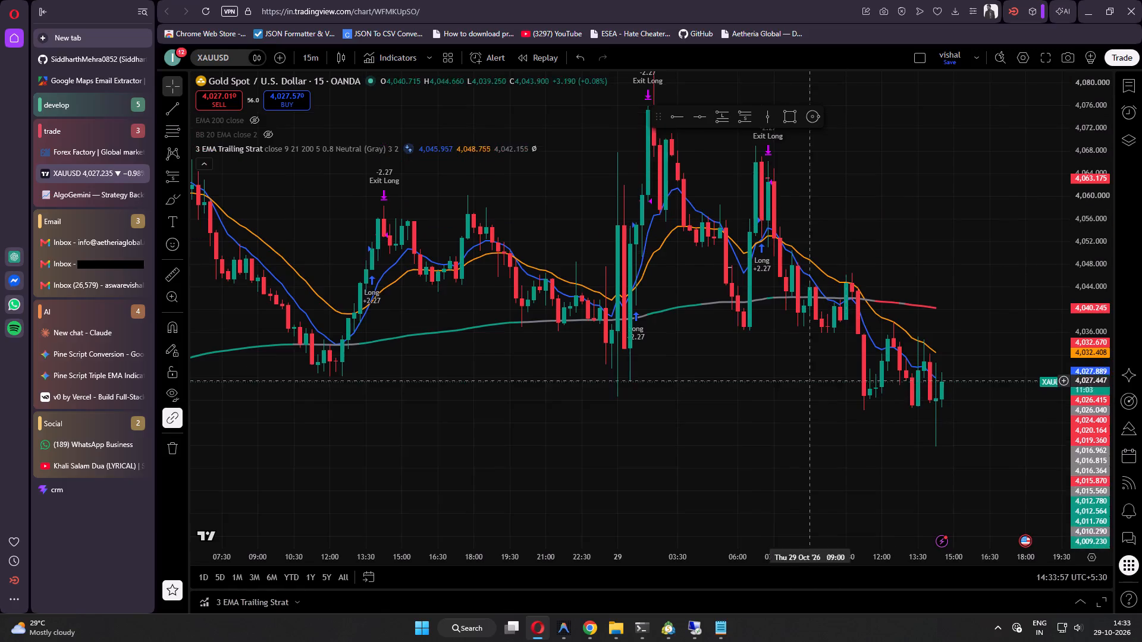
{"action": "left_click_drag", "start_coordinate": [758, 388], "coordinate": [732, 460]}
{"action": "scroll", "coordinate": [757, 453], "scroll_direction": "up", "scroll_amount": 4}
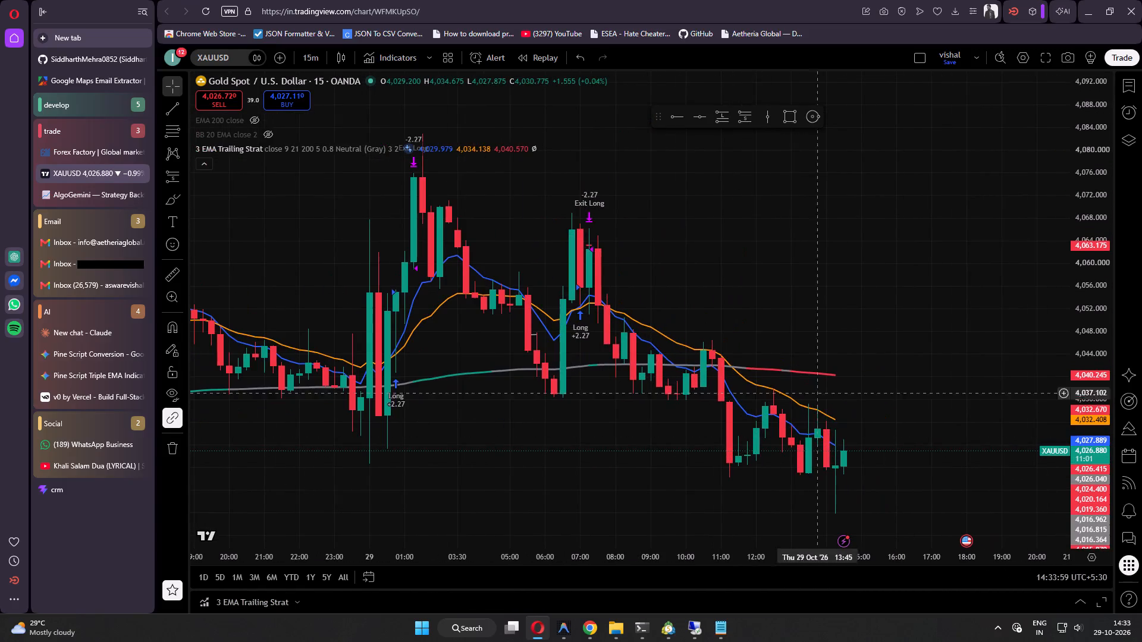
{"action": "left_click_drag", "start_coordinate": [840, 350], "coordinate": [896, 347]}
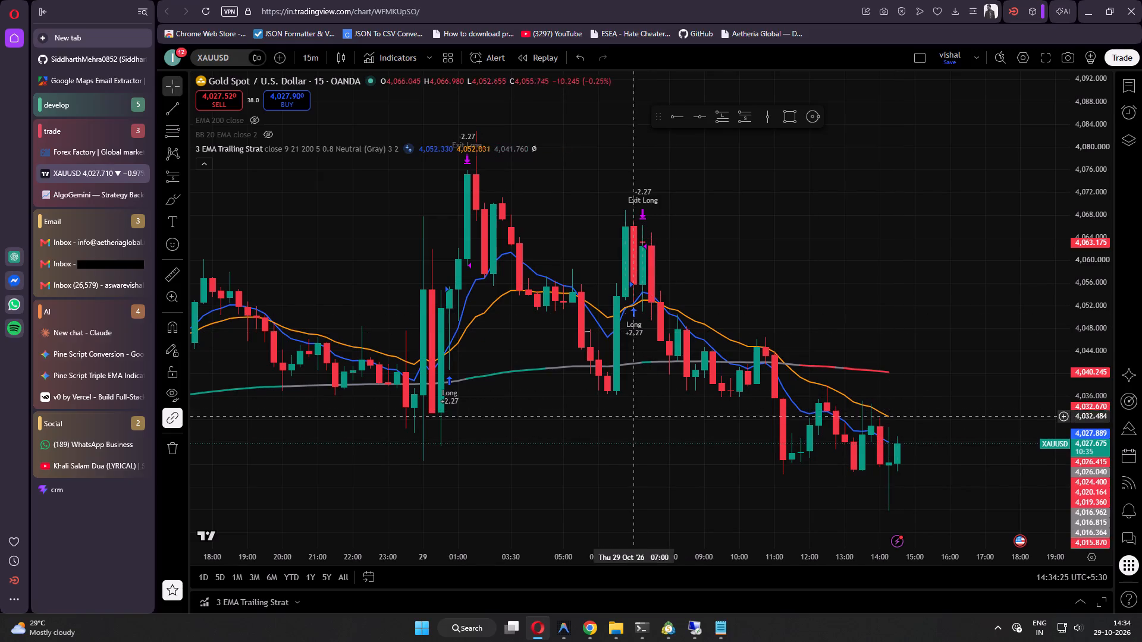
{"action": "left_click_drag", "start_coordinate": [628, 421], "coordinate": [873, 377]}
{"action": "left_click_drag", "start_coordinate": [641, 455], "coordinate": [719, 466]}
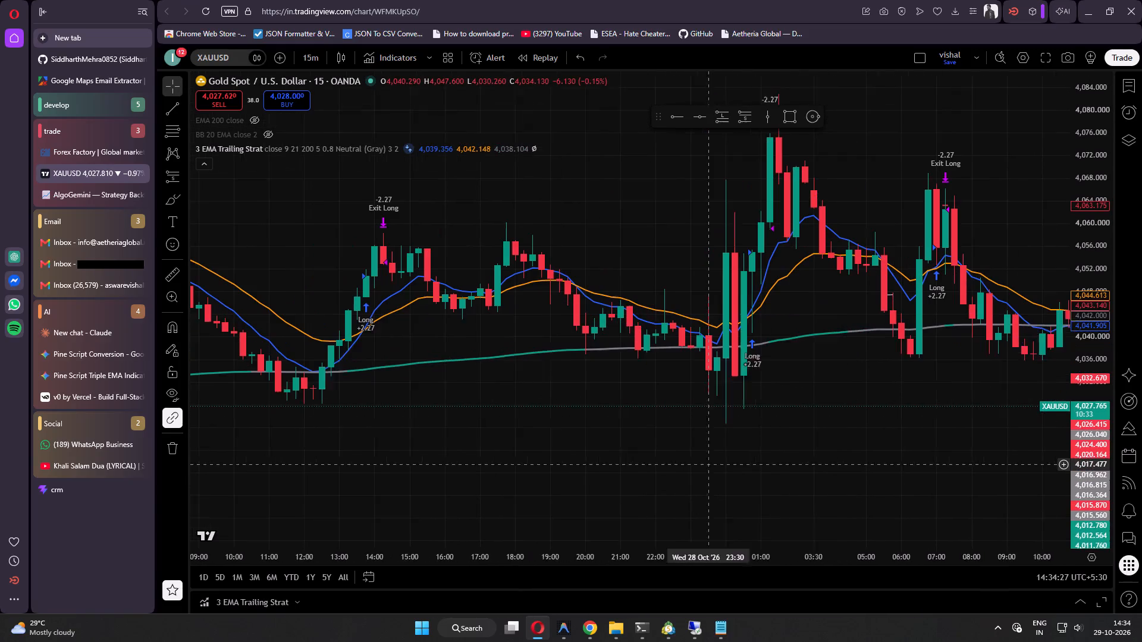
{"action": "left_click_drag", "start_coordinate": [719, 466], "coordinate": [721, 466]}
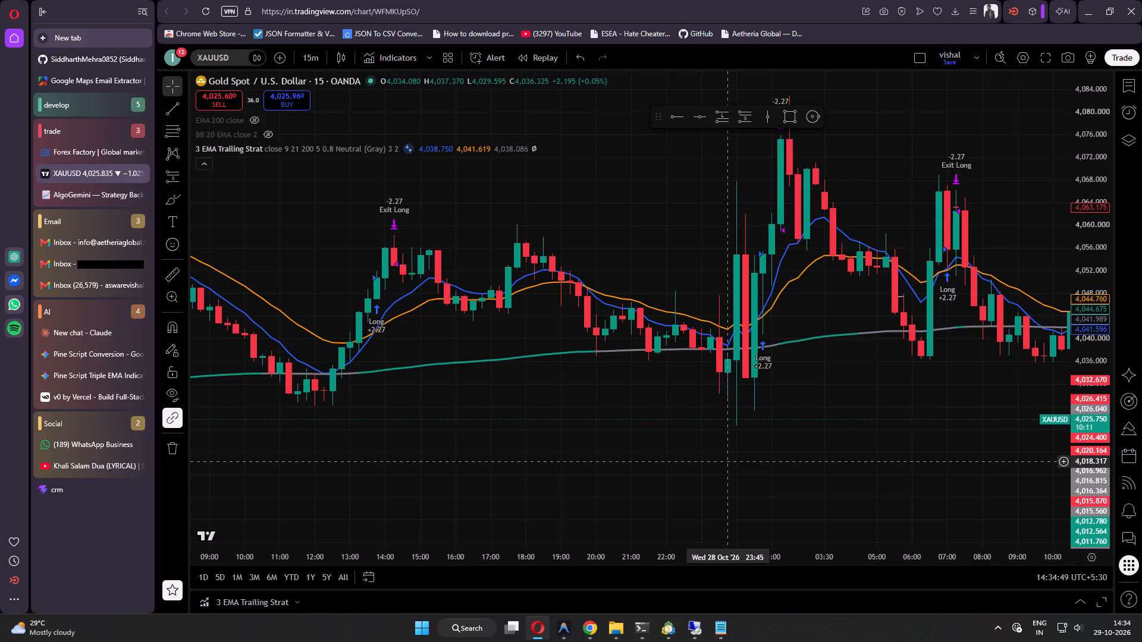
{"action": "left_click_drag", "start_coordinate": [724, 461], "coordinate": [711, 527]}
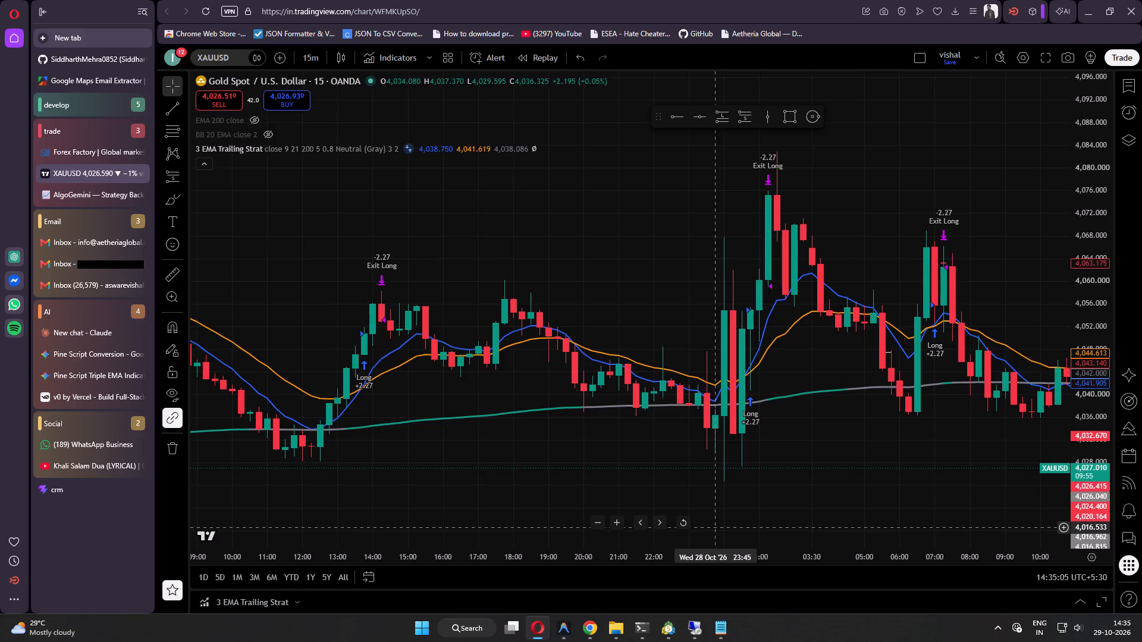
Measure the price move from about 4,055 down to 4,049 on the 29 October 00:00 candle, and clear the measurement.
{"action": "left_click", "coordinate": [167, 279]}
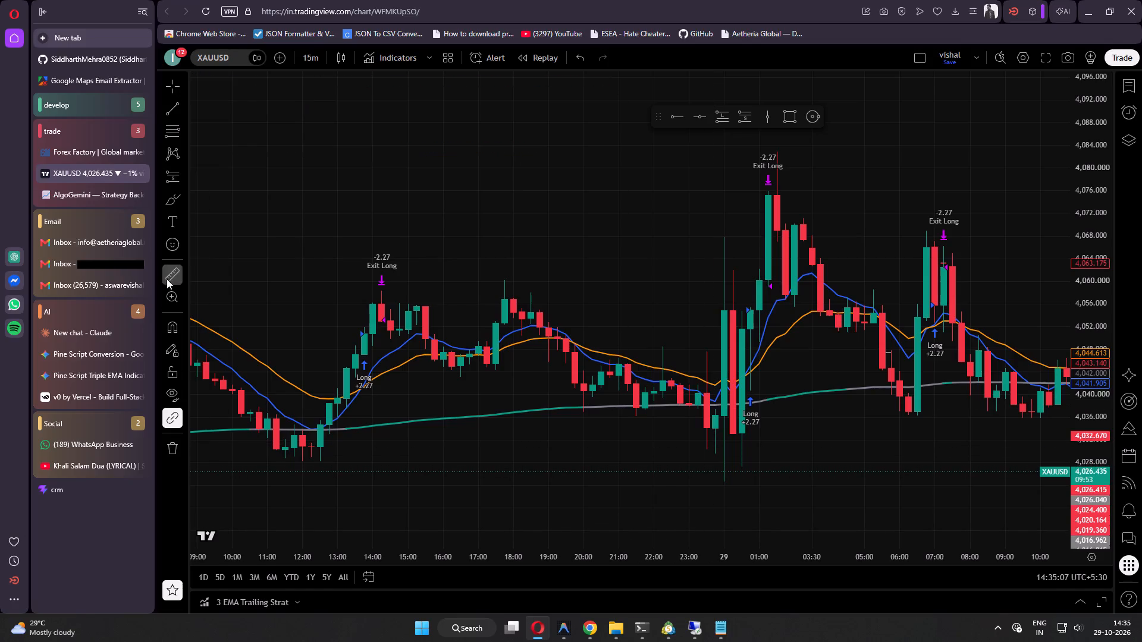
{"action": "left_click", "coordinate": [722, 309]}
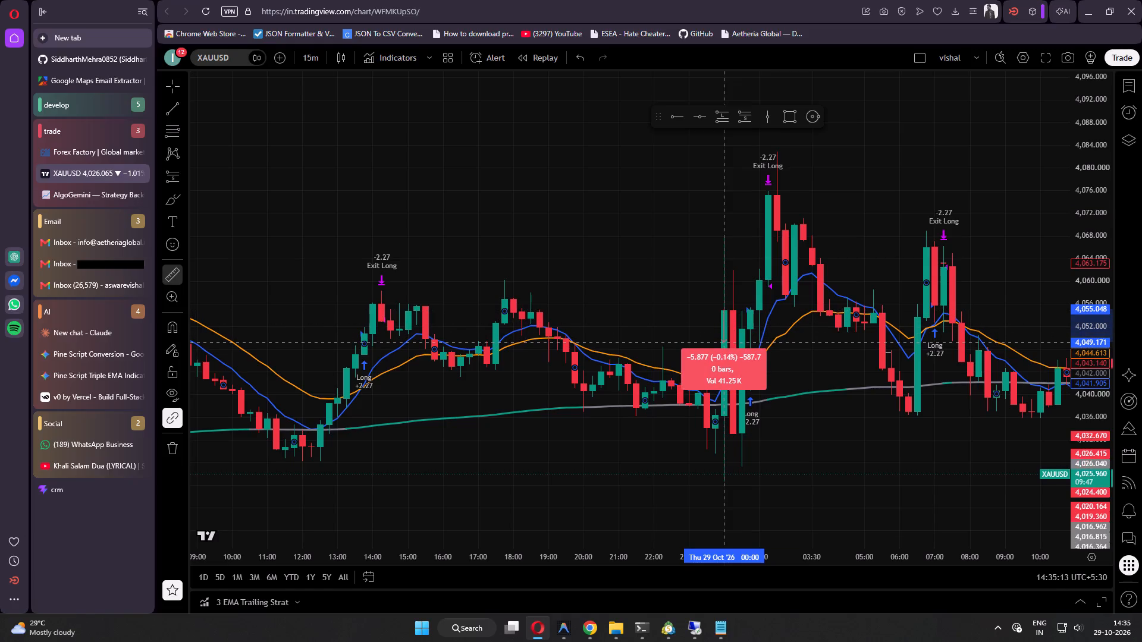
{"action": "left_click", "coordinate": [721, 341]}
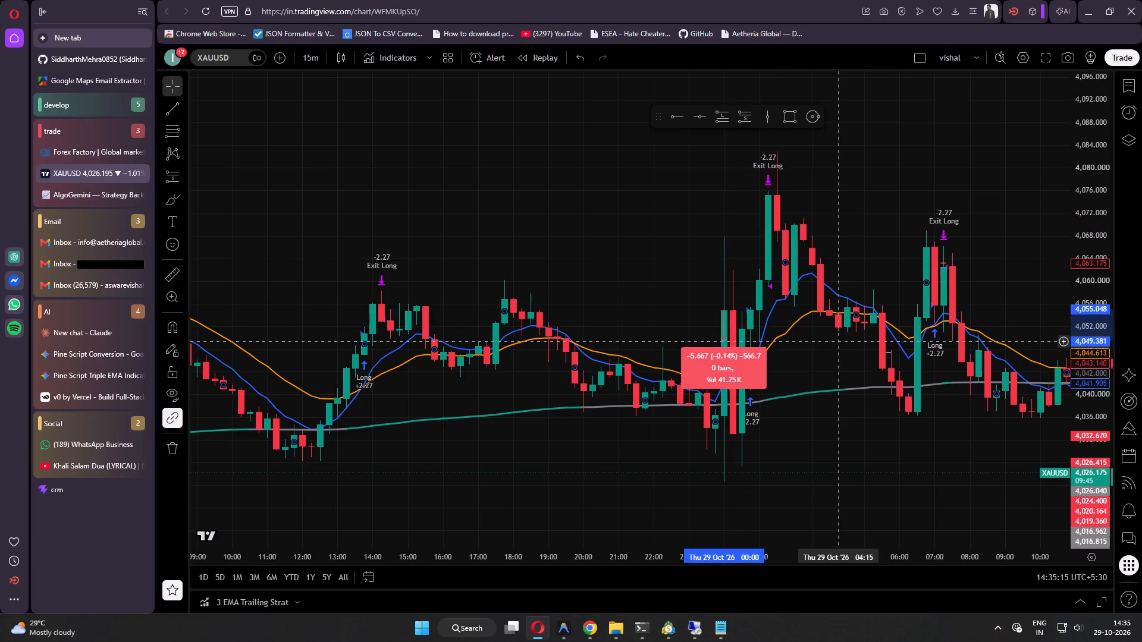
{"action": "left_click", "coordinate": [837, 341]}
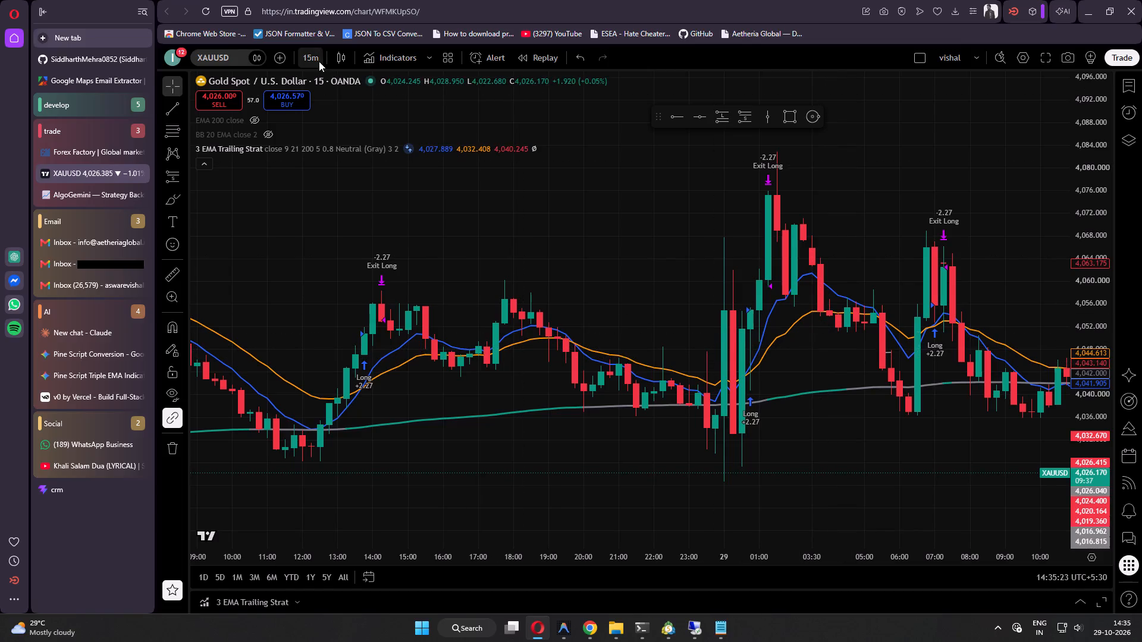
Measure the rise from about 4,063 at 28 October 17:45 to just past the early 29 October peak, and clear the measurement.
{"action": "left_click", "coordinate": [177, 268]}
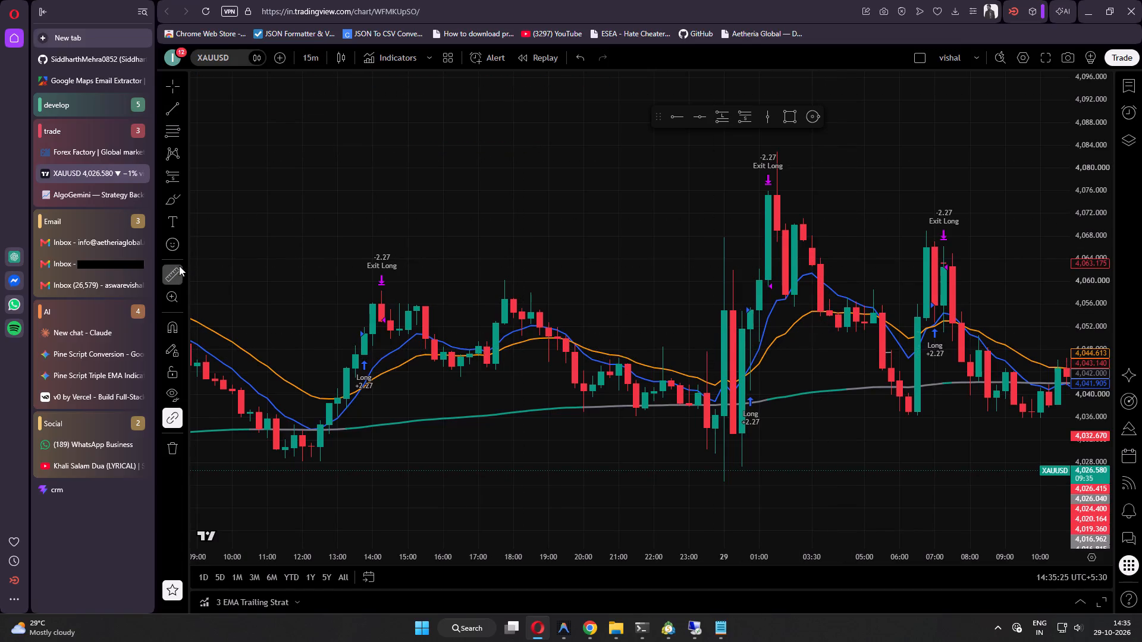
{"action": "left_click", "coordinate": [507, 262]}
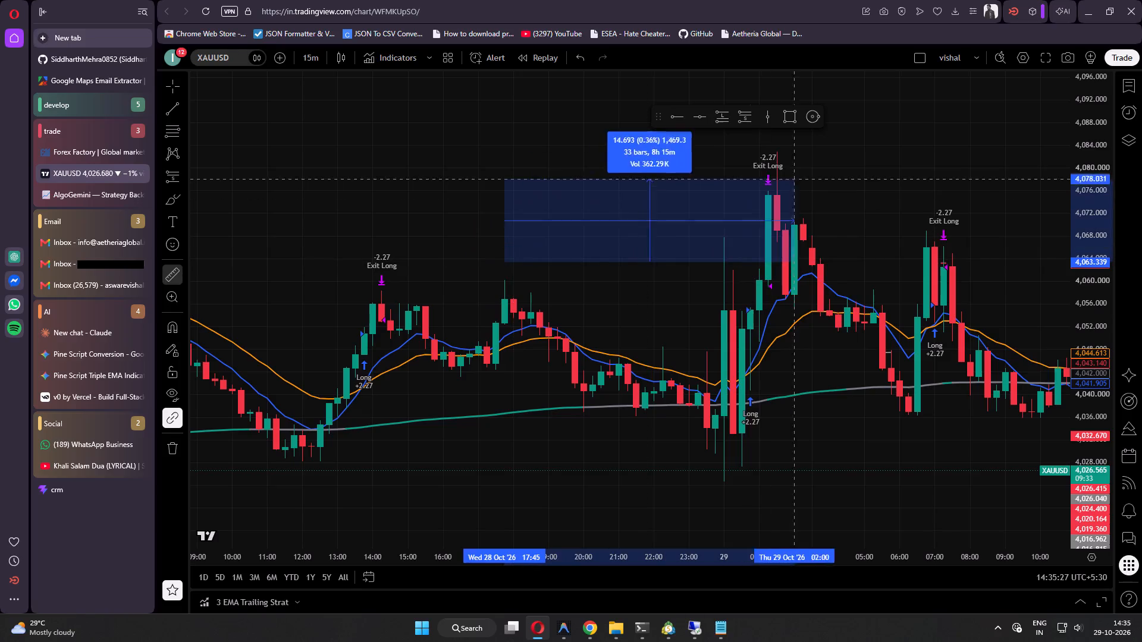
{"action": "left_click", "coordinate": [837, 151]}
{"action": "left_click", "coordinate": [920, 182]}
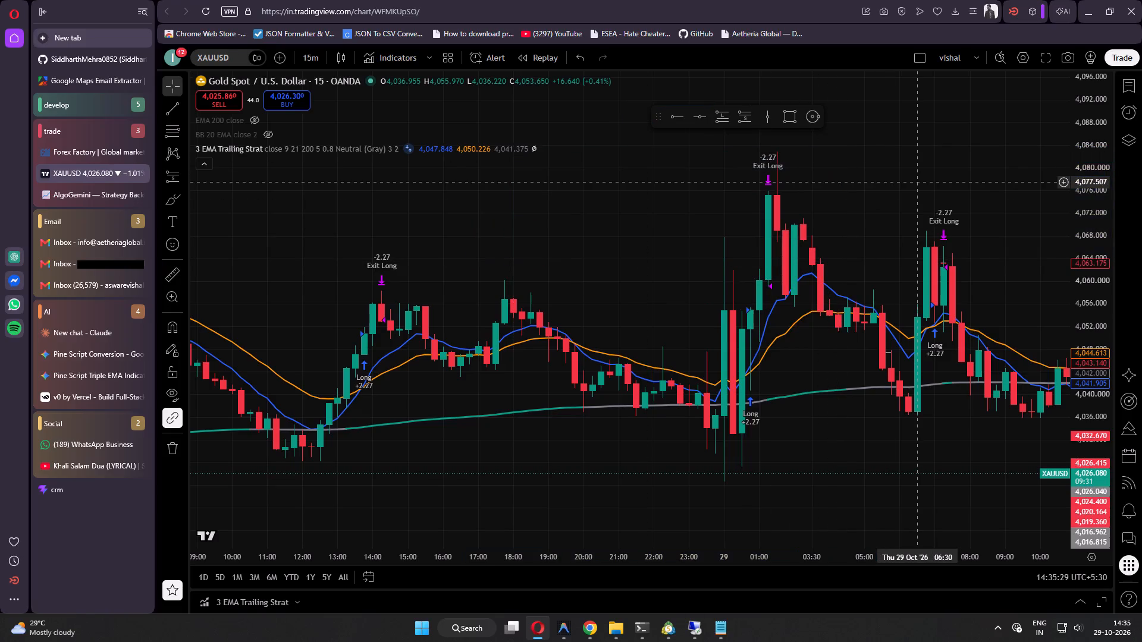
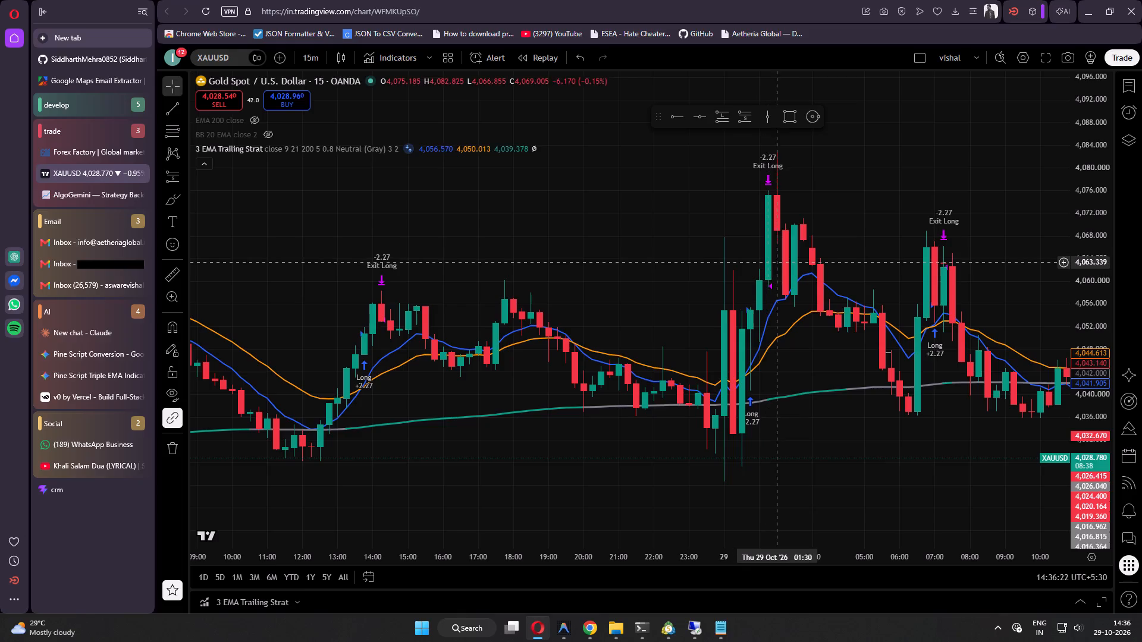
Examine the earlier strategy trades and EMA trend on the 27 and 28 October candles.
{"action": "left_click_drag", "start_coordinate": [744, 314], "coordinate": [966, 240]}
{"action": "left_click", "coordinate": [839, 203]}
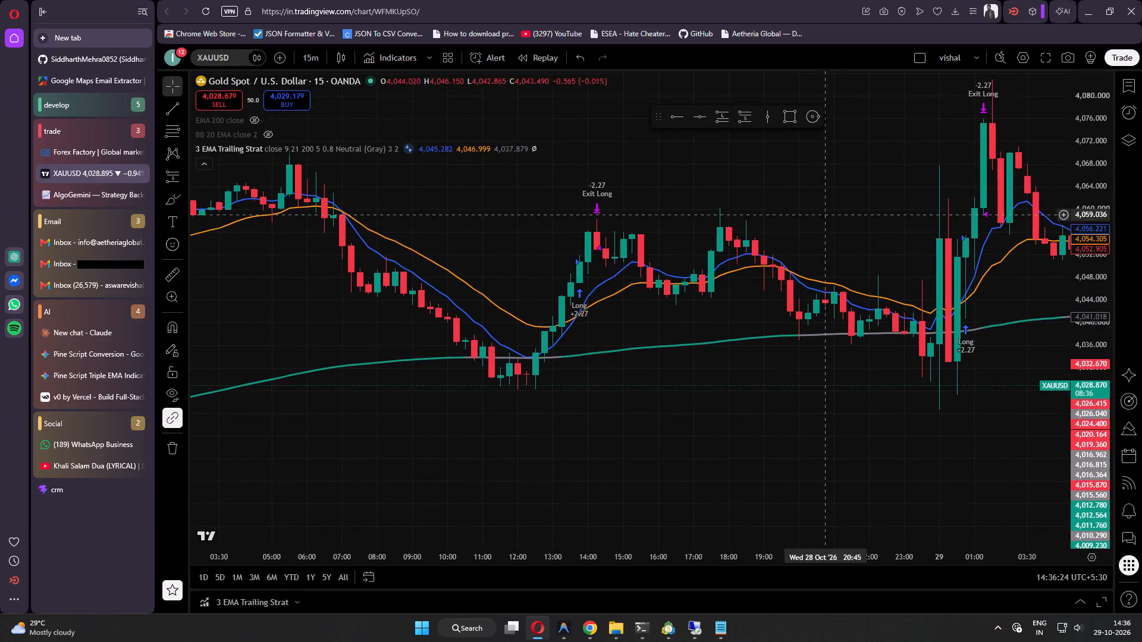
{"action": "left_click_drag", "start_coordinate": [494, 256], "coordinate": [811, 235]}
{"action": "left_click_drag", "start_coordinate": [532, 312], "coordinate": [839, 232]}
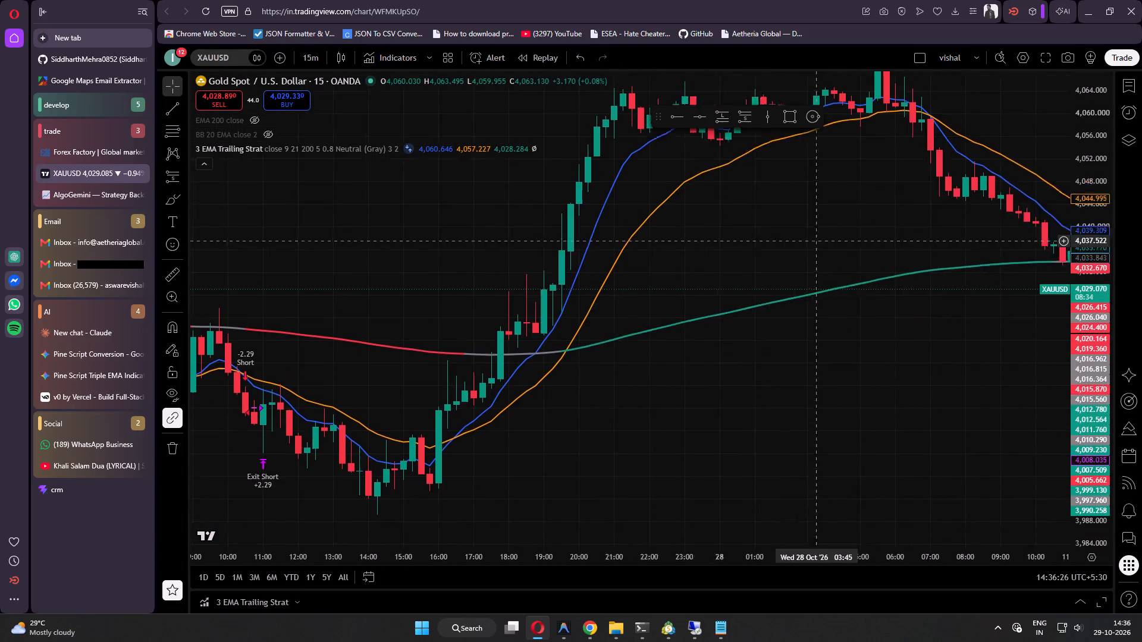
{"action": "left_click_drag", "start_coordinate": [839, 232], "coordinate": [845, 231]}
{"action": "left_click_drag", "start_coordinate": [718, 288], "coordinate": [716, 305]}
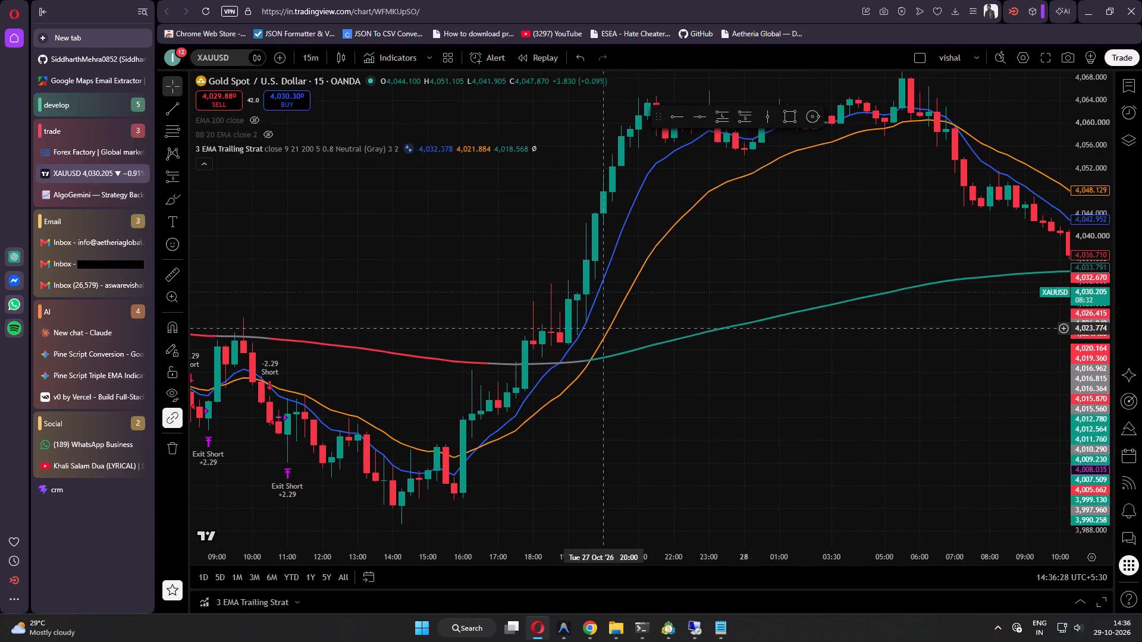
{"action": "left_click_drag", "start_coordinate": [707, 300], "coordinate": [655, 355]}
{"action": "left_click_drag", "start_coordinate": [770, 284], "coordinate": [567, 335]}
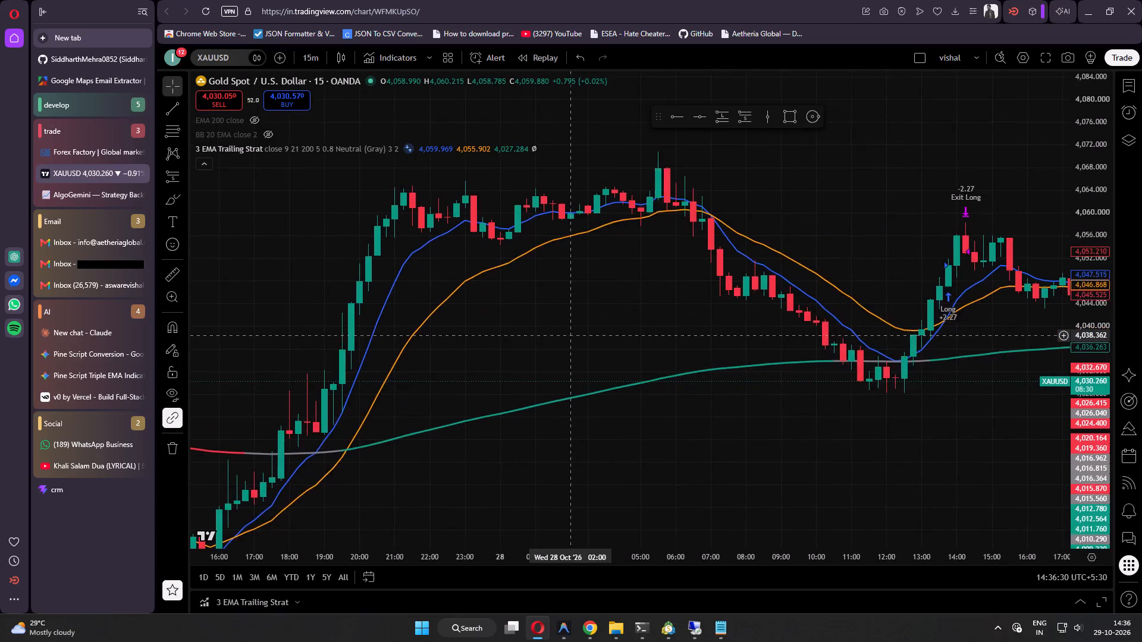
{"action": "left_click_drag", "start_coordinate": [567, 335], "coordinate": [763, 294]}
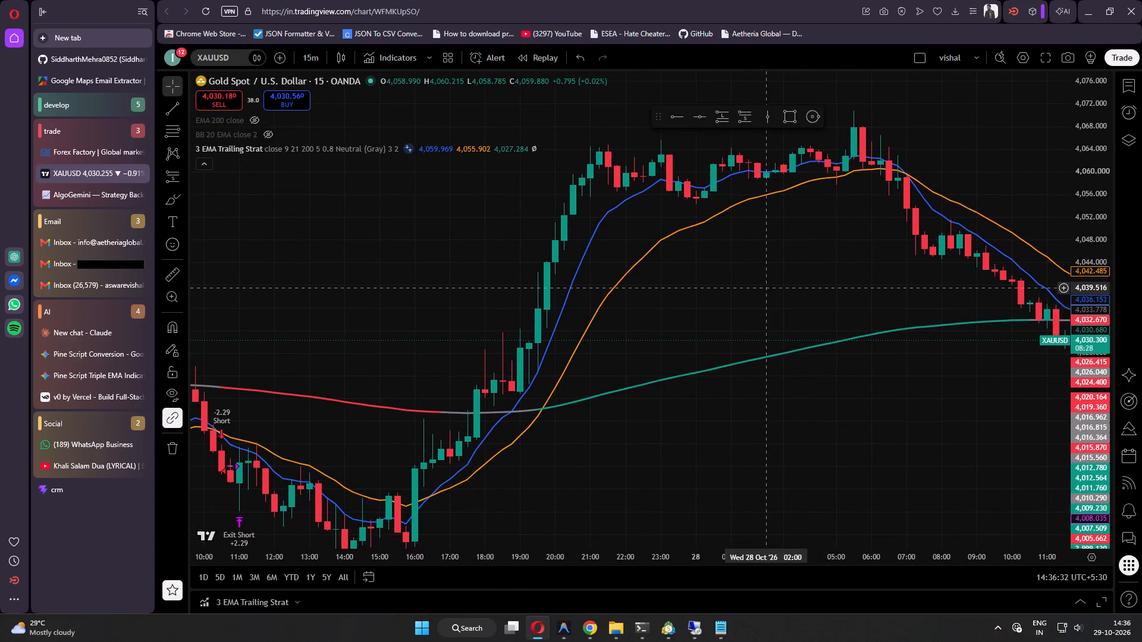
{"action": "left_click_drag", "start_coordinate": [763, 288], "coordinate": [583, 299]}
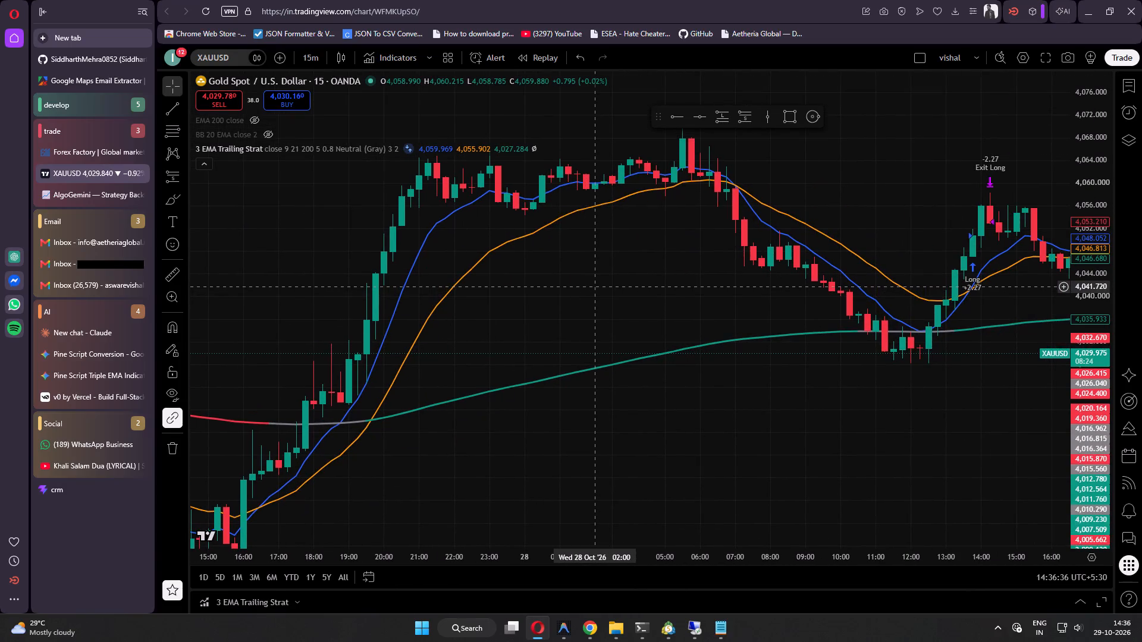
{"action": "left_click_drag", "start_coordinate": [670, 288], "coordinate": [566, 295]}
{"action": "left_click", "coordinate": [566, 295]}
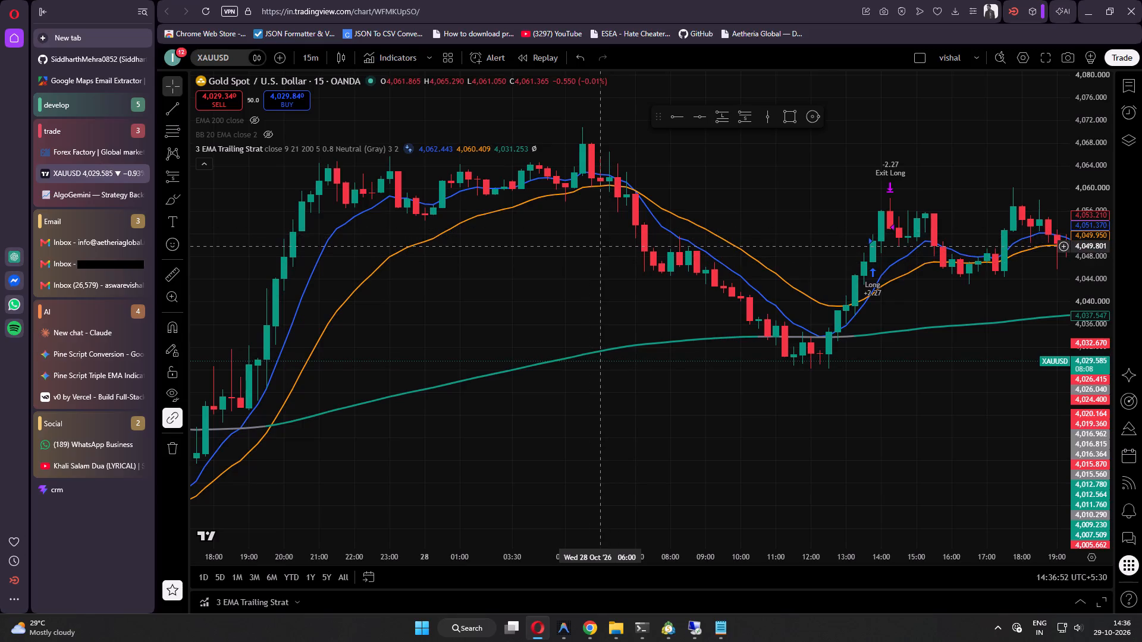
Review the long entries and exits from 28 October through the latest 29 October candles.
{"action": "left_click_drag", "start_coordinate": [683, 248], "coordinate": [517, 277]}
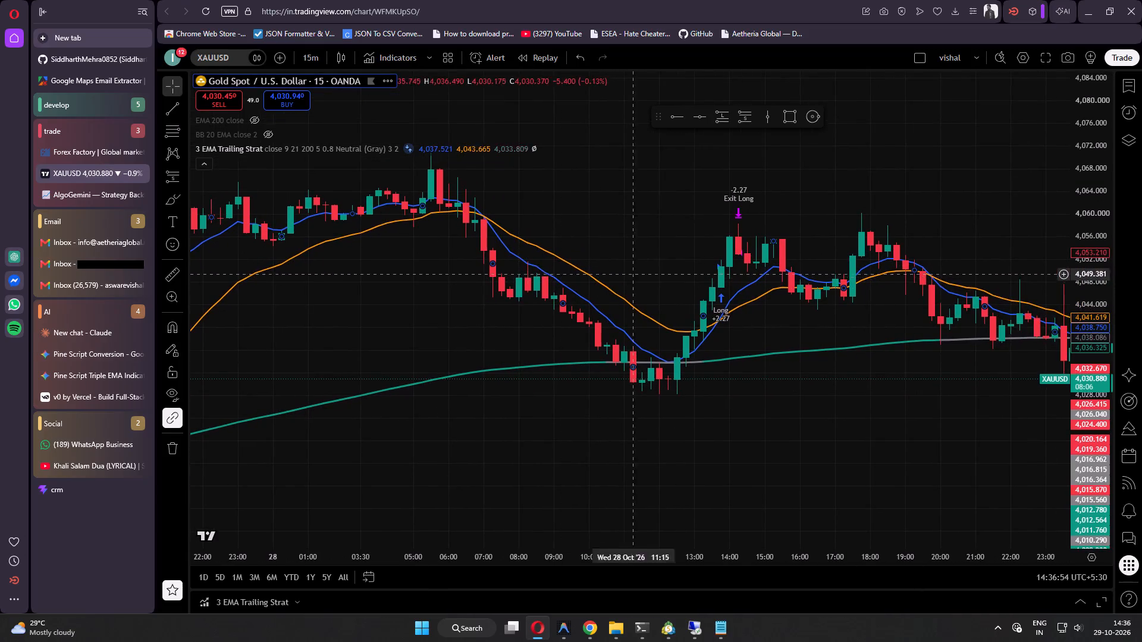
{"action": "left_click_drag", "start_coordinate": [670, 266], "coordinate": [579, 267]}
{"action": "left_click_drag", "start_coordinate": [597, 257], "coordinate": [541, 266]}
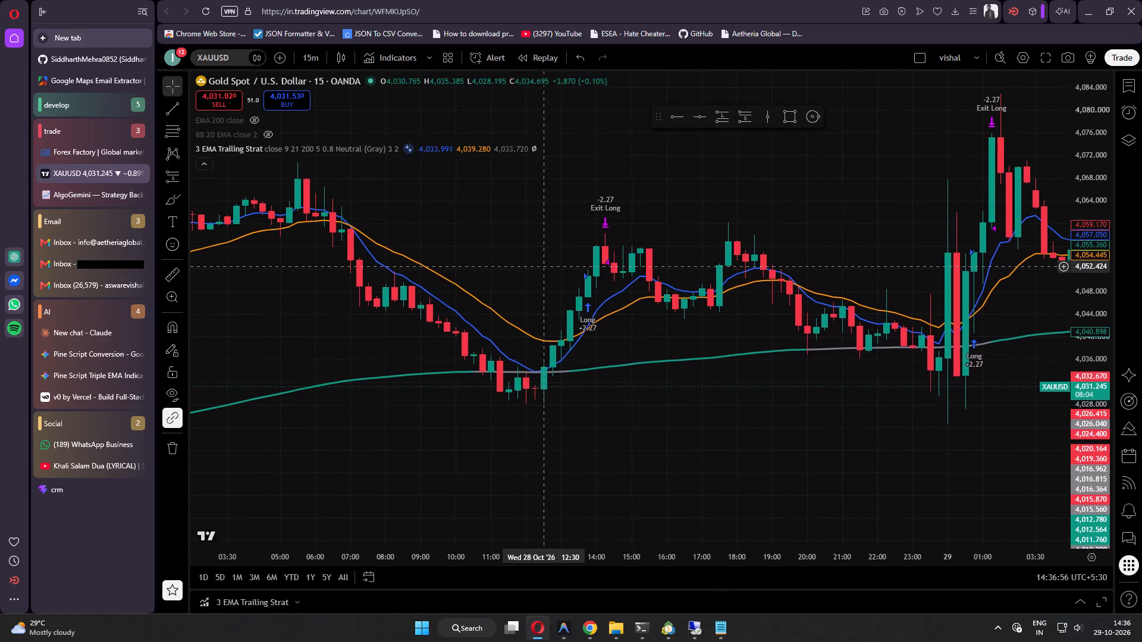
{"action": "left_click_drag", "start_coordinate": [796, 231], "coordinate": [664, 237]}
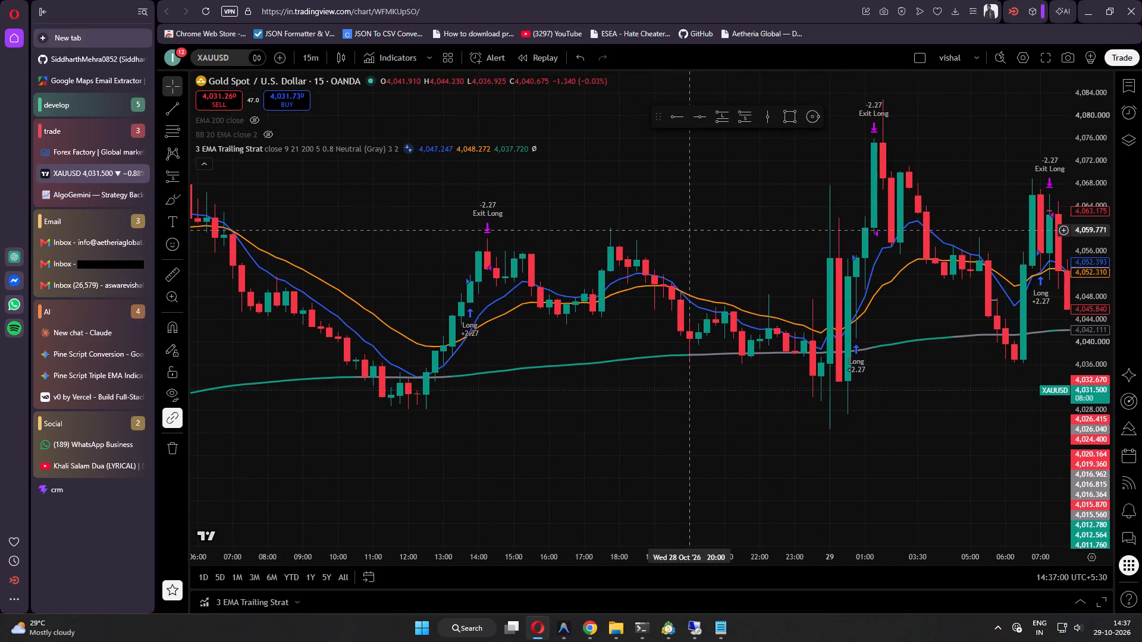
{"action": "left_click_drag", "start_coordinate": [692, 229], "coordinate": [581, 254]}
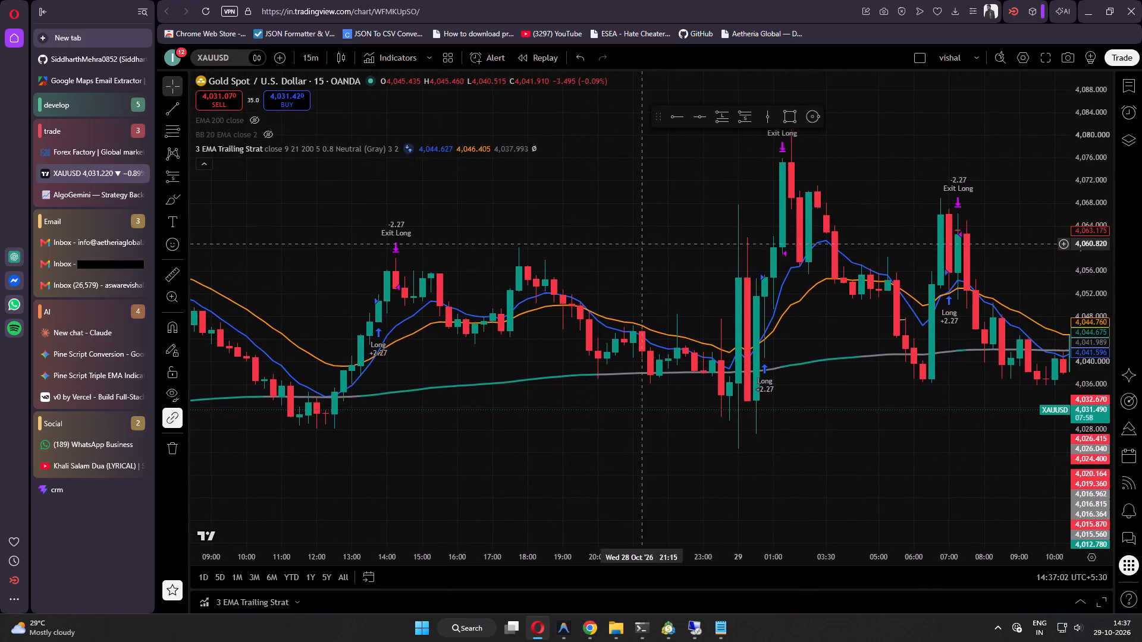
{"action": "left_click_drag", "start_coordinate": [881, 184], "coordinate": [776, 183]}
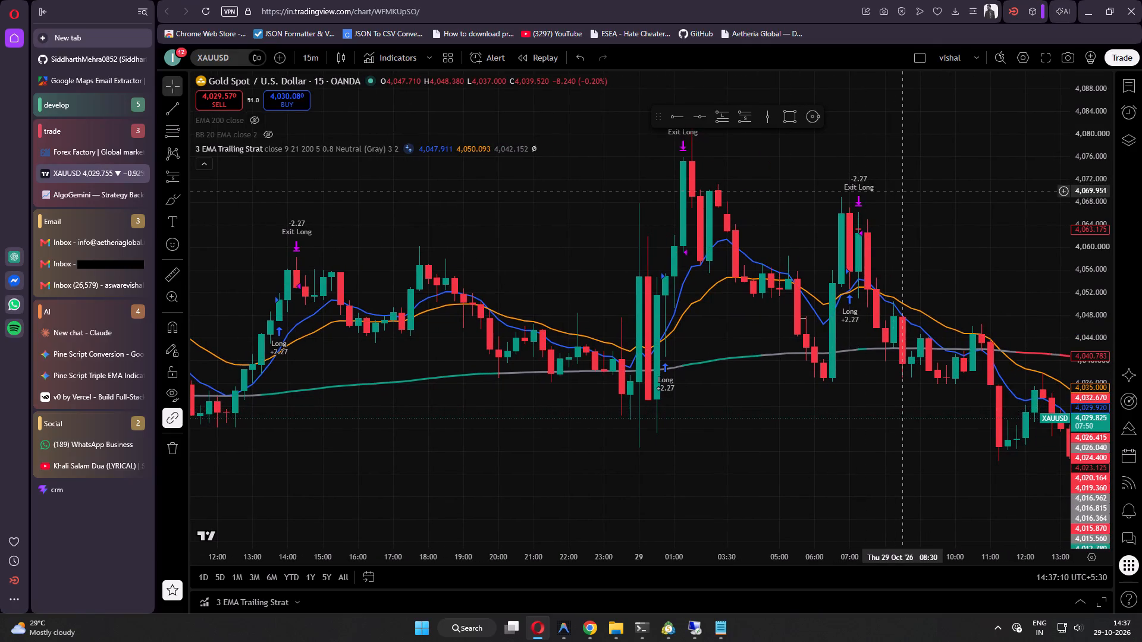
{"action": "left_click_drag", "start_coordinate": [902, 191], "coordinate": [686, 171]}
{"action": "left_click_drag", "start_coordinate": [708, 180], "coordinate": [869, 193]}
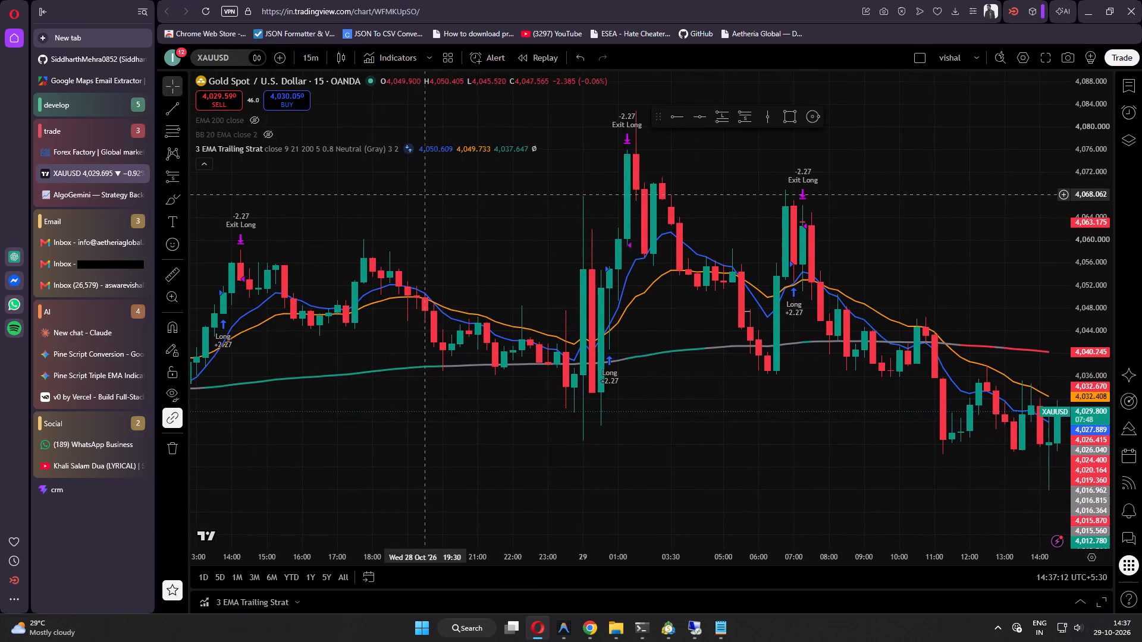
Set the 3 EMA Trailing Strat's trailing distance to 5 points.
{"action": "left_click", "coordinate": [426, 146]}
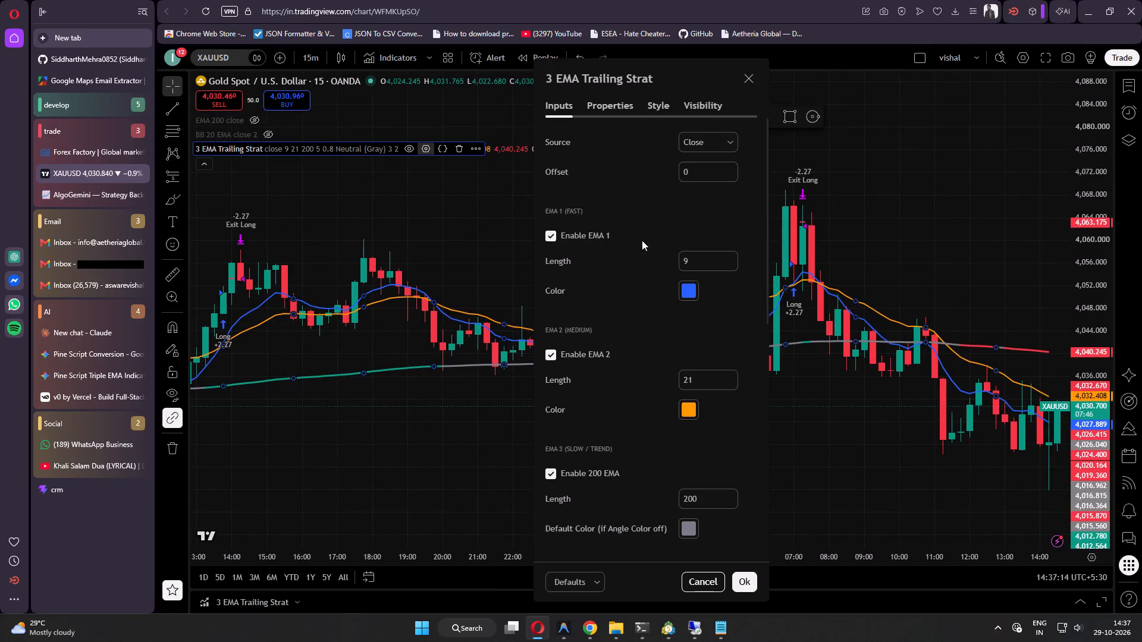
{"action": "scroll", "coordinate": [632, 241], "scroll_direction": "down", "scroll_amount": 11}
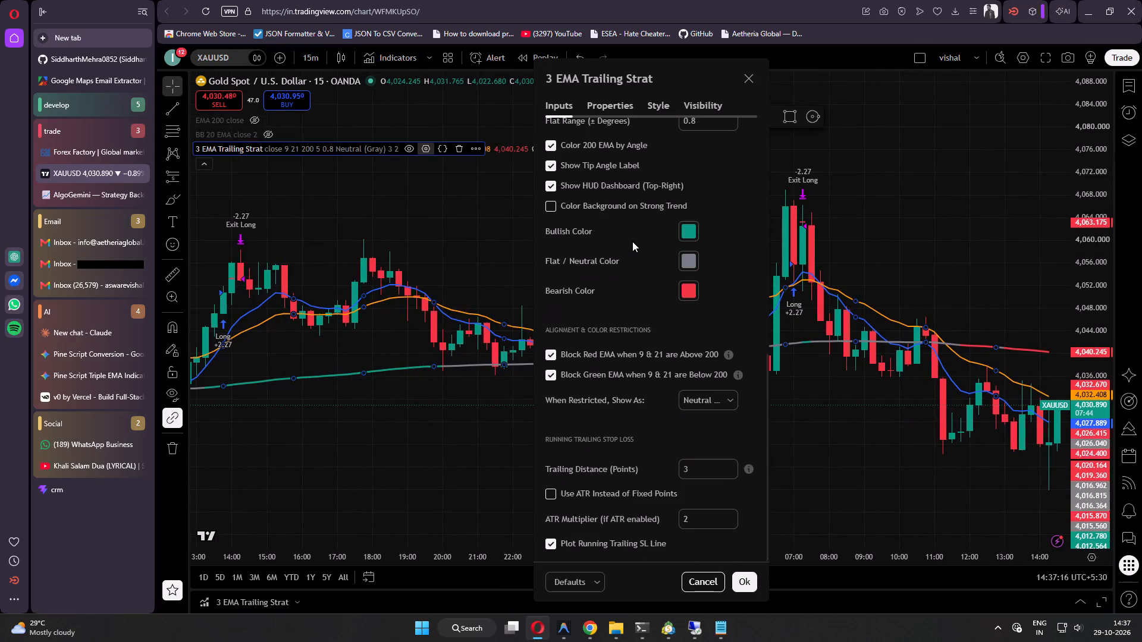
{"action": "left_click_drag", "start_coordinate": [705, 467], "coordinate": [652, 466]}
{"action": "key", "text": "5"}
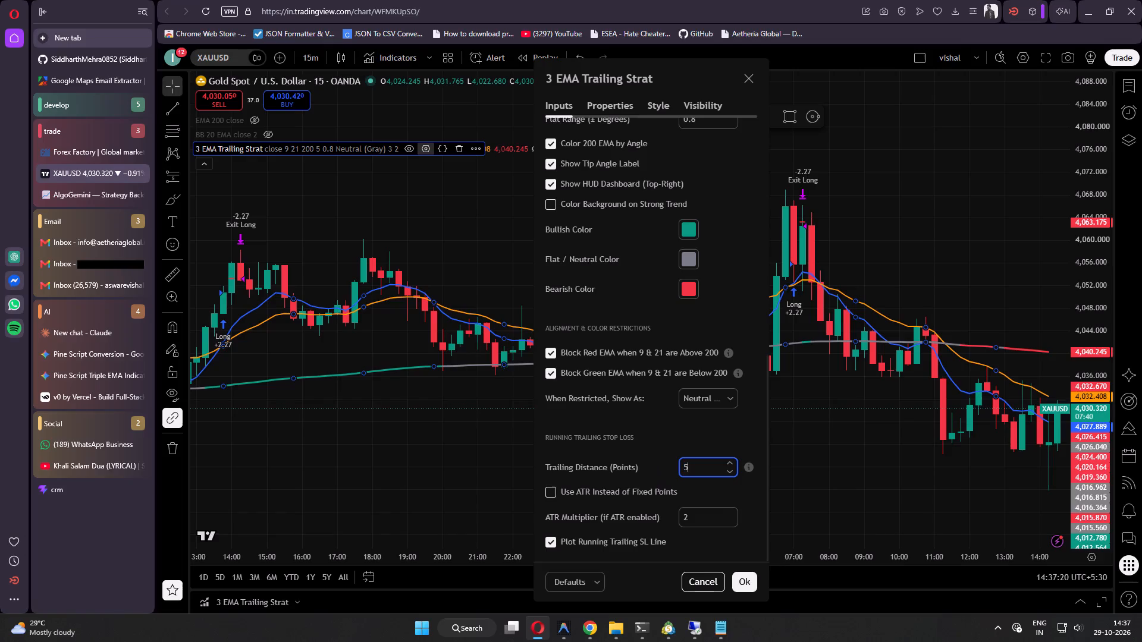
{"action": "key", "text": "Return"}
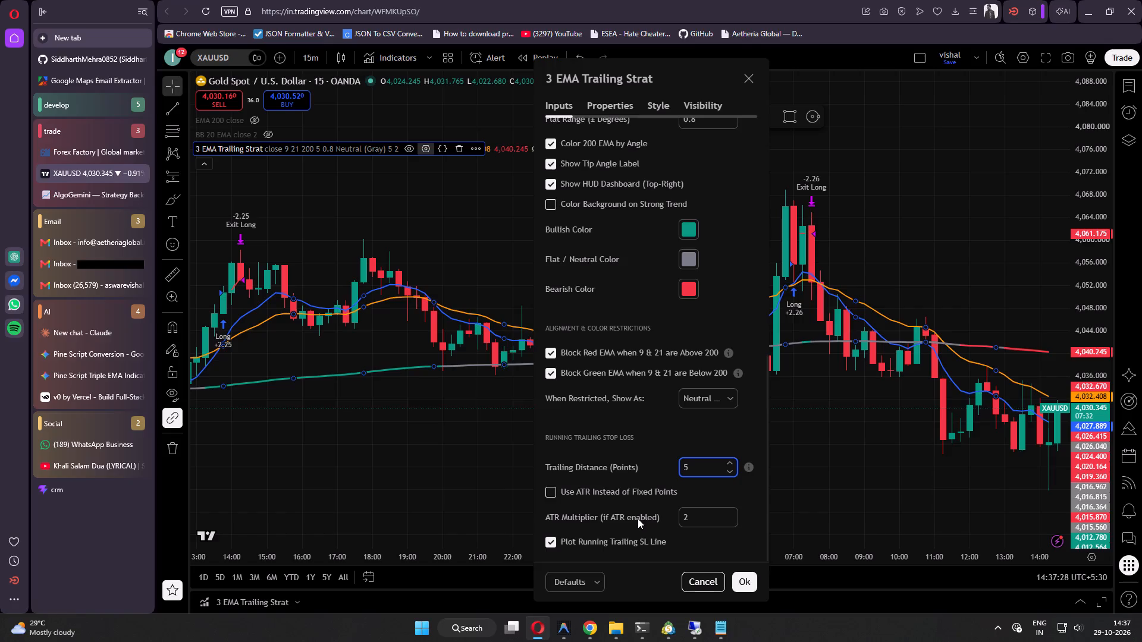
Preview the ATR-based trailing stop on the chart, switch back to fixed points, and apply the strategy settings.
{"action": "left_click", "coordinate": [632, 495]}
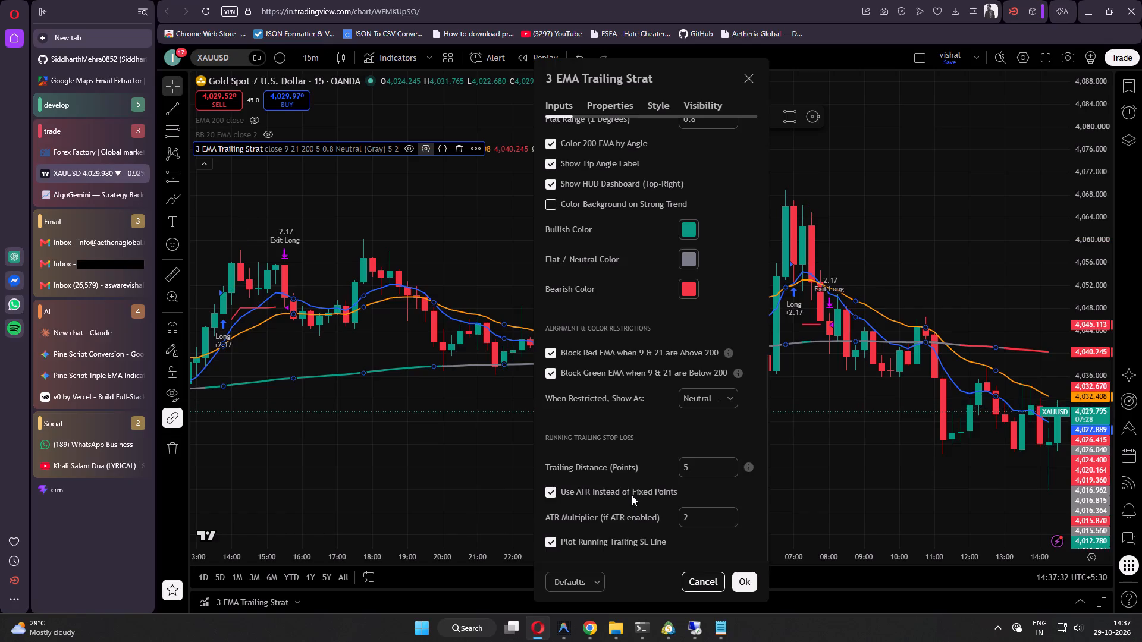
{"action": "left_click", "coordinate": [632, 495]}
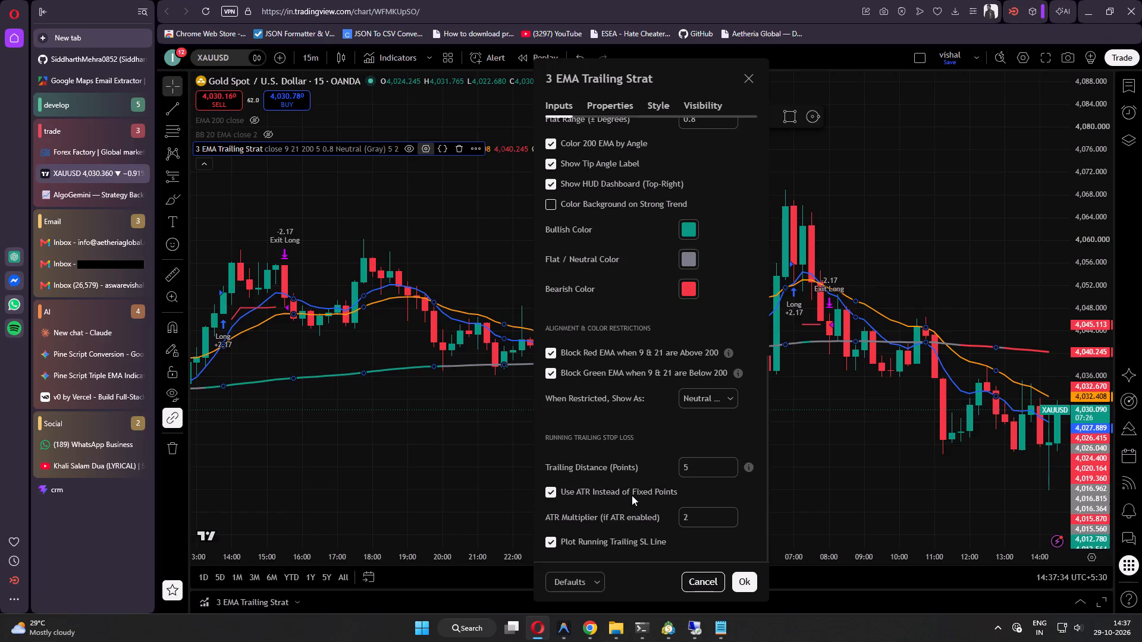
{"action": "left_click", "coordinate": [755, 580]}
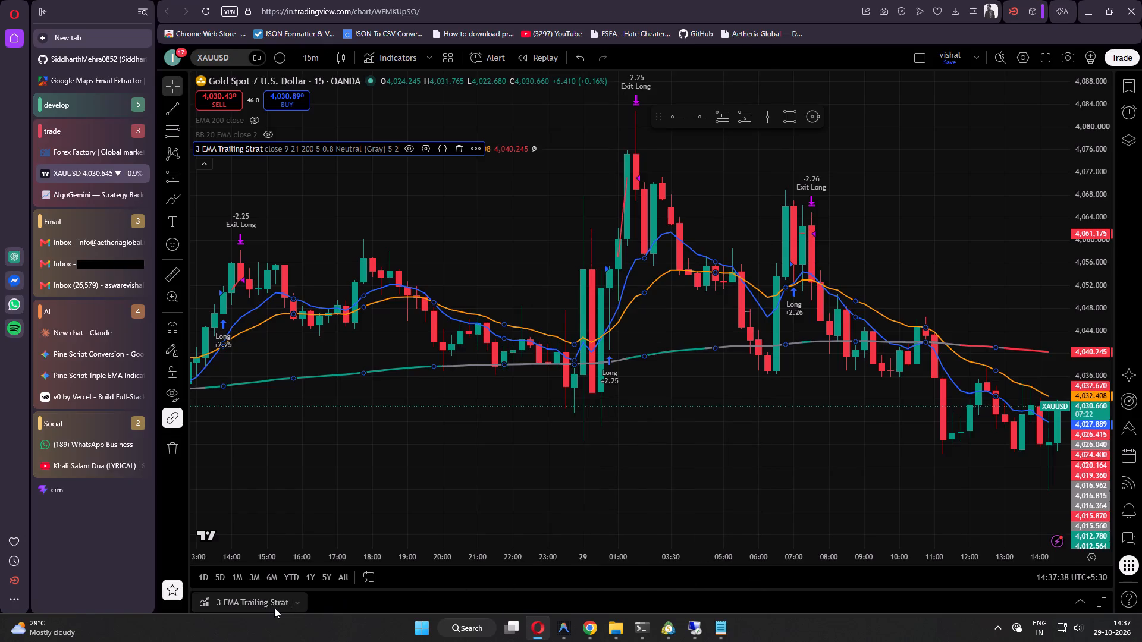
Open the strategy report and compare its performance with ATR-based trailing turned on and off.
{"action": "left_click", "coordinate": [271, 608]}
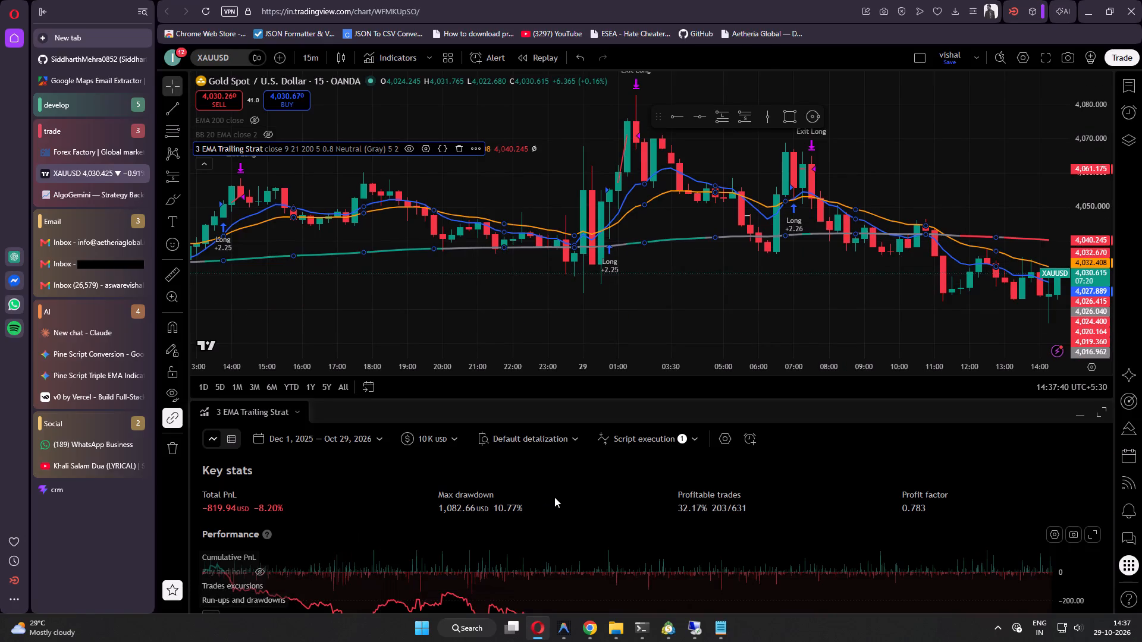
{"action": "left_click", "coordinate": [426, 149]}
{"action": "scroll", "coordinate": [627, 437], "scroll_direction": "down", "scroll_amount": 14}
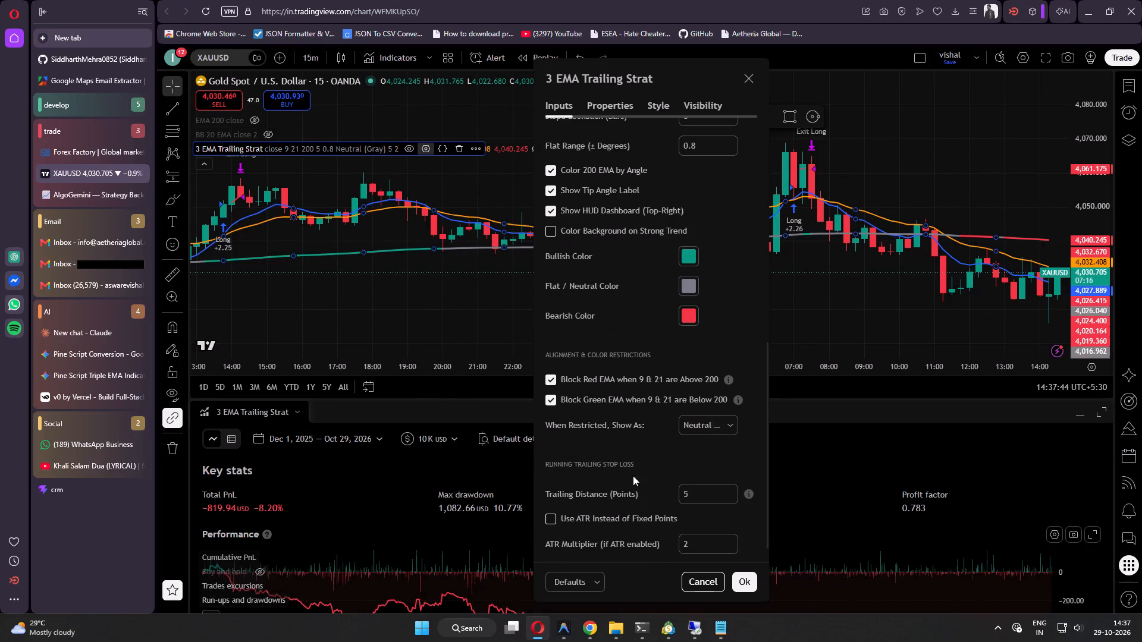
{"action": "left_click", "coordinate": [605, 493]}
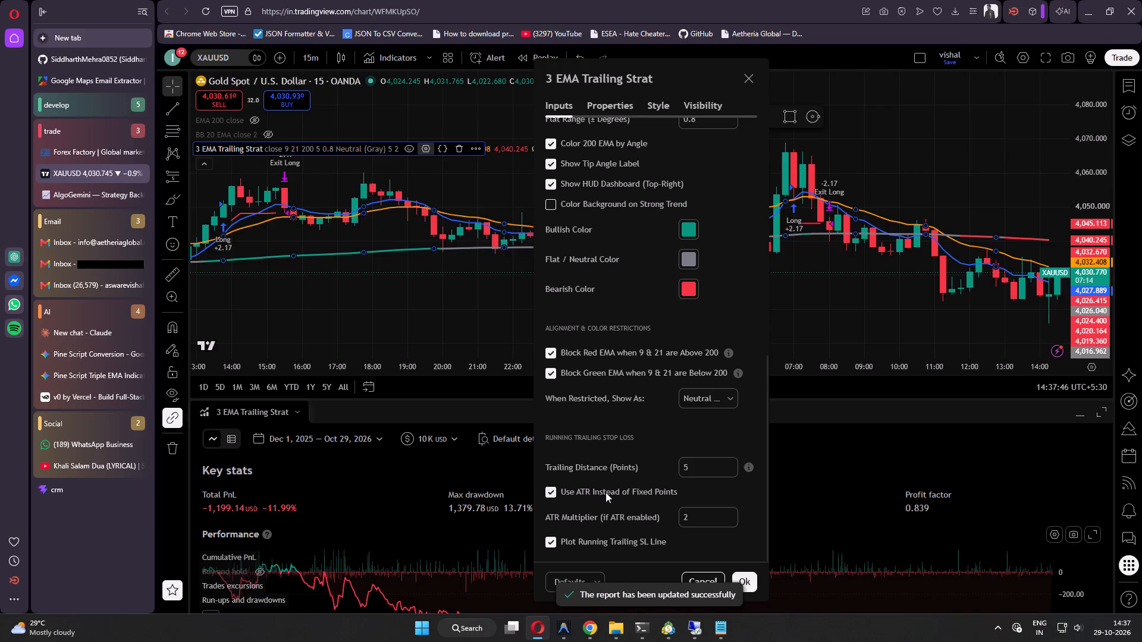
{"action": "left_click", "coordinate": [605, 492]}
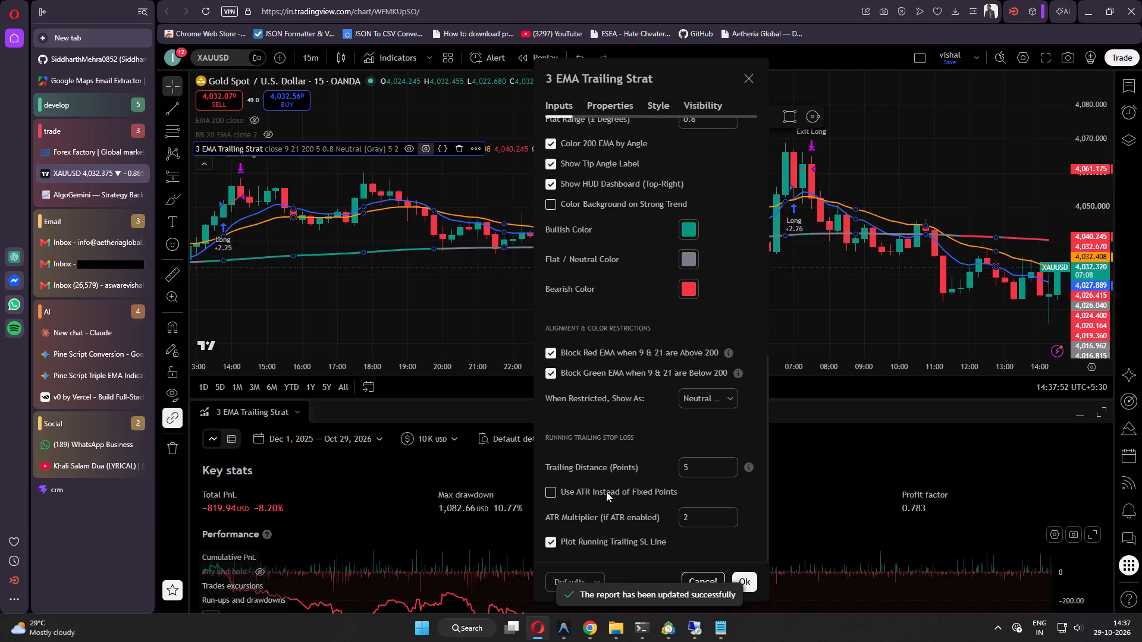
Enable ATR instead of fixed points for the trailing stop, set the ATR multiplier to 14, and apply the settings.
{"action": "left_click", "coordinate": [626, 495]}
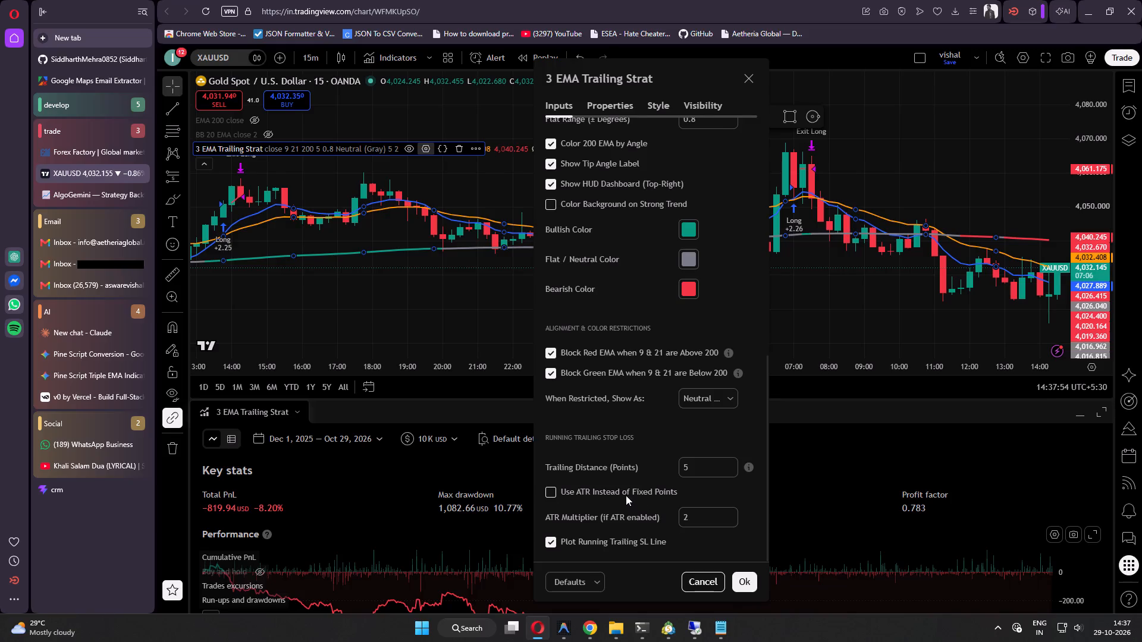
{"action": "left_click_drag", "start_coordinate": [695, 520], "coordinate": [675, 511]}
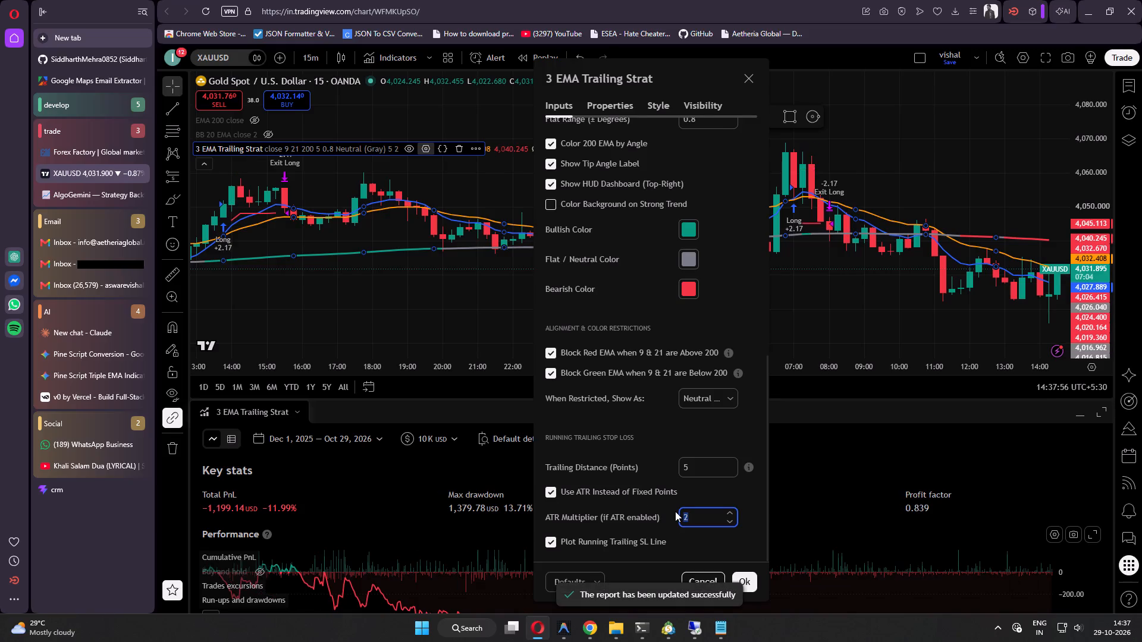
{"action": "type", "text": "14"}
{"action": "key", "text": "Return"}
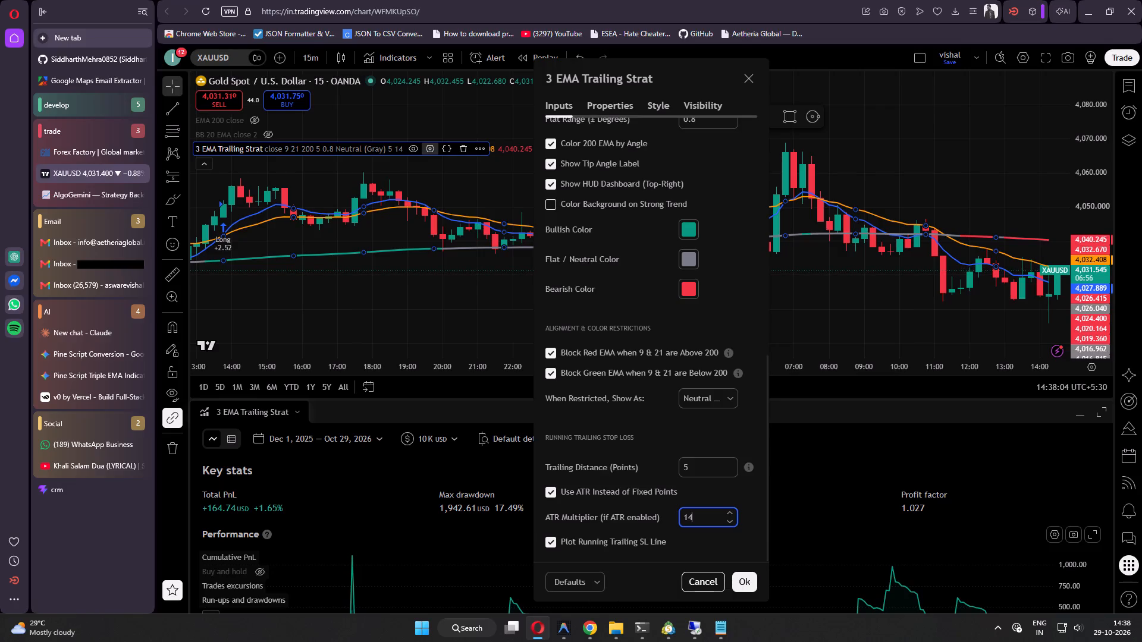
{"action": "left_click", "coordinate": [746, 579]}
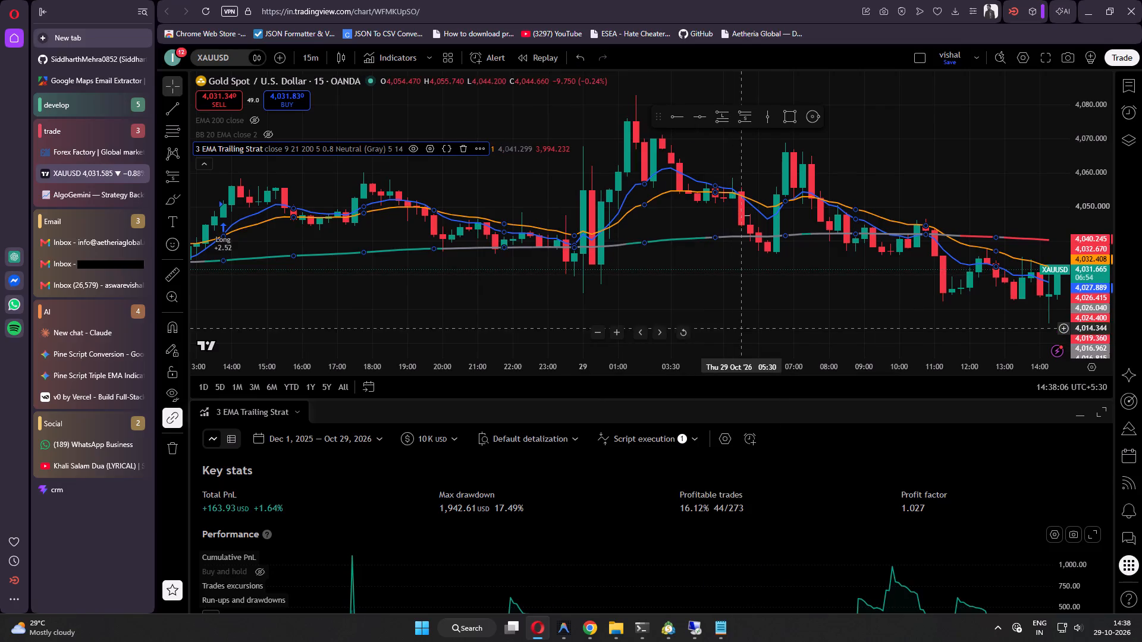
Examine the trade markers on the 28 and 29 October candles under the ATR-based trailing stop.
{"action": "left_click", "coordinate": [751, 313]}
{"action": "left_click_drag", "start_coordinate": [758, 301], "coordinate": [751, 314]}
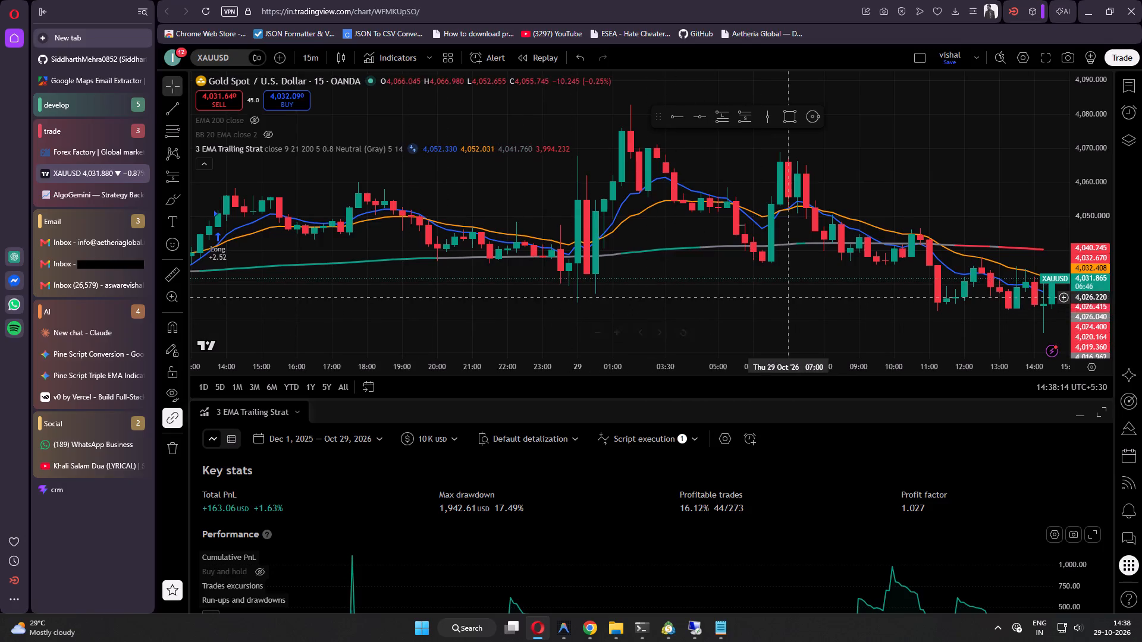
{"action": "left_click_drag", "start_coordinate": [800, 313], "coordinate": [777, 317]}
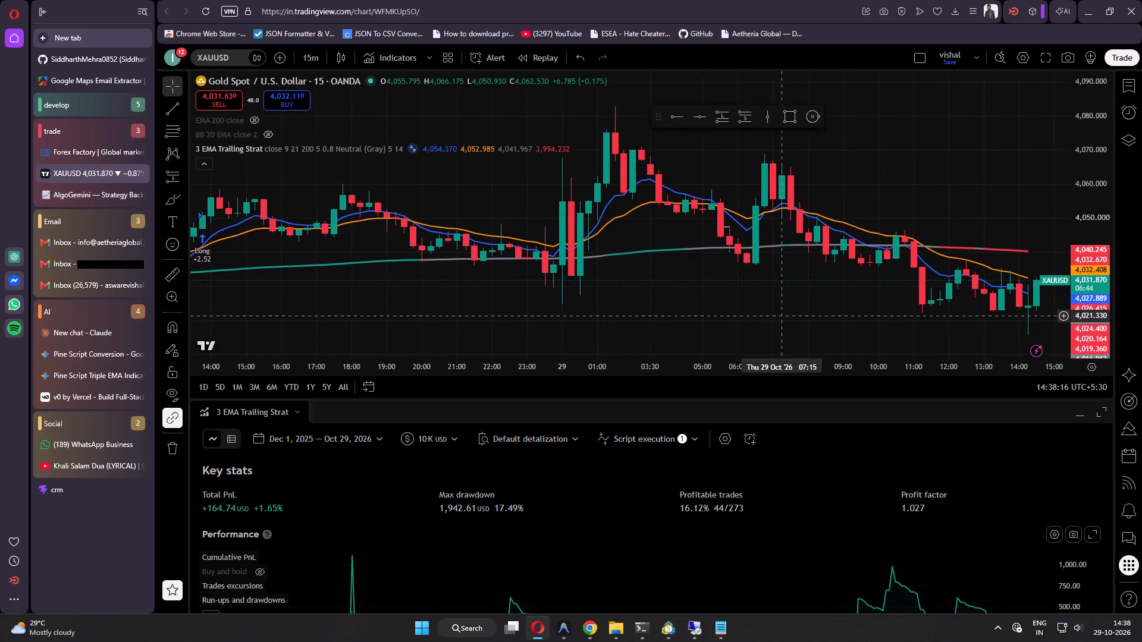
{"action": "left_click_drag", "start_coordinate": [777, 317], "coordinate": [765, 317]}
{"action": "left_click_drag", "start_coordinate": [657, 314], "coordinate": [695, 316]}
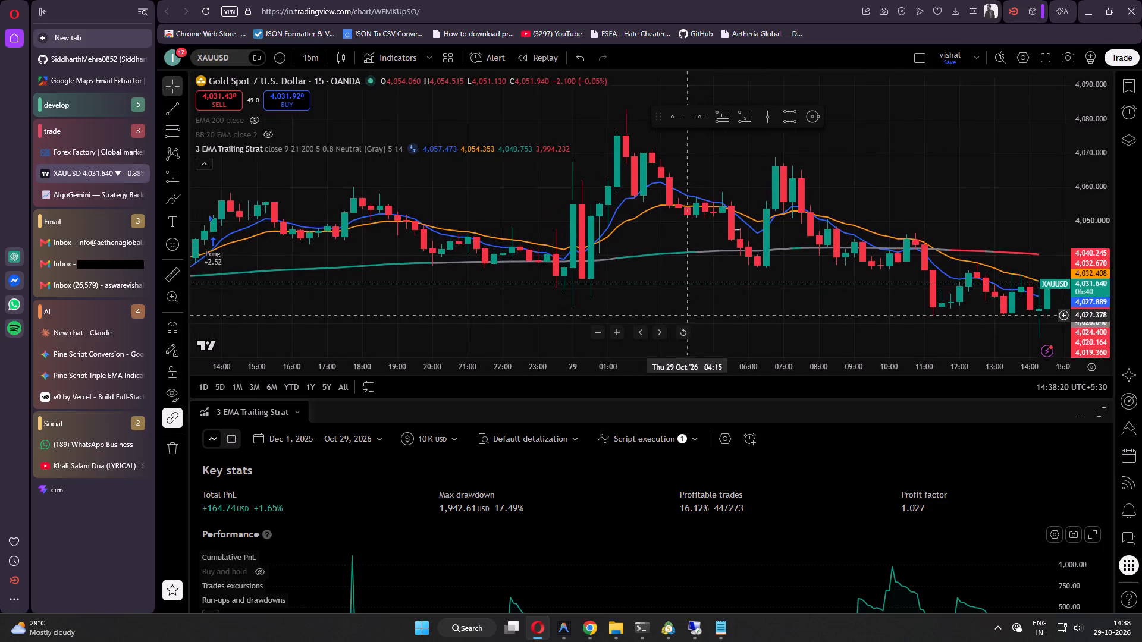
{"action": "left_click_drag", "start_coordinate": [695, 316], "coordinate": [889, 307]}
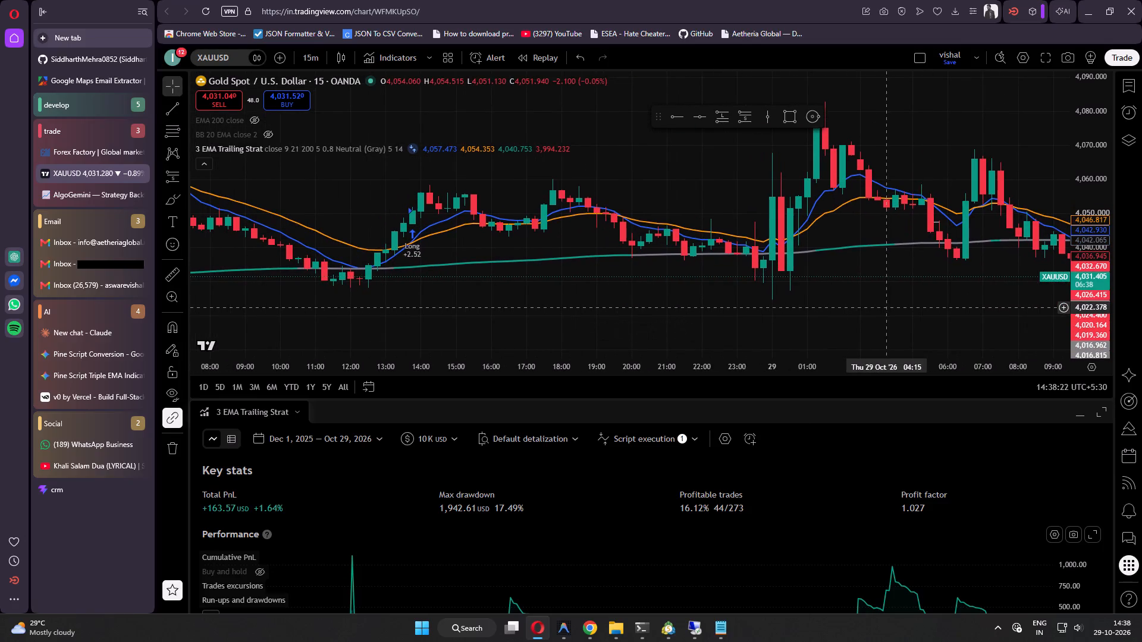
{"action": "left_click_drag", "start_coordinate": [882, 309], "coordinate": [585, 315]}
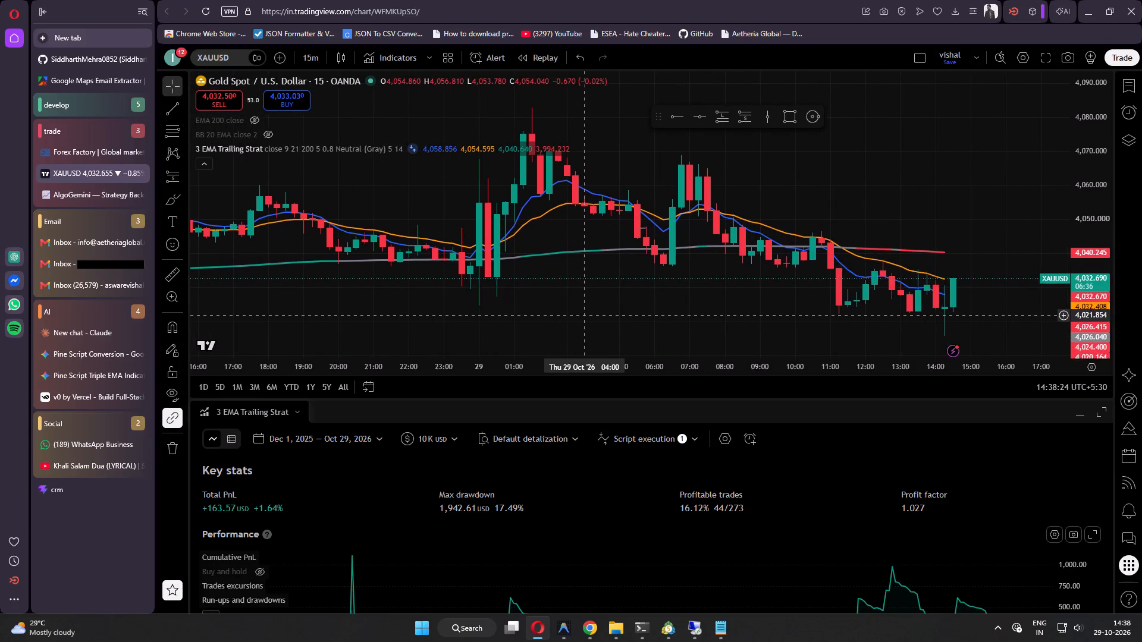
{"action": "left_click_drag", "start_coordinate": [585, 315], "coordinate": [754, 328]}
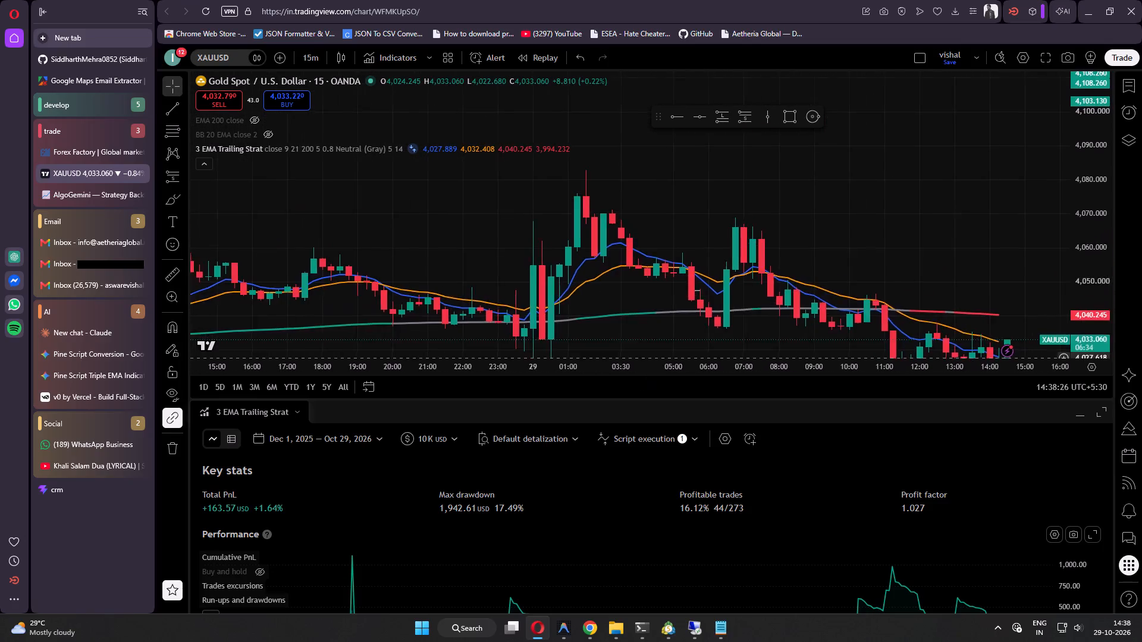
Examine the chart's trades and trailing stop line from 29 October back to 26 October, undoing any accidental drawing change.
{"action": "left_click_drag", "start_coordinate": [754, 328], "coordinate": [877, 301]}
{"action": "left_click_drag", "start_coordinate": [879, 296], "coordinate": [488, 295]}
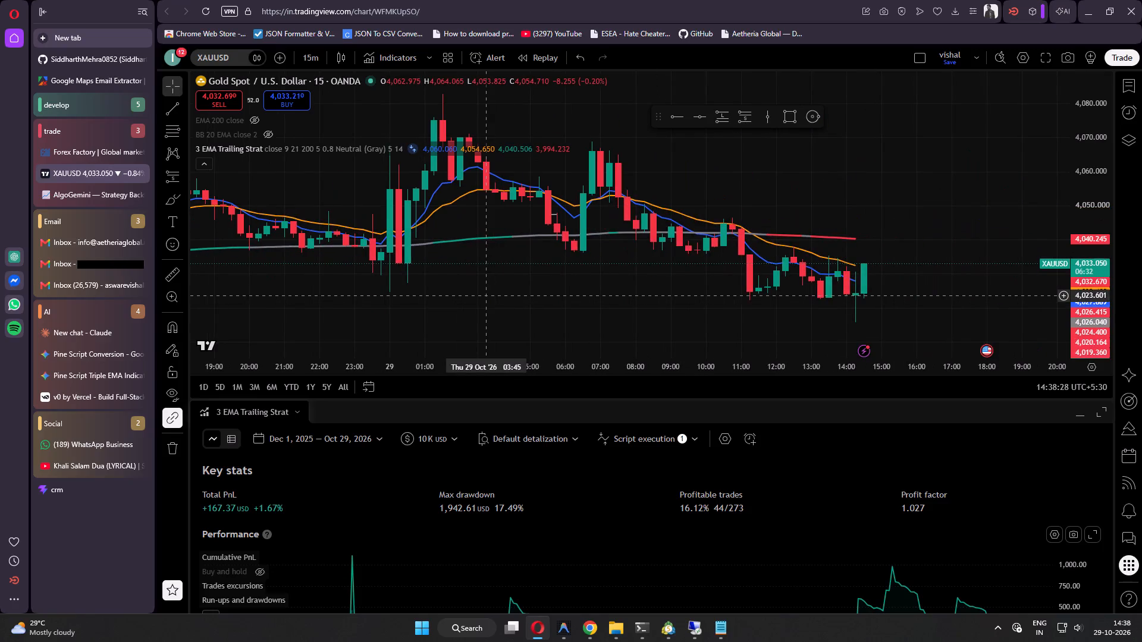
{"action": "left_click_drag", "start_coordinate": [488, 295], "coordinate": [917, 291]}
{"action": "left_click_drag", "start_coordinate": [456, 280], "coordinate": [781, 313]}
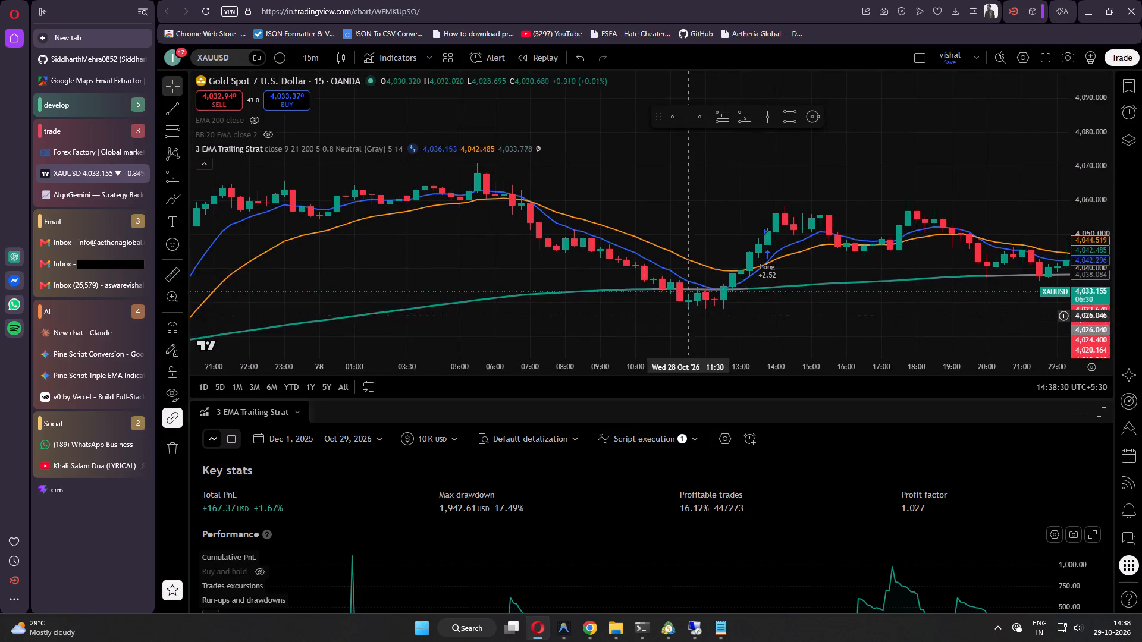
{"action": "left_click_drag", "start_coordinate": [567, 316], "coordinate": [871, 295]}
{"action": "left_click_drag", "start_coordinate": [639, 308], "coordinate": [724, 260]}
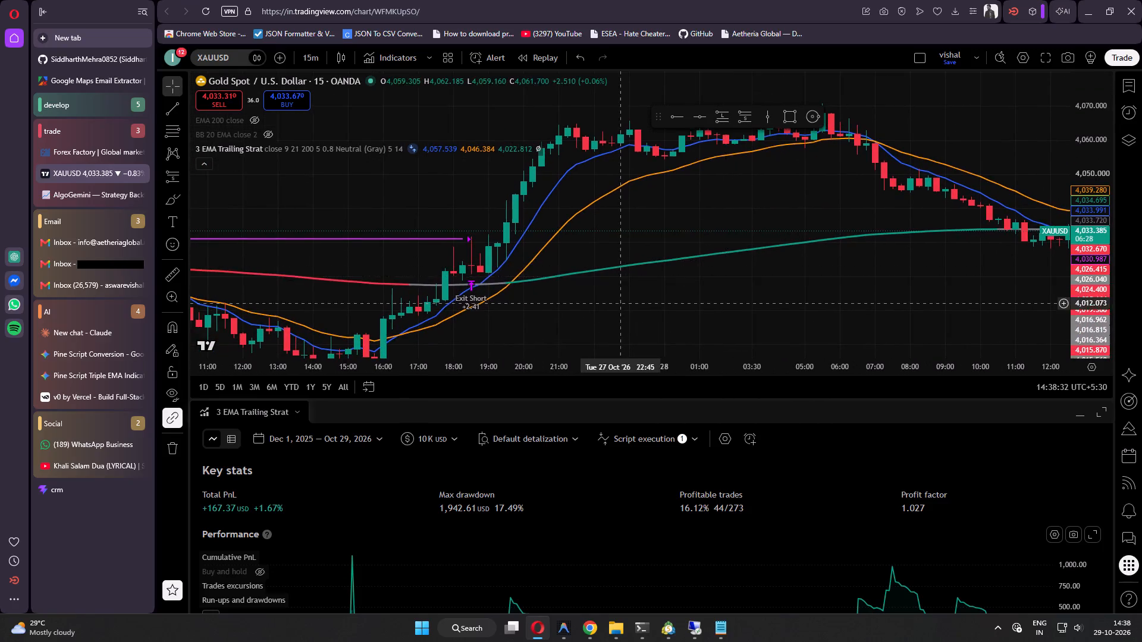
{"action": "left_click_drag", "start_coordinate": [617, 304], "coordinate": [899, 273]}
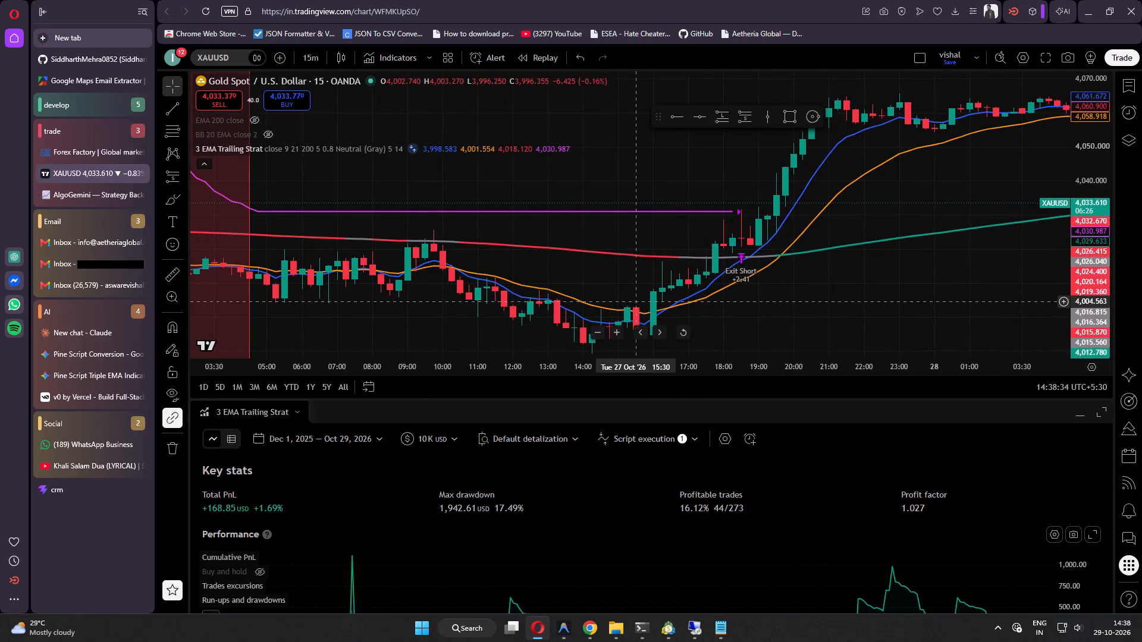
{"action": "left_click_drag", "start_coordinate": [636, 301], "coordinate": [970, 356]}
{"action": "left_click_drag", "start_coordinate": [697, 291], "coordinate": [1045, 287]}
{"action": "left_click_drag", "start_coordinate": [595, 288], "coordinate": [645, 288]}
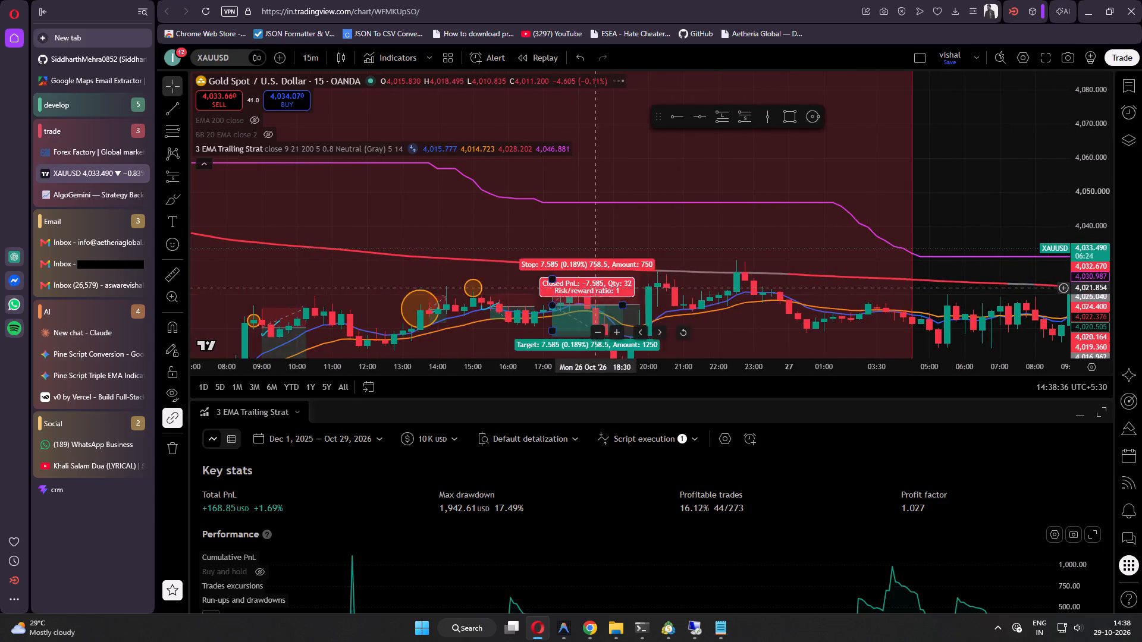
{"action": "left_click_drag", "start_coordinate": [645, 288], "coordinate": [729, 292]}
{"action": "key", "text": "ctrl+z"}
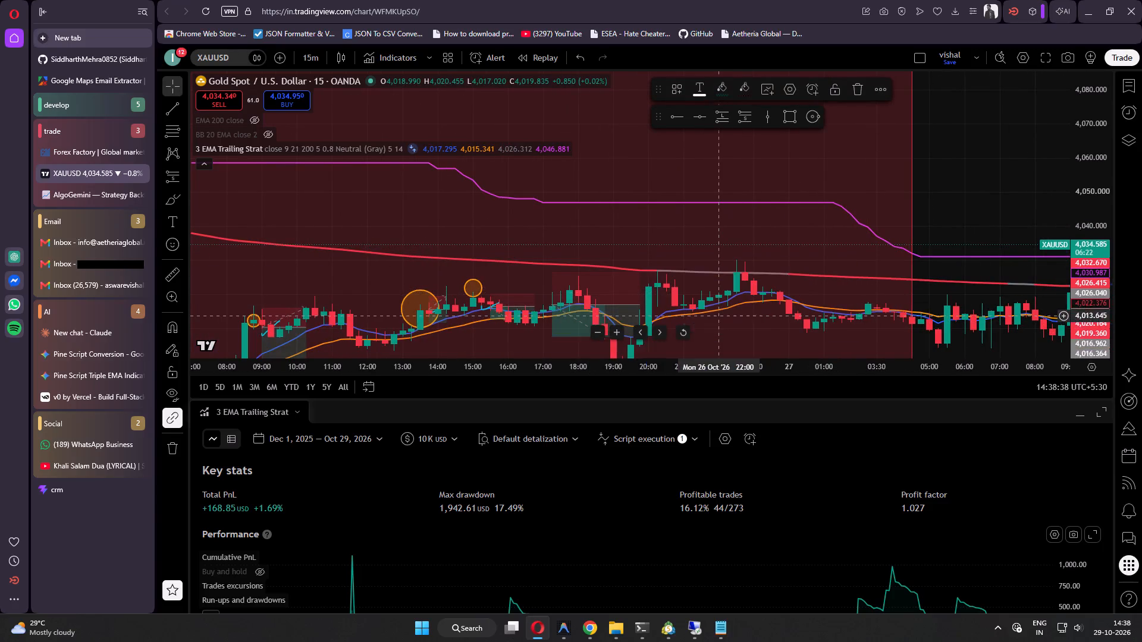
Trace the trailing stop line back to the 22 October short entry and examine that trade through to its 27 October exit.
{"action": "left_click_drag", "start_coordinate": [529, 205], "coordinate": [1005, 228]}
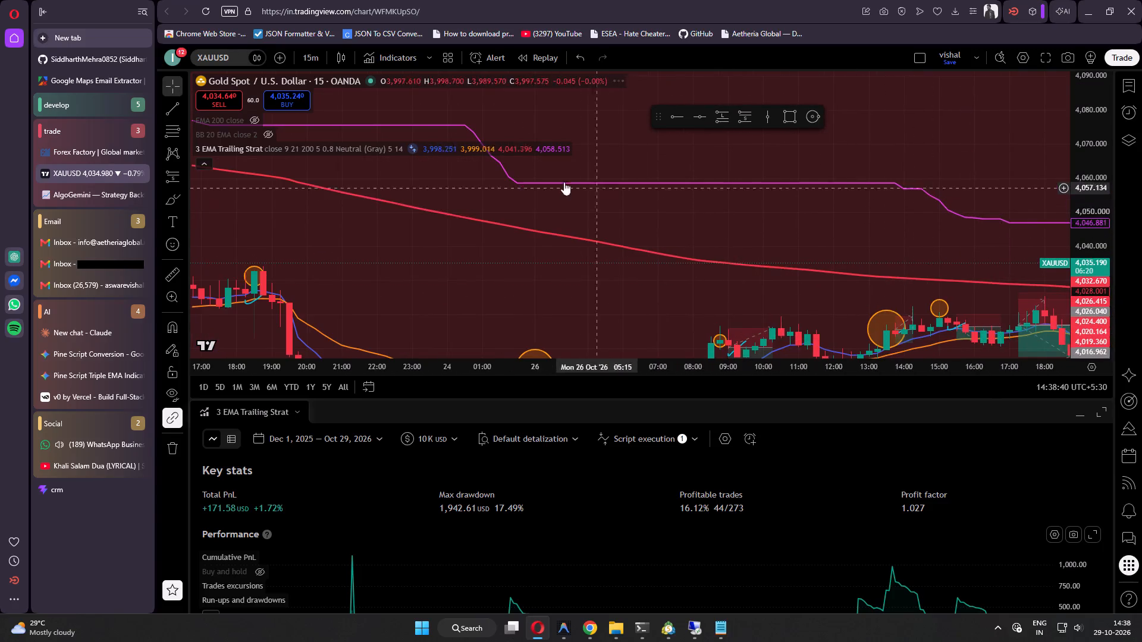
{"action": "left_click_drag", "start_coordinate": [561, 182], "coordinate": [965, 238]}
{"action": "left_click_drag", "start_coordinate": [620, 178], "coordinate": [1103, 276]}
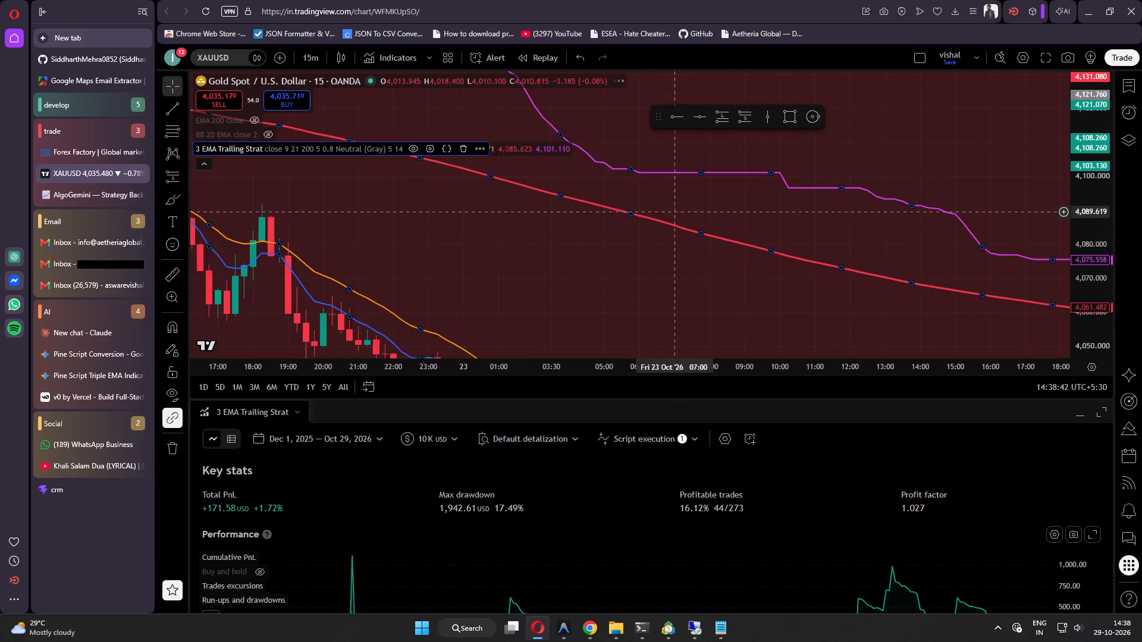
{"action": "left_click_drag", "start_coordinate": [666, 210], "coordinate": [1141, 329]}
{"action": "left_click_drag", "start_coordinate": [746, 225], "coordinate": [1110, 400]}
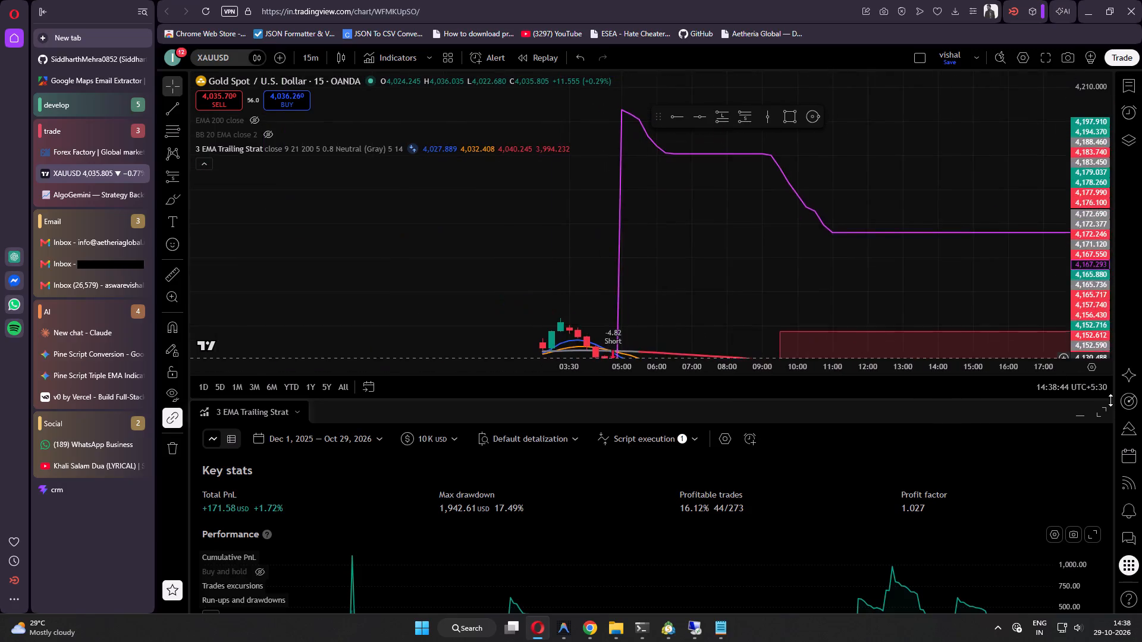
{"action": "left_click_drag", "start_coordinate": [1110, 400], "coordinate": [1022, 283]}
{"action": "left_click_drag", "start_coordinate": [856, 300], "coordinate": [929, 0]}
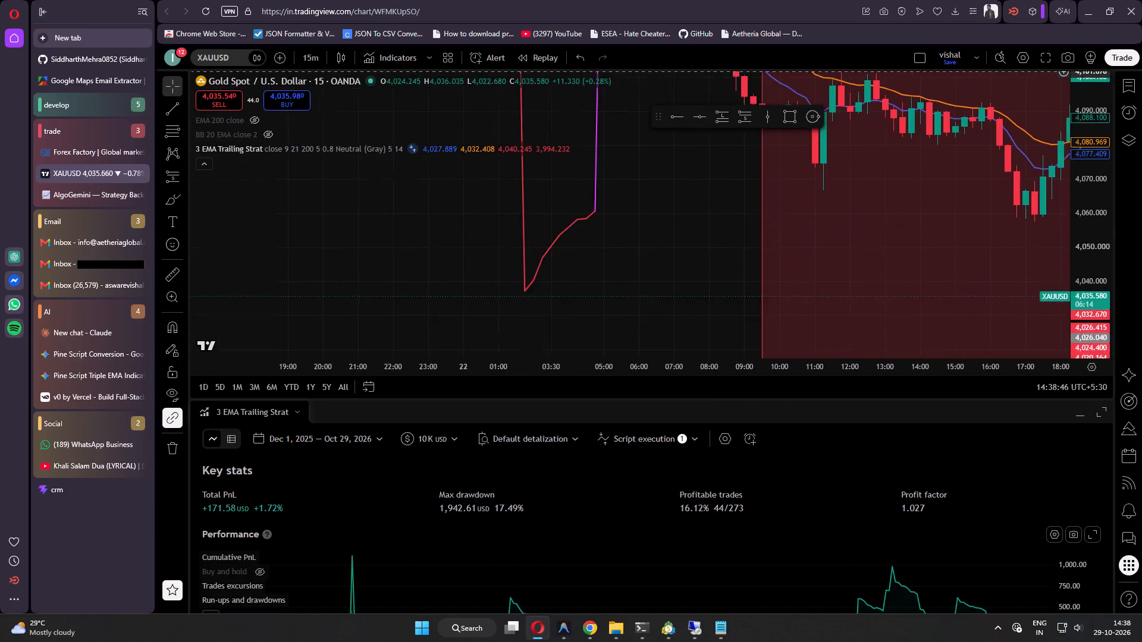
{"action": "left_click_drag", "start_coordinate": [929, 0], "coordinate": [794, 314]}
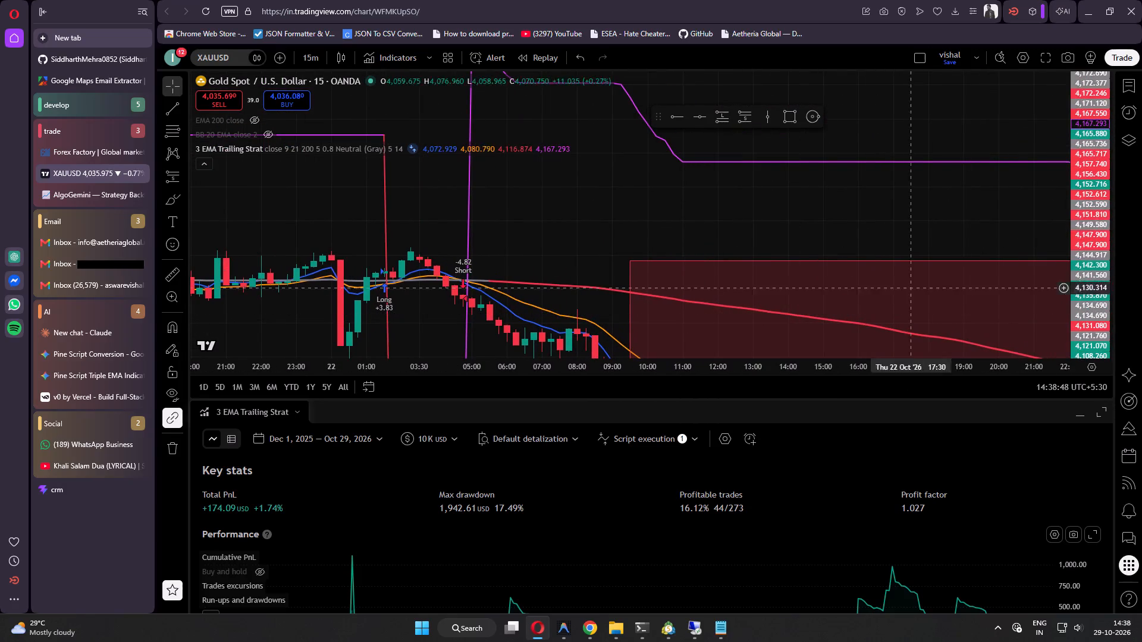
{"action": "scroll", "coordinate": [994, 253], "scroll_direction": "down", "scroll_amount": 20}
{"action": "scroll", "coordinate": [994, 253], "scroll_direction": "down", "scroll_amount": 6}
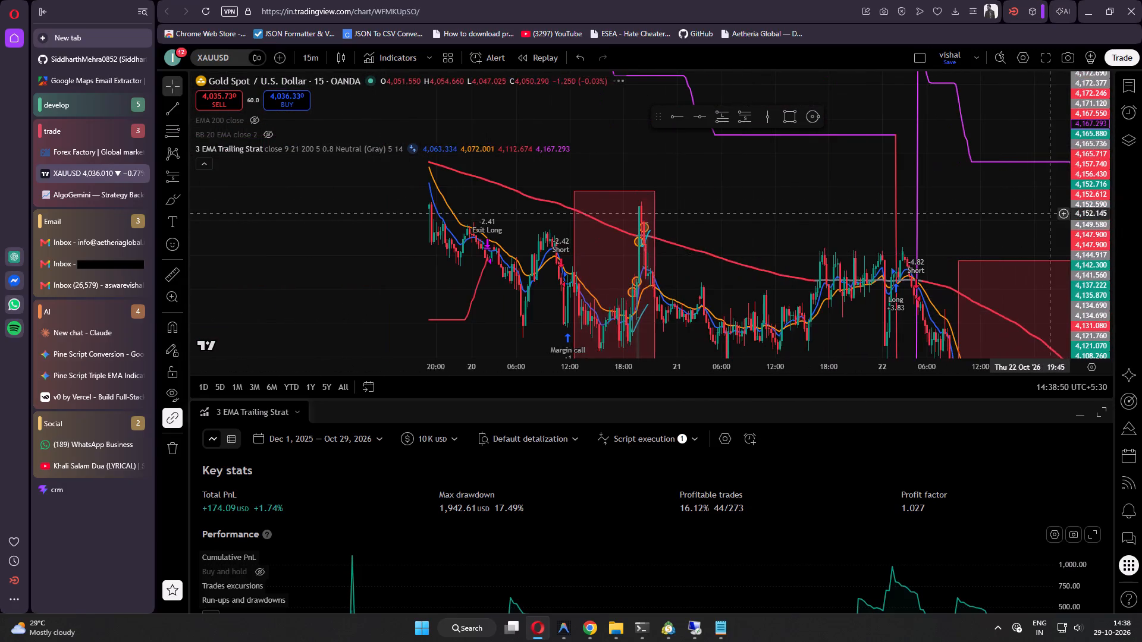
{"action": "left_click_drag", "start_coordinate": [1080, 185], "coordinate": [1098, 372]}
{"action": "left_click_drag", "start_coordinate": [1008, 165], "coordinate": [928, 165]}
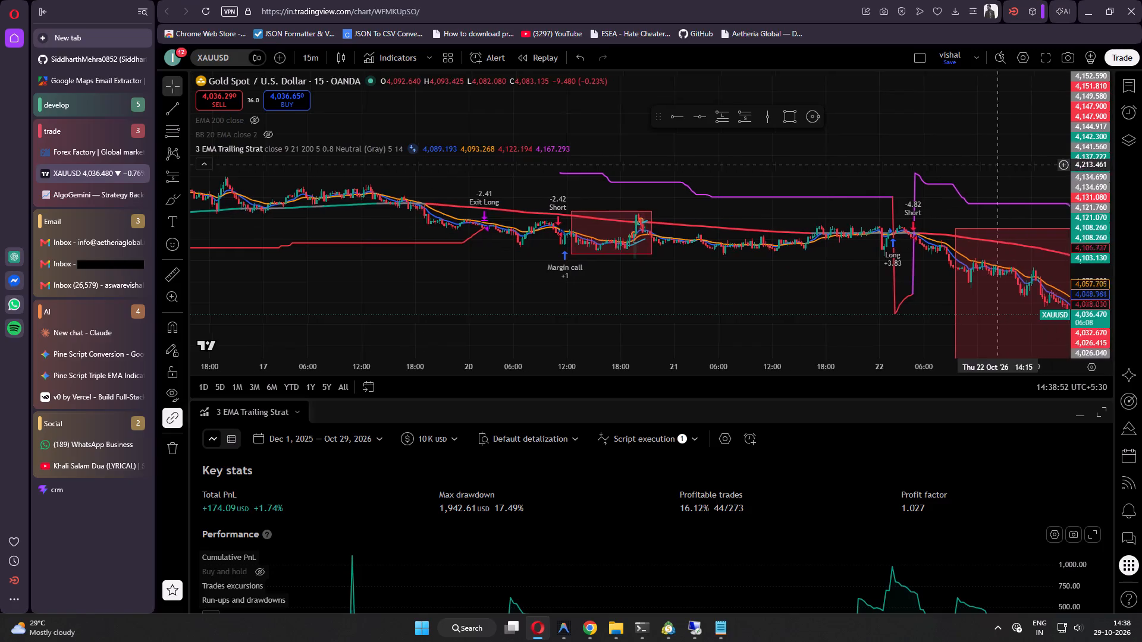
{"action": "left_click_drag", "start_coordinate": [928, 165], "coordinate": [682, 139]}
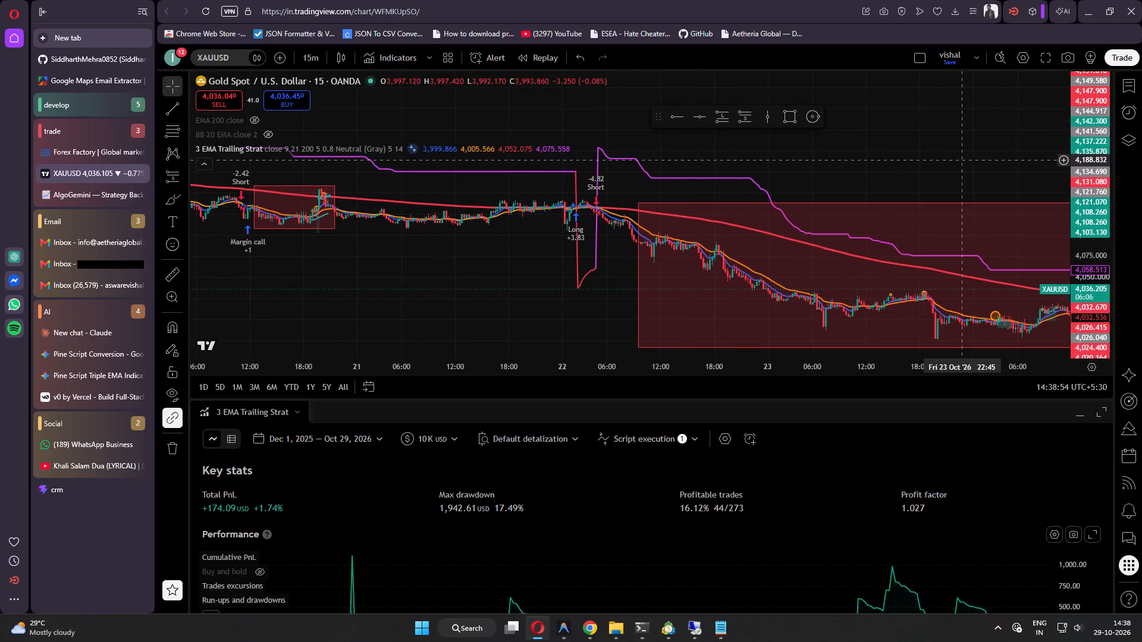
{"action": "left_click_drag", "start_coordinate": [962, 160], "coordinate": [677, 127]}
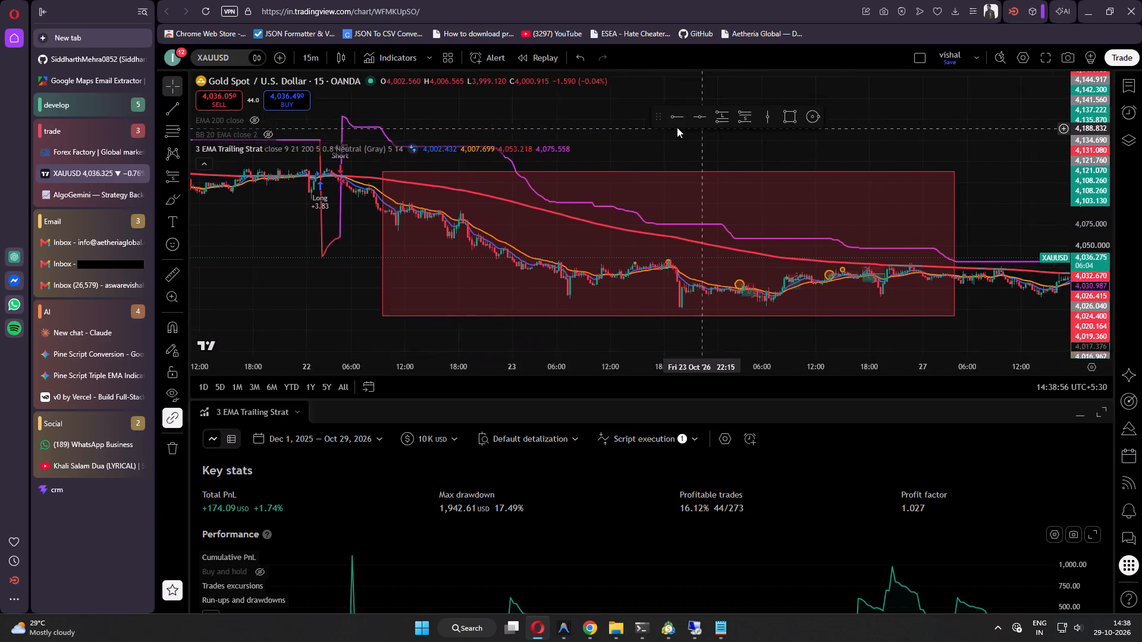
{"action": "left_click_drag", "start_coordinate": [677, 127], "coordinate": [659, 165]}
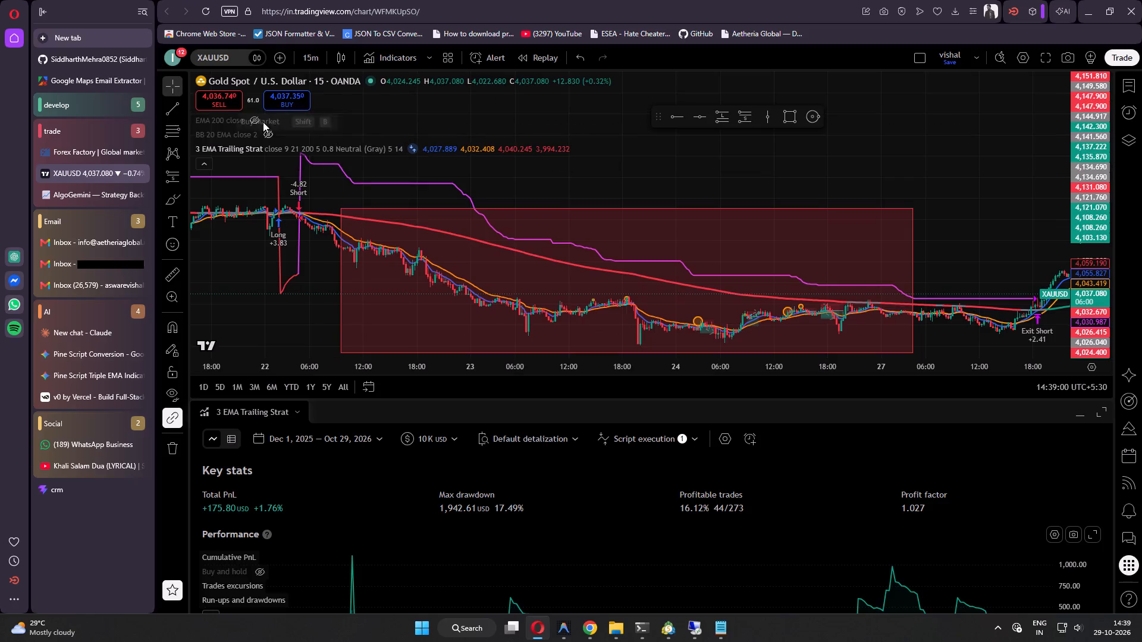
Open the 3 EMA Trailing Strat settings and test ATR multipliers of 13 and 10 against the strategy report.
{"action": "left_click", "coordinate": [423, 150]}
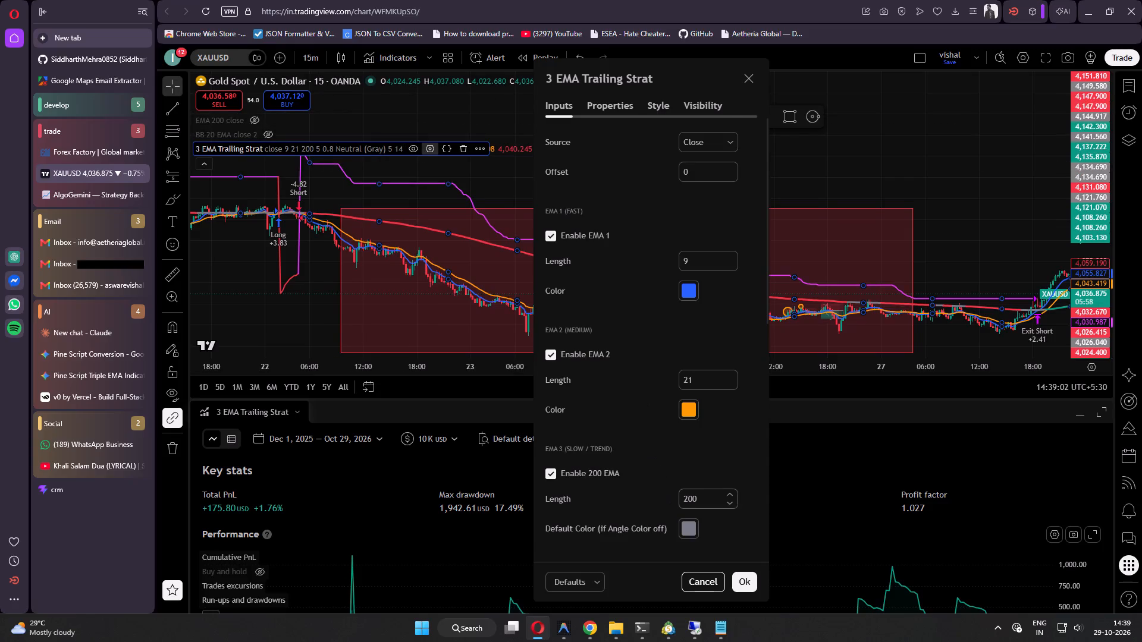
{"action": "scroll", "coordinate": [685, 496], "scroll_direction": "down", "scroll_amount": 8}
{"action": "double_click", "coordinate": [729, 555]}
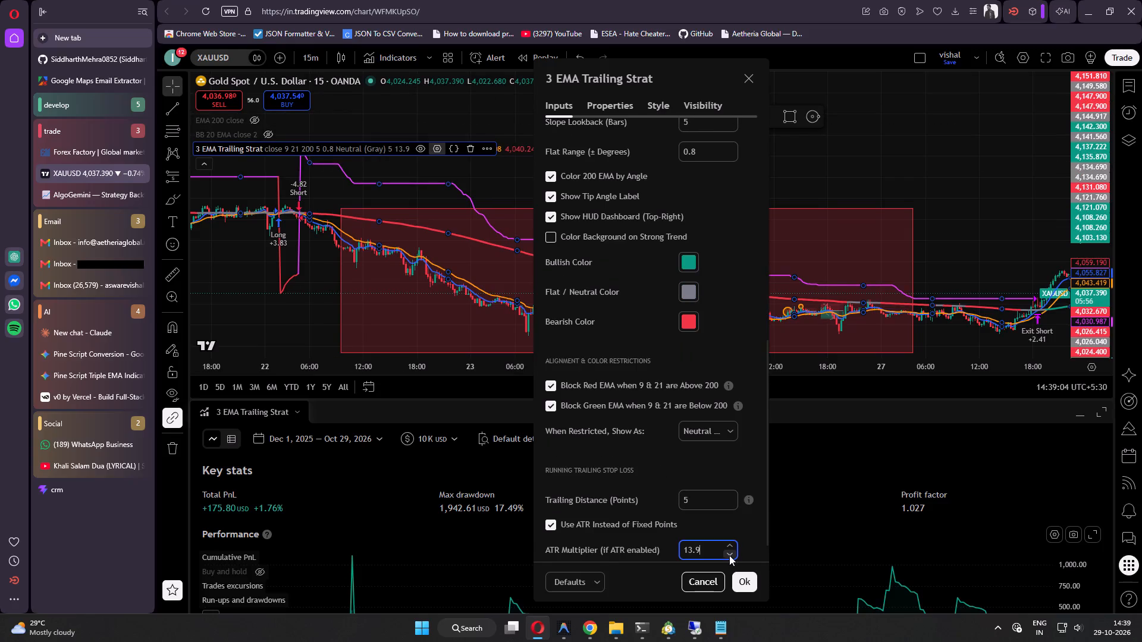
{"action": "left_click", "coordinate": [729, 555]}
{"action": "left_click_drag", "start_coordinate": [708, 556], "coordinate": [692, 552]}
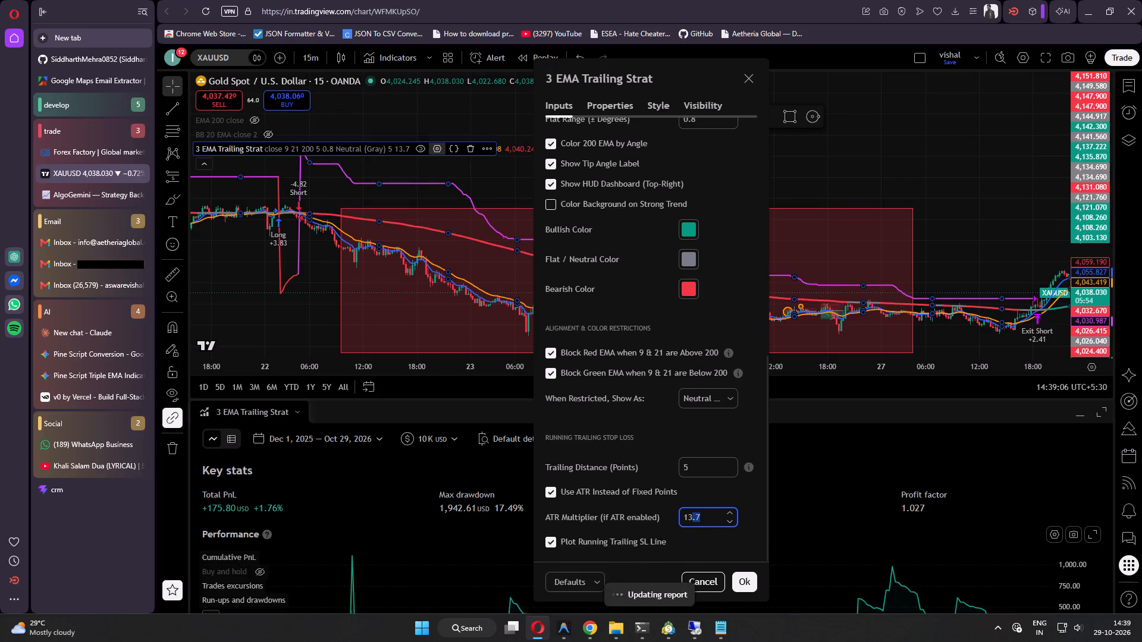
{"action": "key", "text": "BackSpace"}
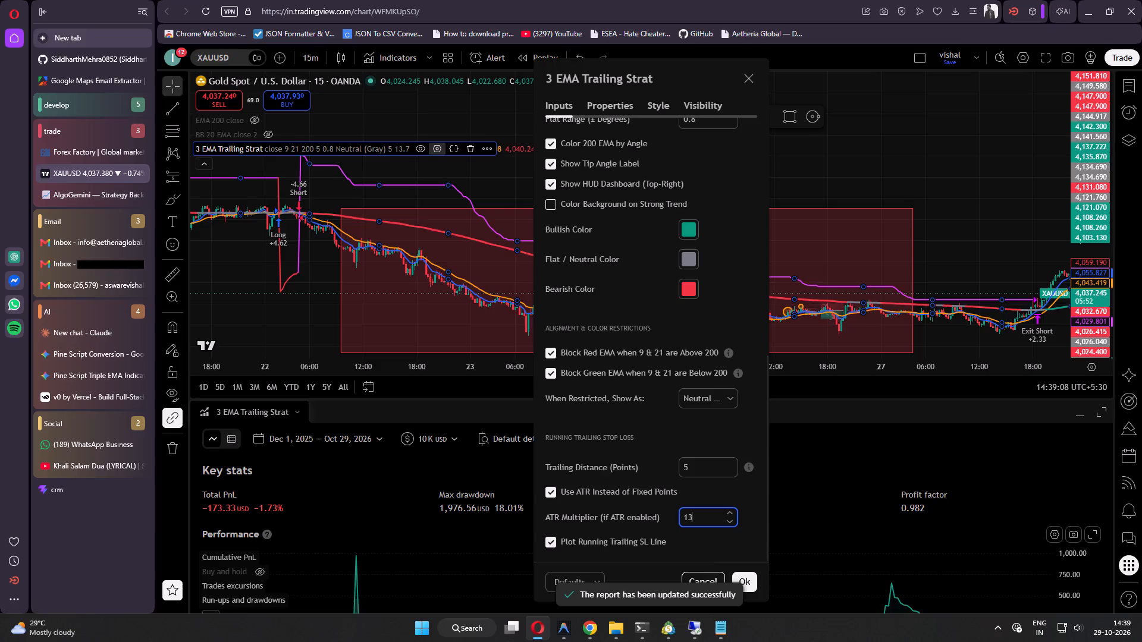
{"action": "key", "text": "Return"}
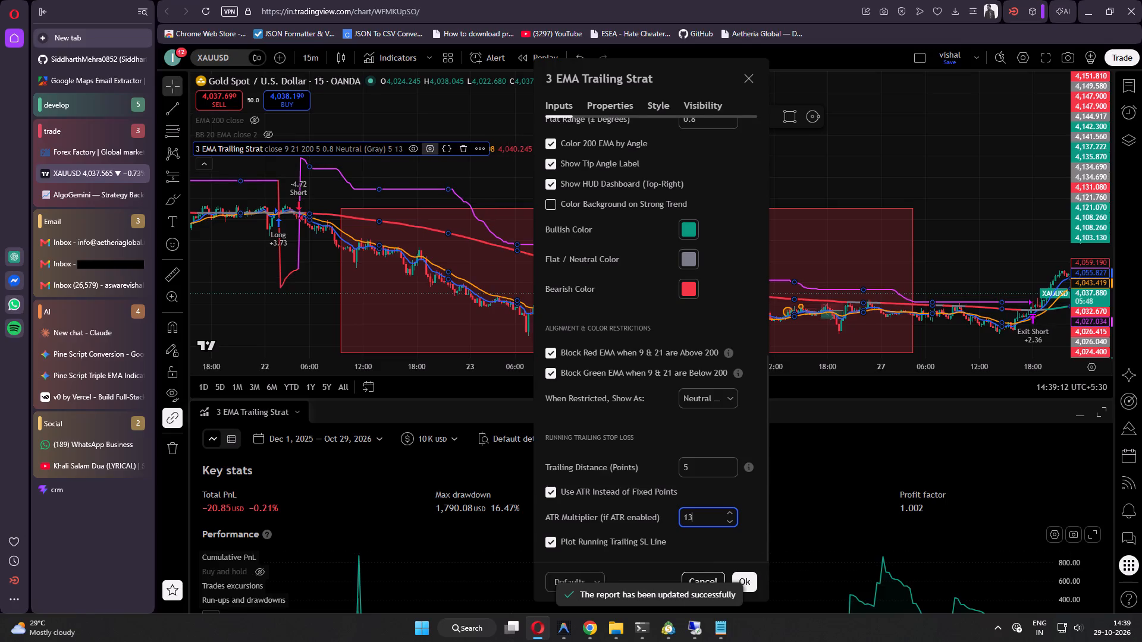
{"action": "left_click_drag", "start_coordinate": [707, 515], "coordinate": [684, 515]}
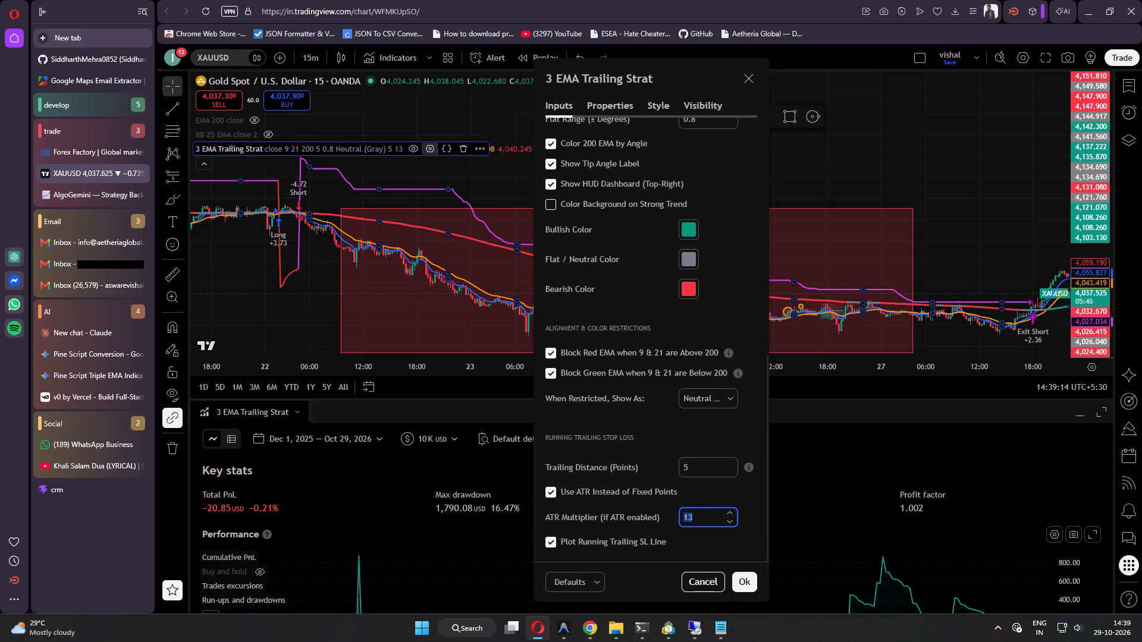
{"action": "type", "text": "10"}
{"action": "key", "text": "Return"}
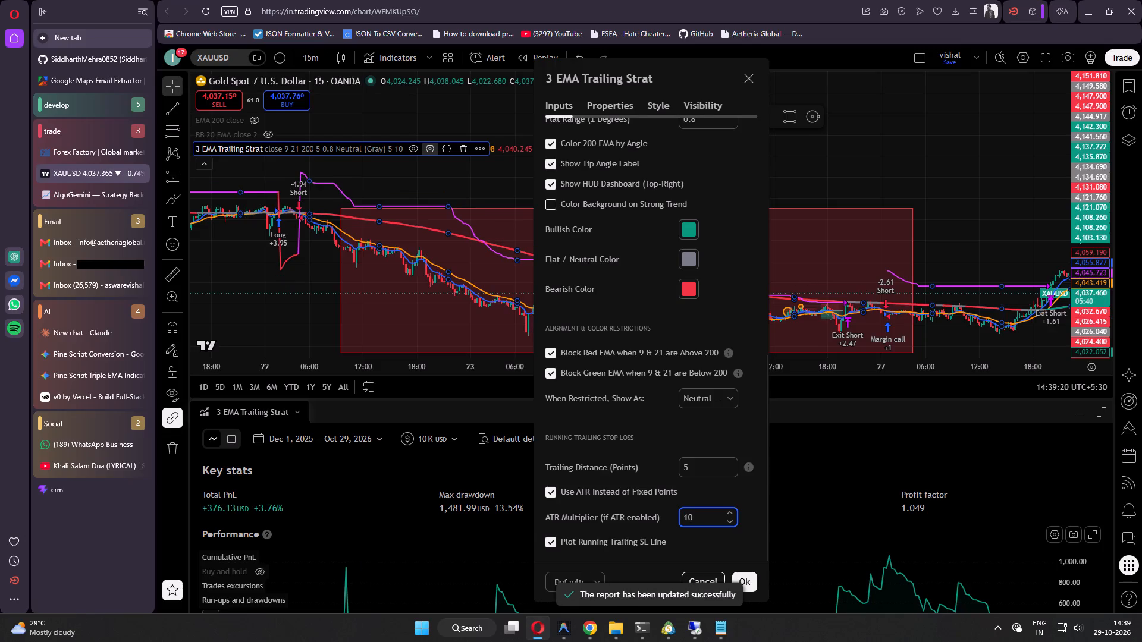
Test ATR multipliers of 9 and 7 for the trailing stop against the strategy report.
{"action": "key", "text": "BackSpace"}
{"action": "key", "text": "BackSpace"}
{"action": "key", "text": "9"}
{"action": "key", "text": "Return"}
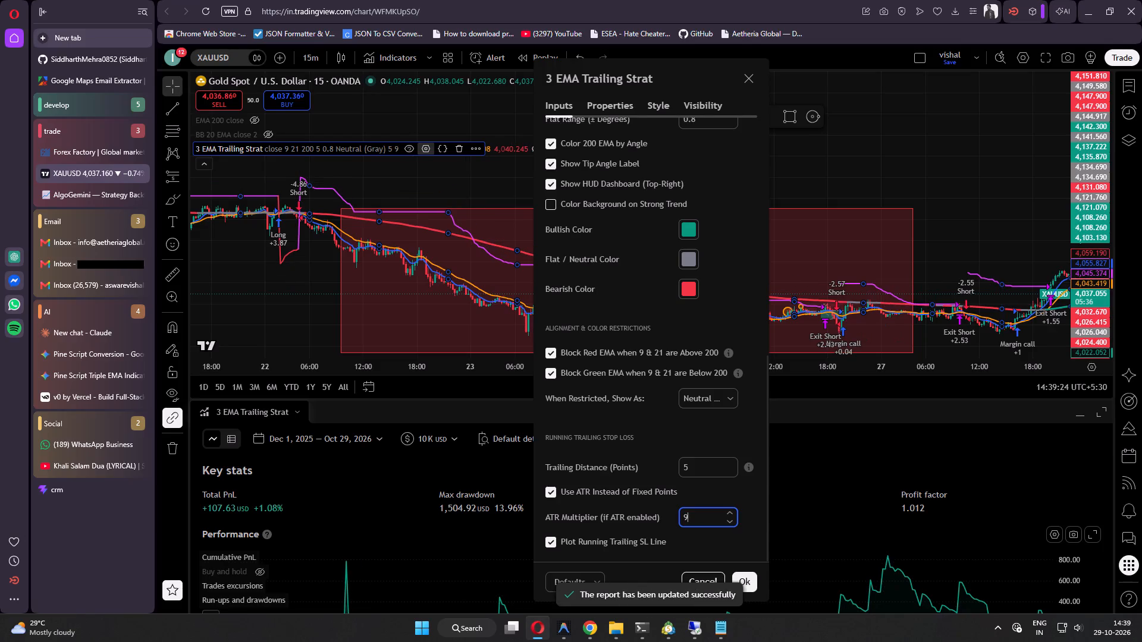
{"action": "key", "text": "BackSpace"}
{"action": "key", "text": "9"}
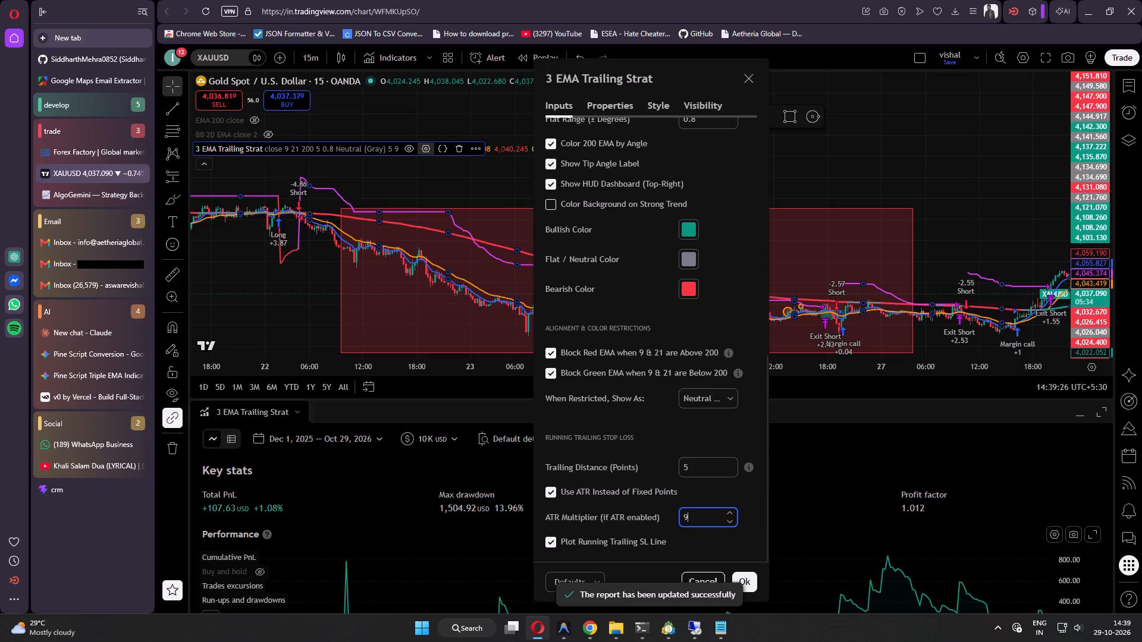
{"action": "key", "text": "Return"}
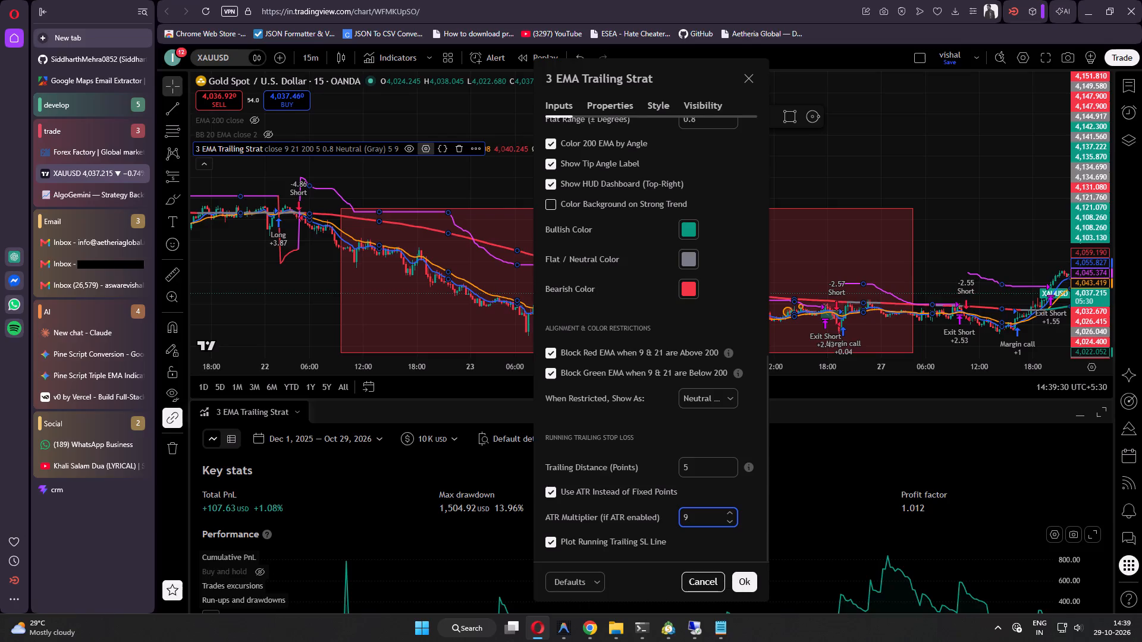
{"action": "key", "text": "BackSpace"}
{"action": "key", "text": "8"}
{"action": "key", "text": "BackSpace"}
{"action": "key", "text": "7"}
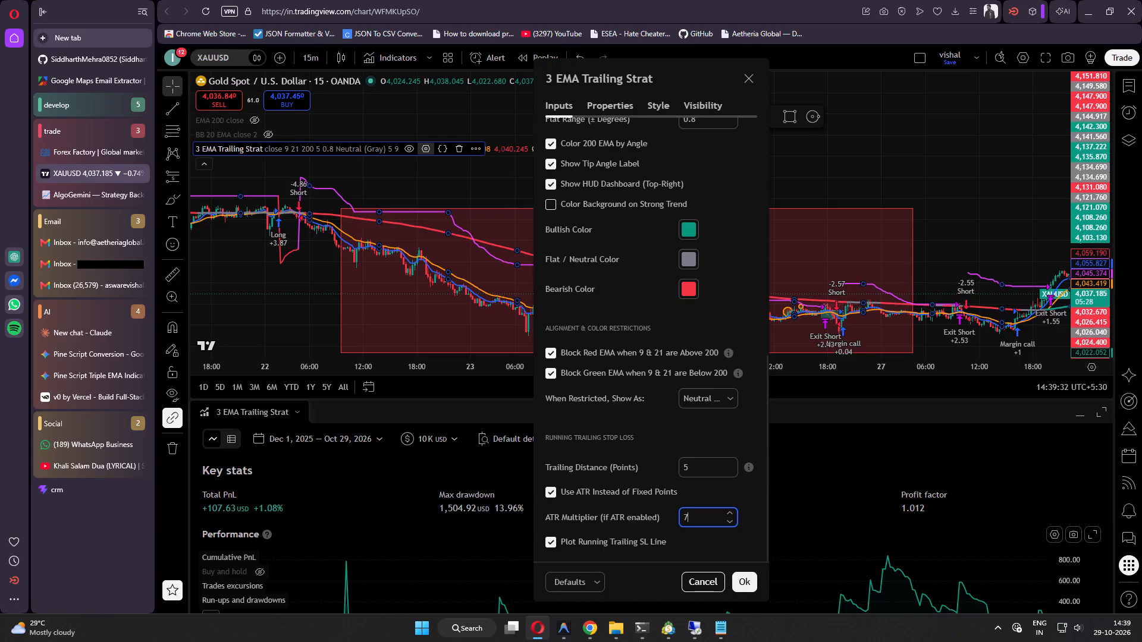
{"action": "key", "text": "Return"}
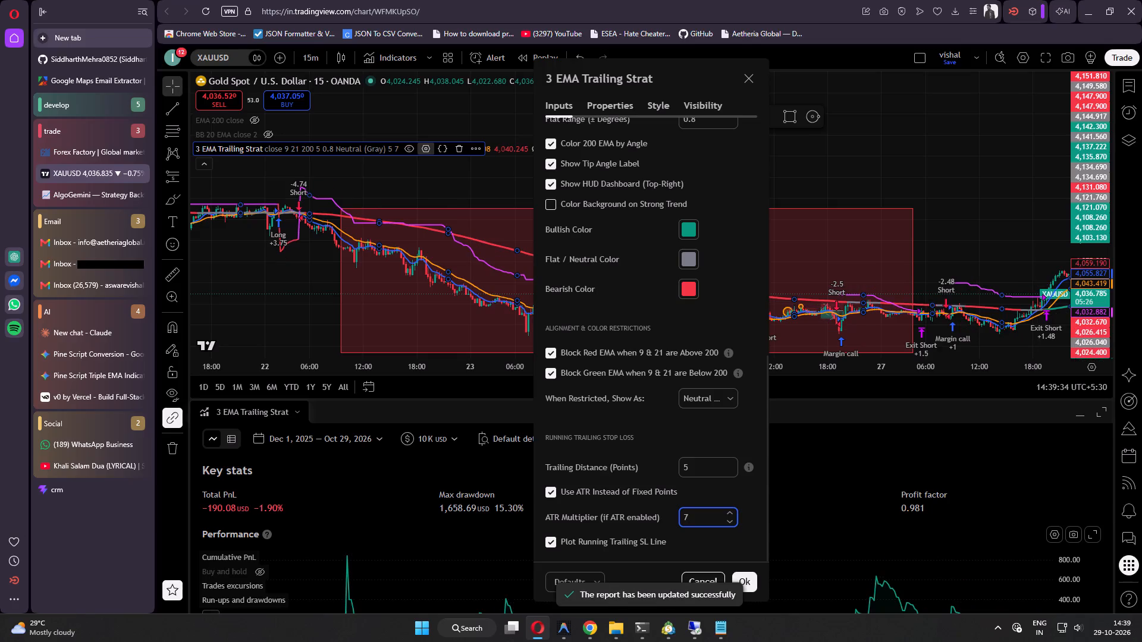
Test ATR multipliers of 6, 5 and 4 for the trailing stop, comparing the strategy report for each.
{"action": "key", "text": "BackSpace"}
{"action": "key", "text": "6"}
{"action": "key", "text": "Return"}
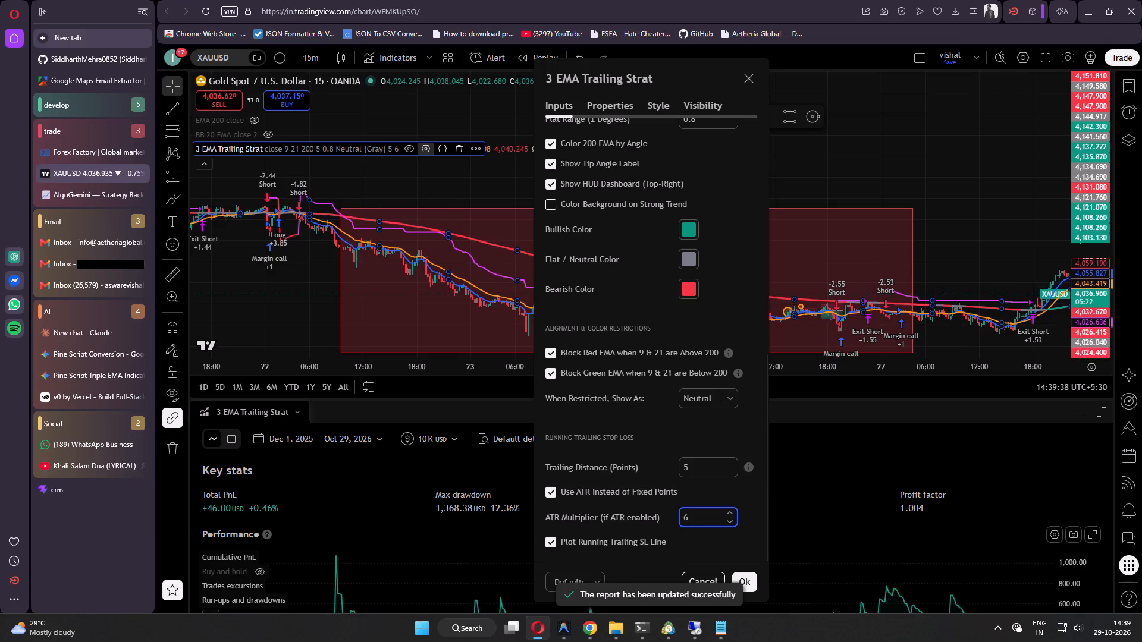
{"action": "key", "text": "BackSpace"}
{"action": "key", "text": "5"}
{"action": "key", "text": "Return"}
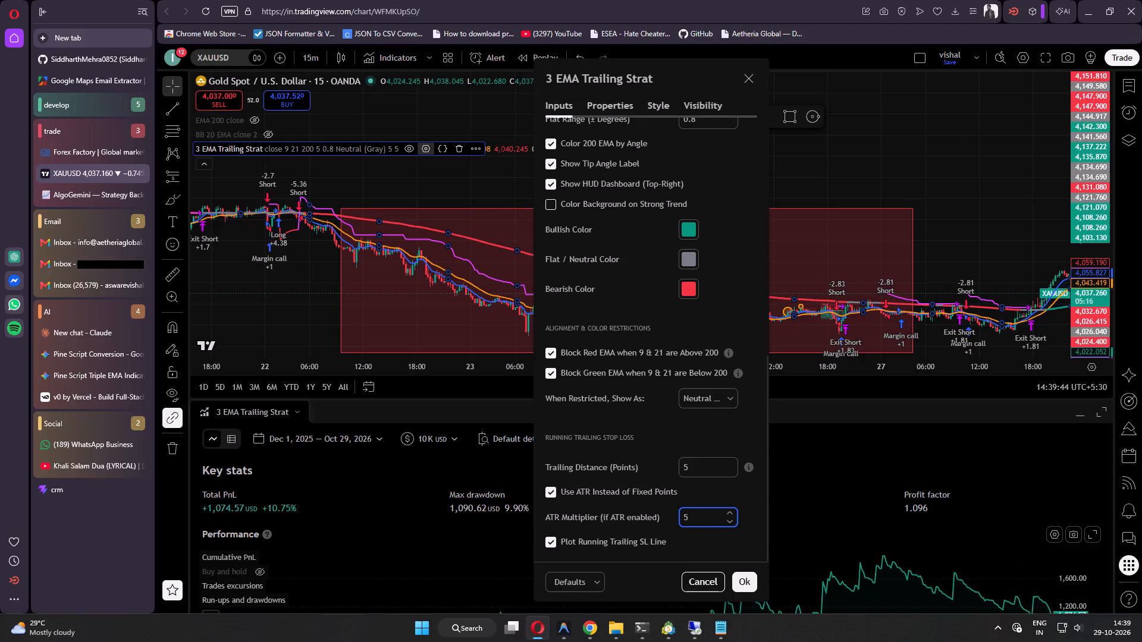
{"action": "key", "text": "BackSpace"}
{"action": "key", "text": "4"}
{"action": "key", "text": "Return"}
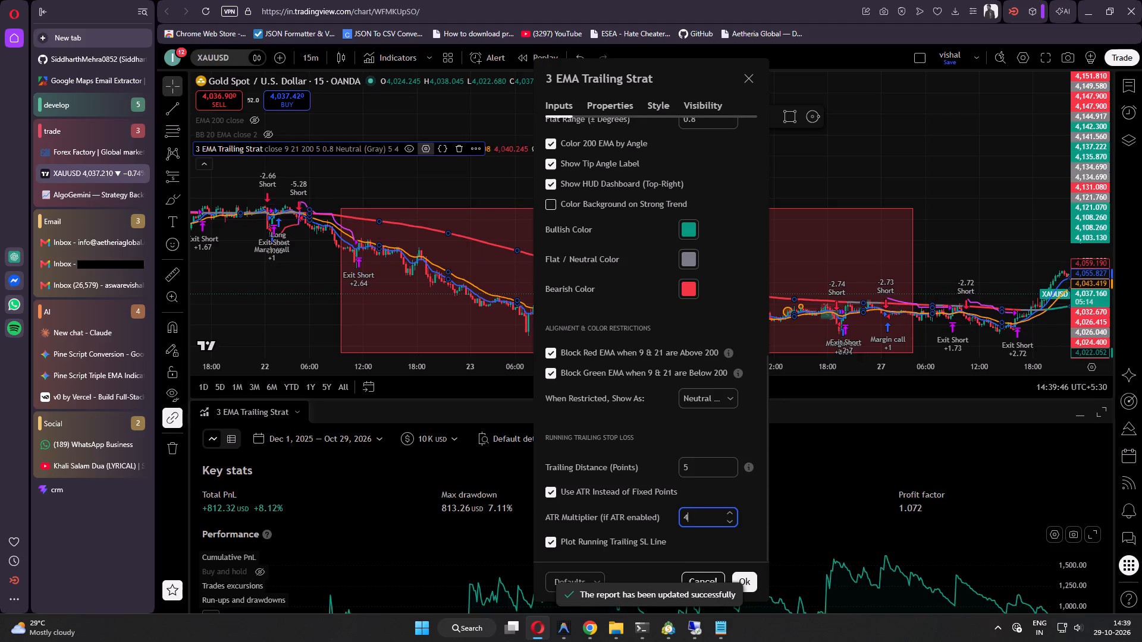
Set the trailing stop's ATR multiplier to 3 and to 2, comparing the strategy report for each.
{"action": "key", "text": "BackSpace"}
{"action": "key", "text": "3"}
{"action": "key", "text": "Return"}
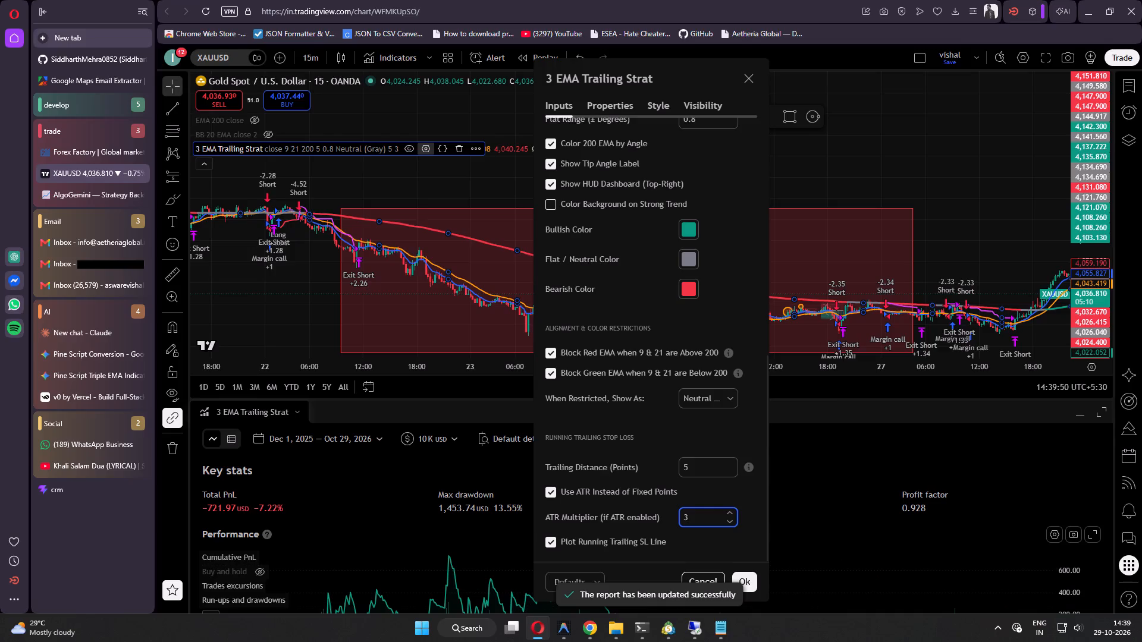
{"action": "key", "text": "BackSpace"}
{"action": "key", "text": "2"}
{"action": "key", "text": "Return"}
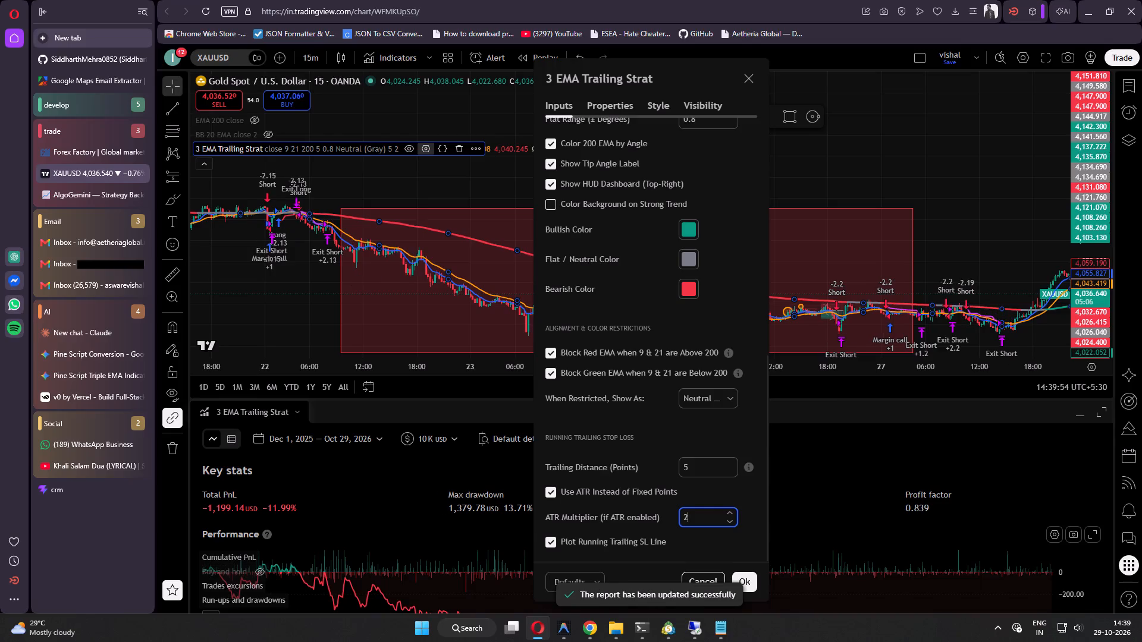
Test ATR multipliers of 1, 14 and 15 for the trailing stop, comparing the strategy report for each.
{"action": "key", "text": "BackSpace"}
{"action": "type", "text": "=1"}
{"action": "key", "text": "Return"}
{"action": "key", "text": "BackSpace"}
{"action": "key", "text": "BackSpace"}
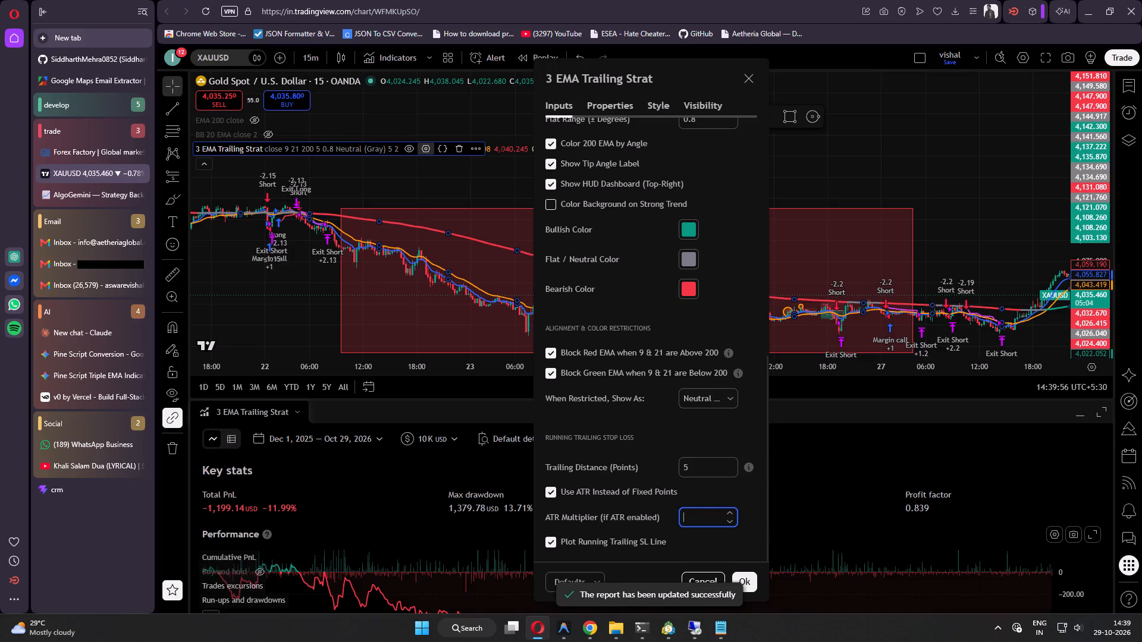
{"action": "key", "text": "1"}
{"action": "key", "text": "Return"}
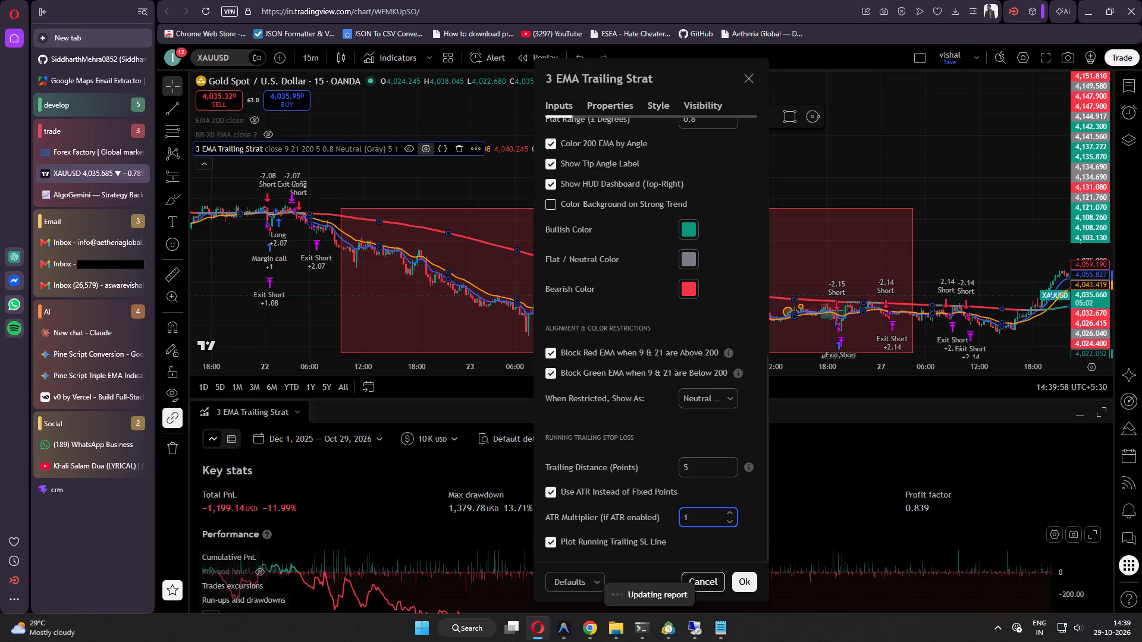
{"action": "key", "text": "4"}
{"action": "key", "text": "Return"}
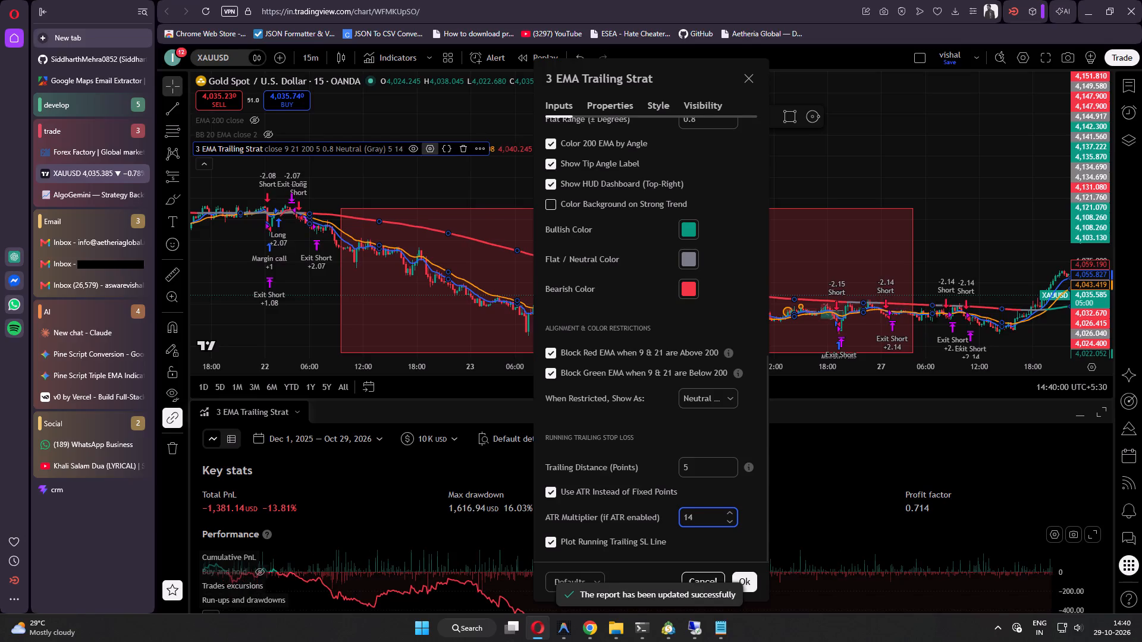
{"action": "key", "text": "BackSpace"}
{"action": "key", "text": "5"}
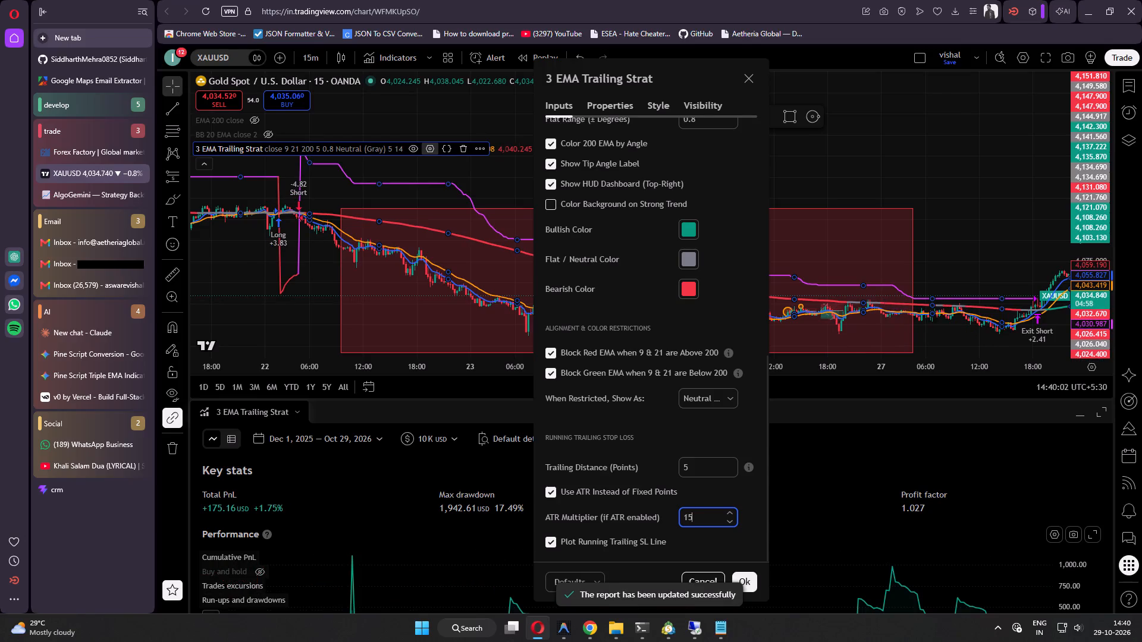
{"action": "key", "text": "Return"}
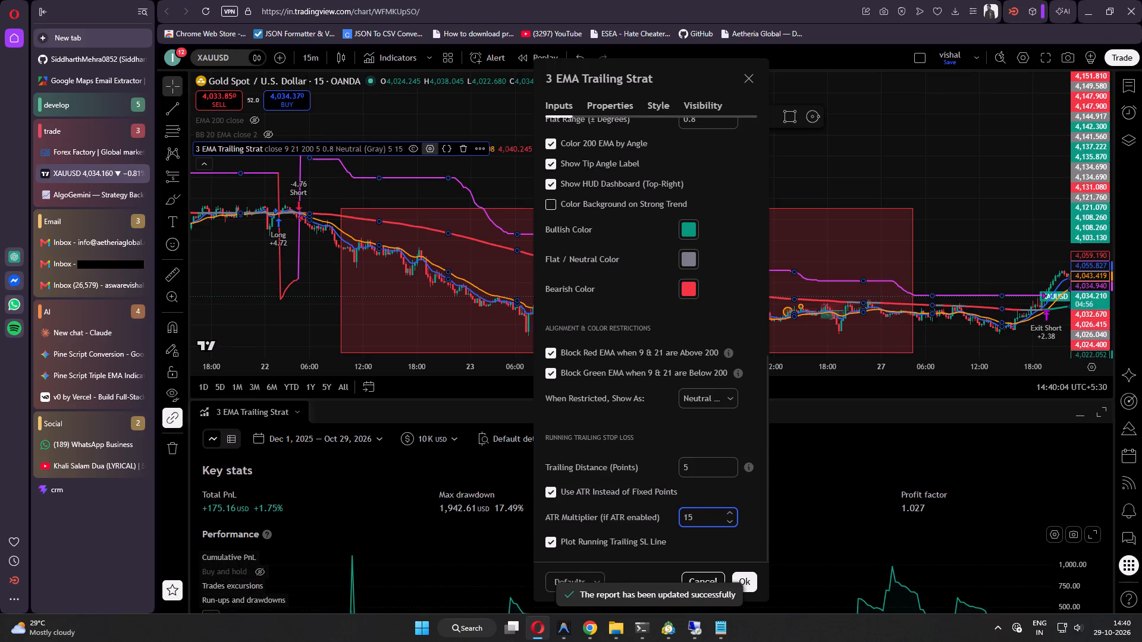
Set the trailing stop's ATR multiplier to 5 and apply the strategy settings.
{"action": "key", "text": "BackSpace"}
{"action": "key", "text": "BackSpace"}
{"action": "key", "text": "BackSpace"}
{"action": "key", "text": "5"}
{"action": "key", "text": "Return"}
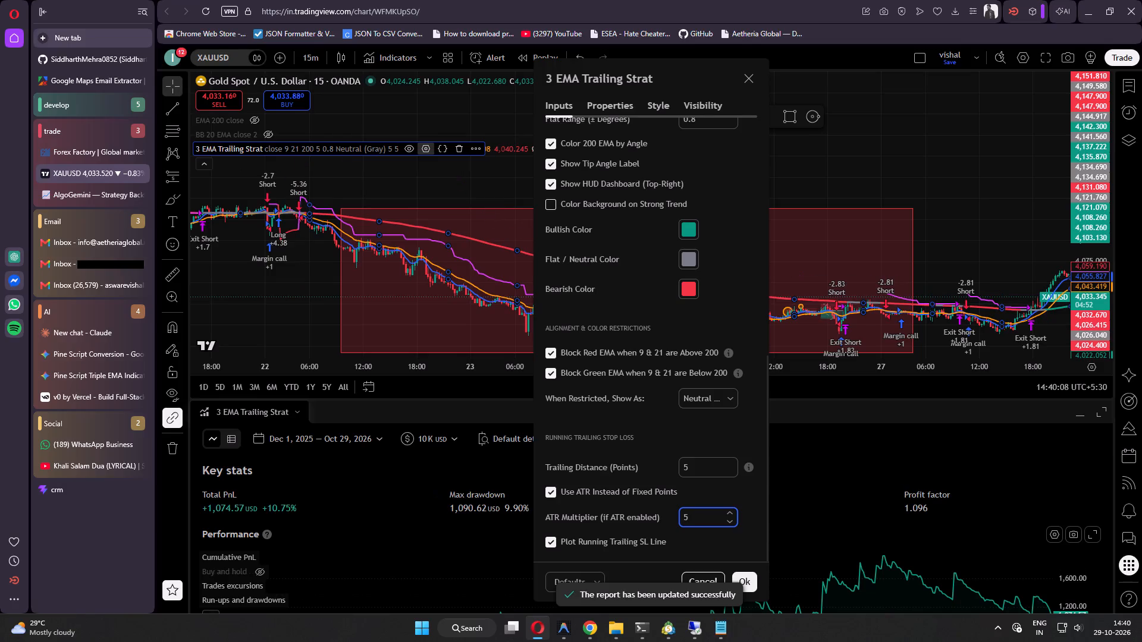
{"action": "left_click", "coordinate": [739, 583]}
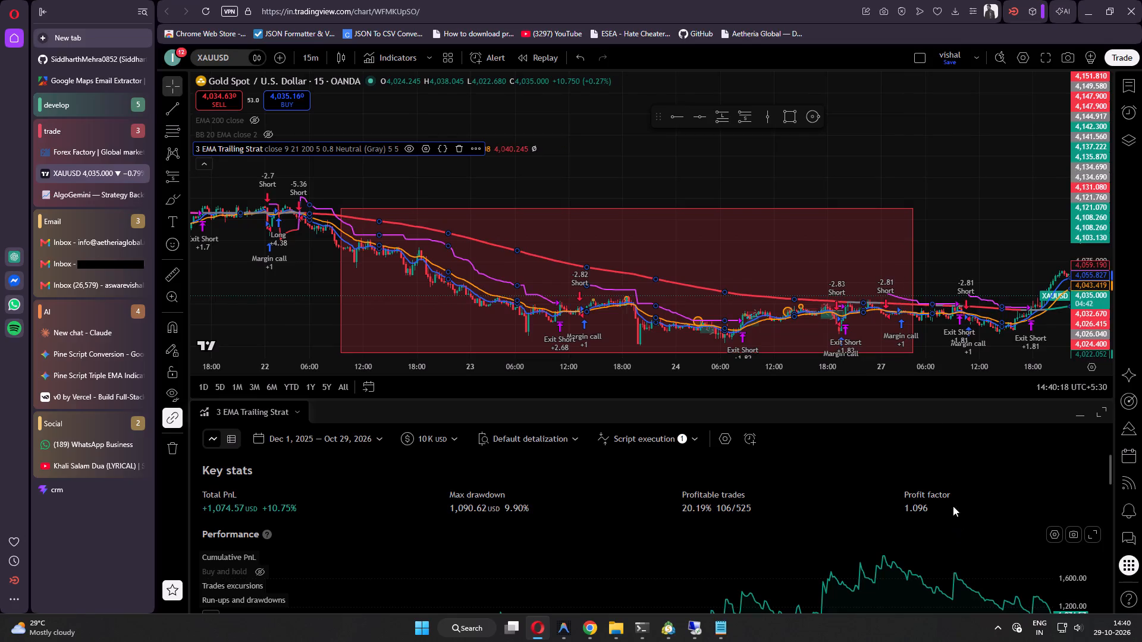
Examine the strategy's entries, exits and trailing stop line on the XAUUSD chart between 22 and 29 October.
{"action": "left_click", "coordinate": [965, 272]}
{"action": "left_click_drag", "start_coordinate": [970, 256], "coordinate": [947, 243]}
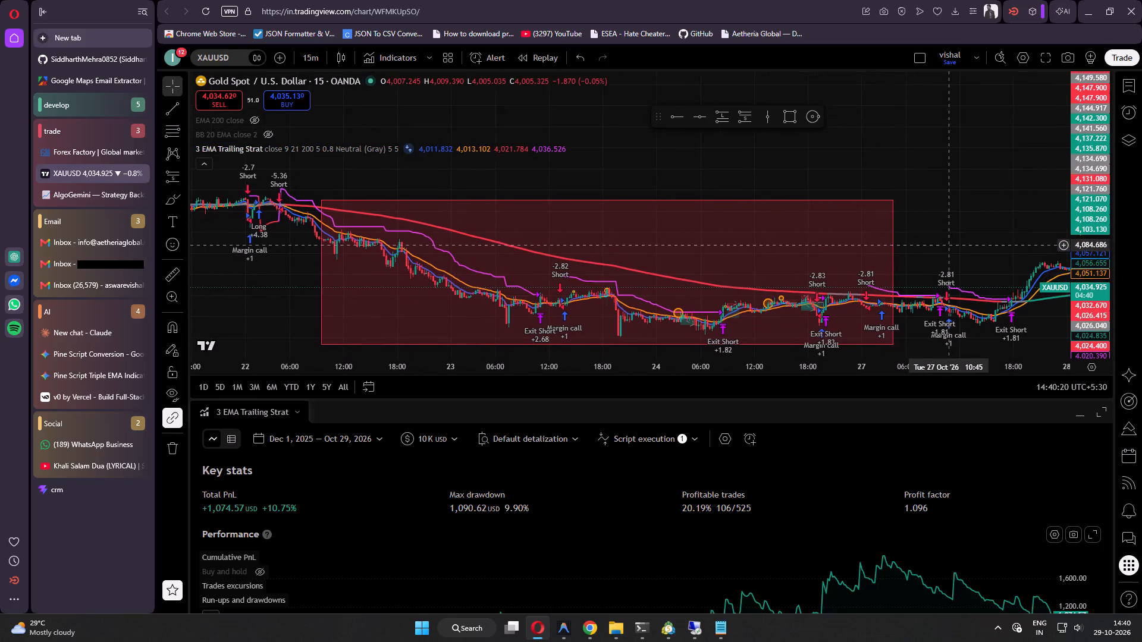
{"action": "left_click_drag", "start_coordinate": [947, 243], "coordinate": [945, 241]}
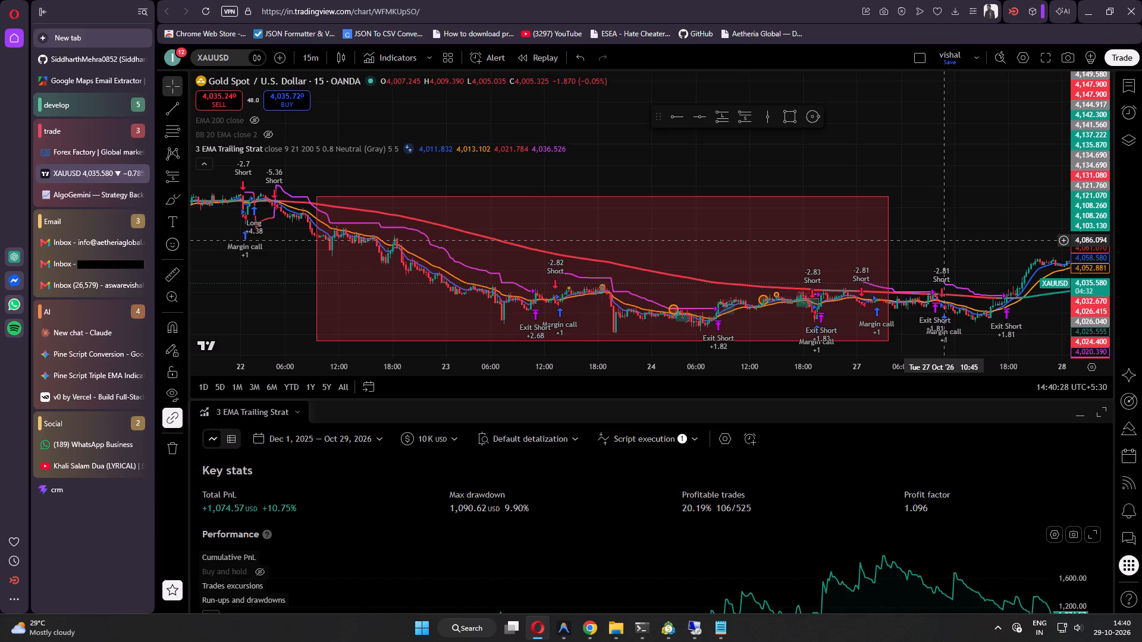
{"action": "left_click_drag", "start_coordinate": [945, 240], "coordinate": [837, 219]}
{"action": "left_click_drag", "start_coordinate": [906, 226], "coordinate": [824, 215]}
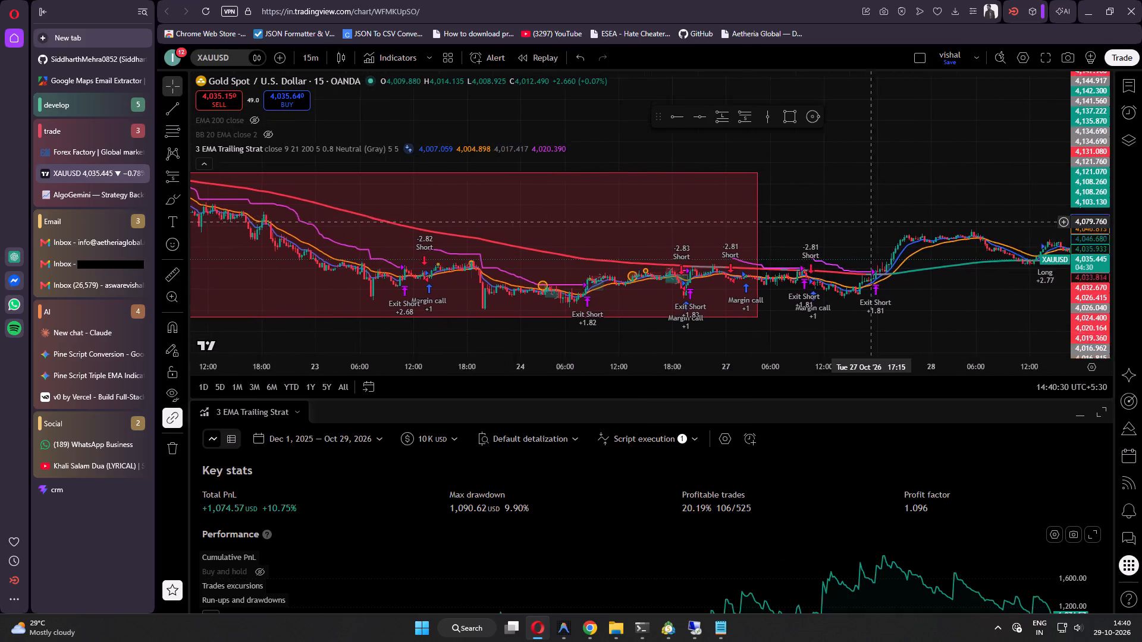
{"action": "left_click_drag", "start_coordinate": [824, 215], "coordinate": [789, 210]}
{"action": "left_click_drag", "start_coordinate": [924, 293], "coordinate": [808, 307]}
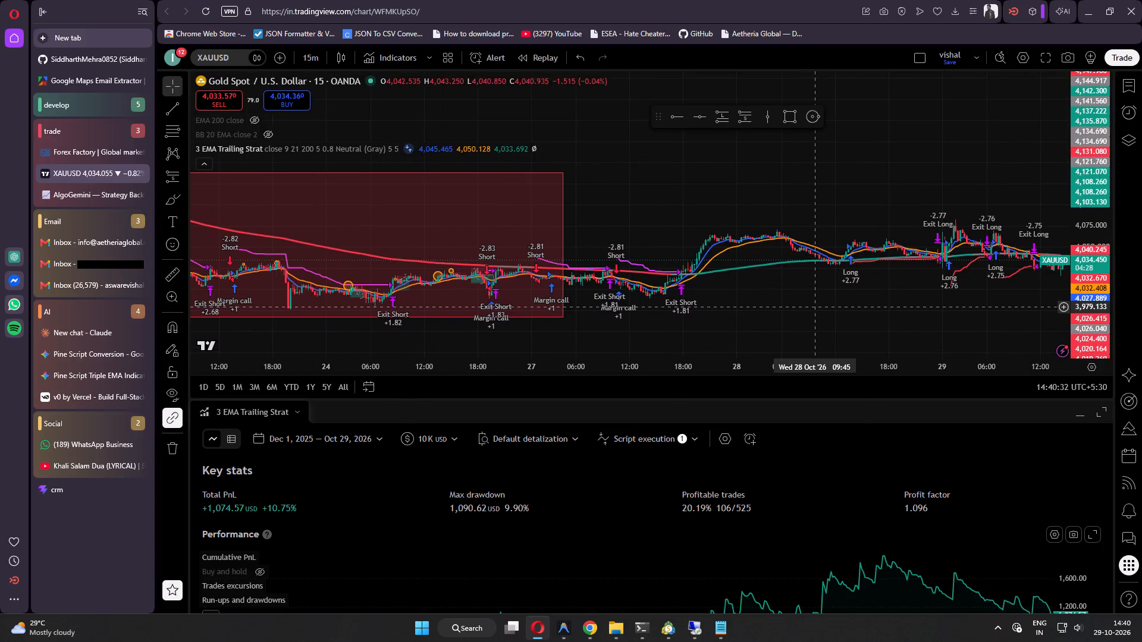
{"action": "left_click_drag", "start_coordinate": [815, 307], "coordinate": [775, 307]}
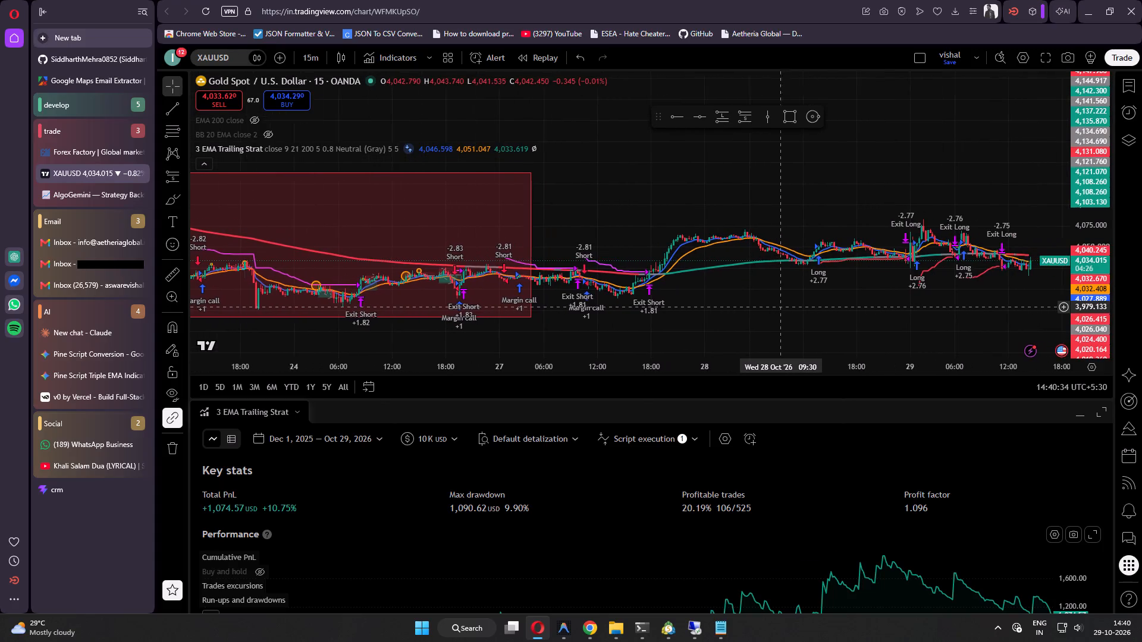
{"action": "left_click_drag", "start_coordinate": [775, 307], "coordinate": [774, 307]}
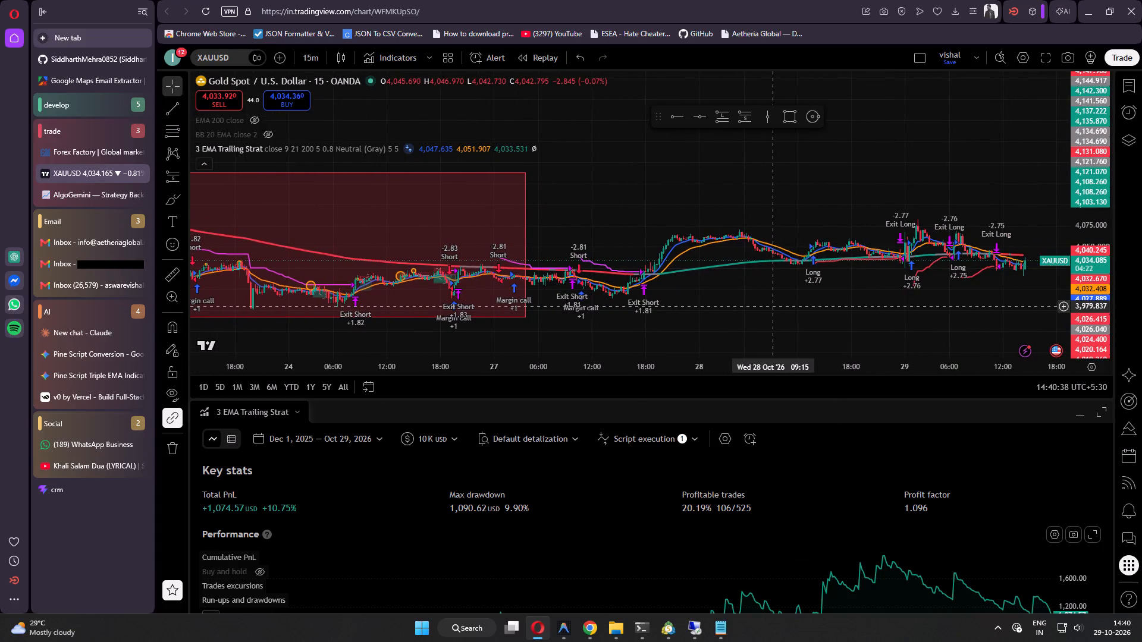
{"action": "left_click_drag", "start_coordinate": [773, 306], "coordinate": [973, 285]}
{"action": "left_click_drag", "start_coordinate": [809, 308], "coordinate": [898, 311]}
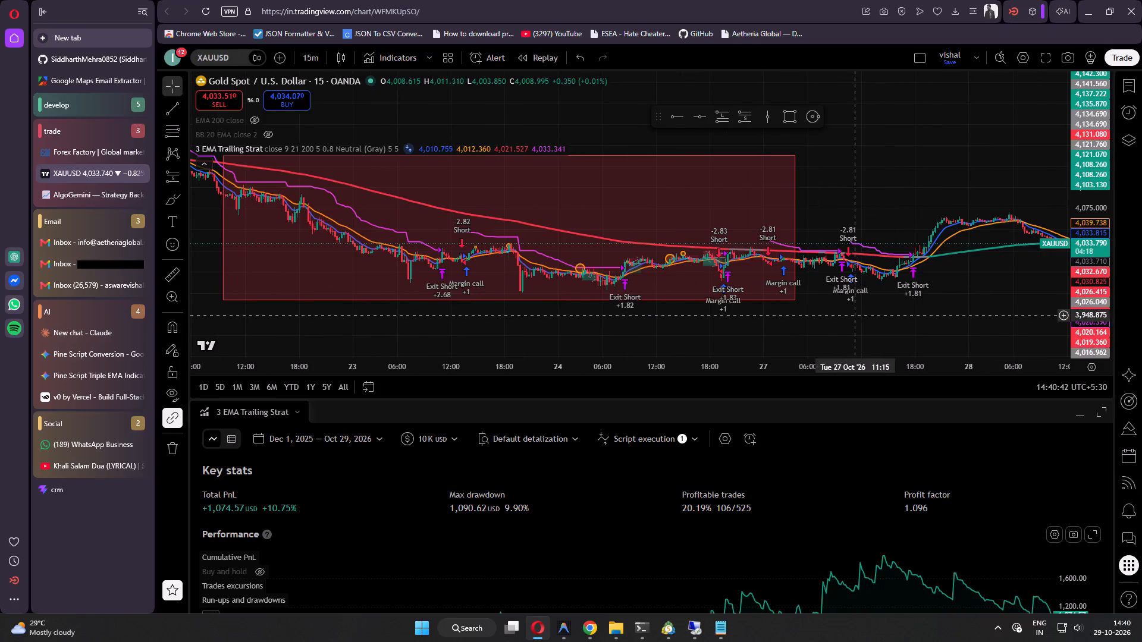
{"action": "left_click_drag", "start_coordinate": [783, 329], "coordinate": [832, 332]}
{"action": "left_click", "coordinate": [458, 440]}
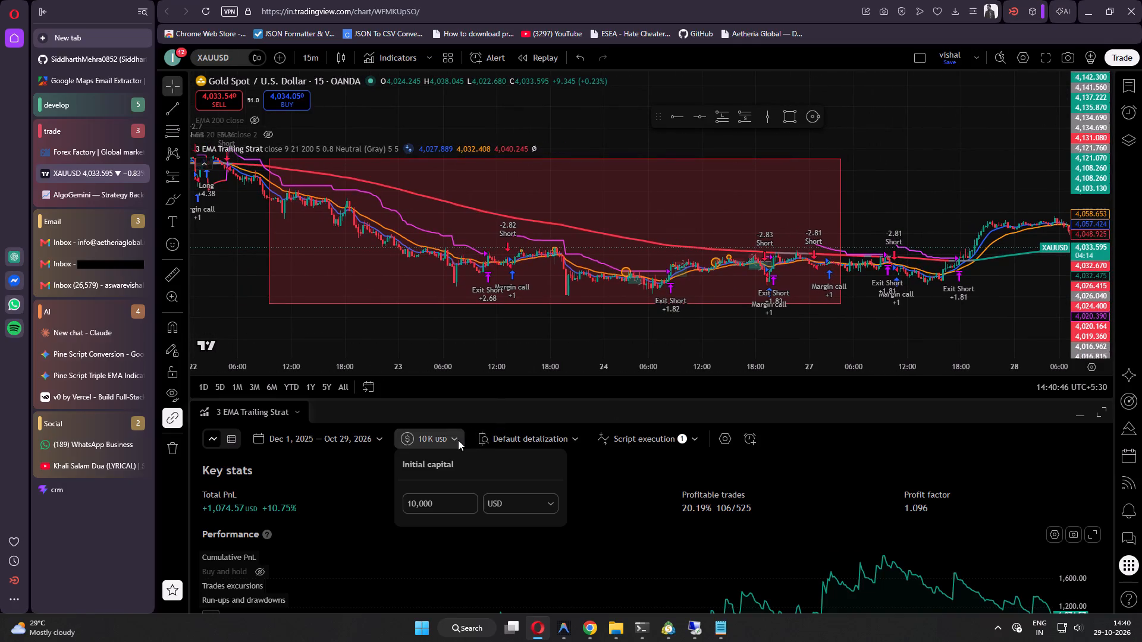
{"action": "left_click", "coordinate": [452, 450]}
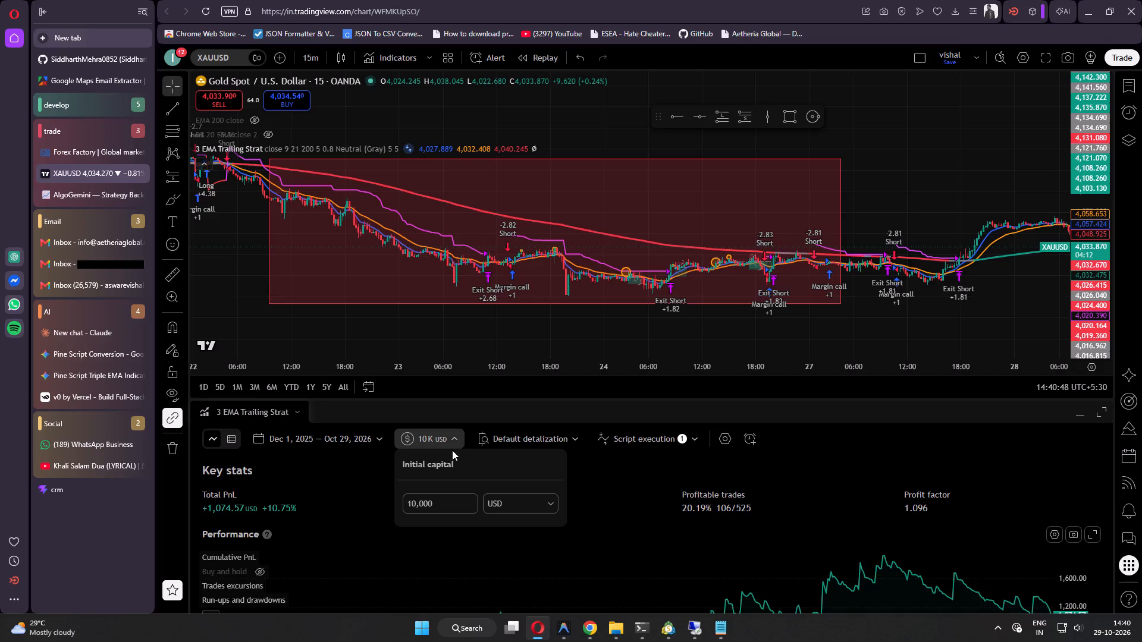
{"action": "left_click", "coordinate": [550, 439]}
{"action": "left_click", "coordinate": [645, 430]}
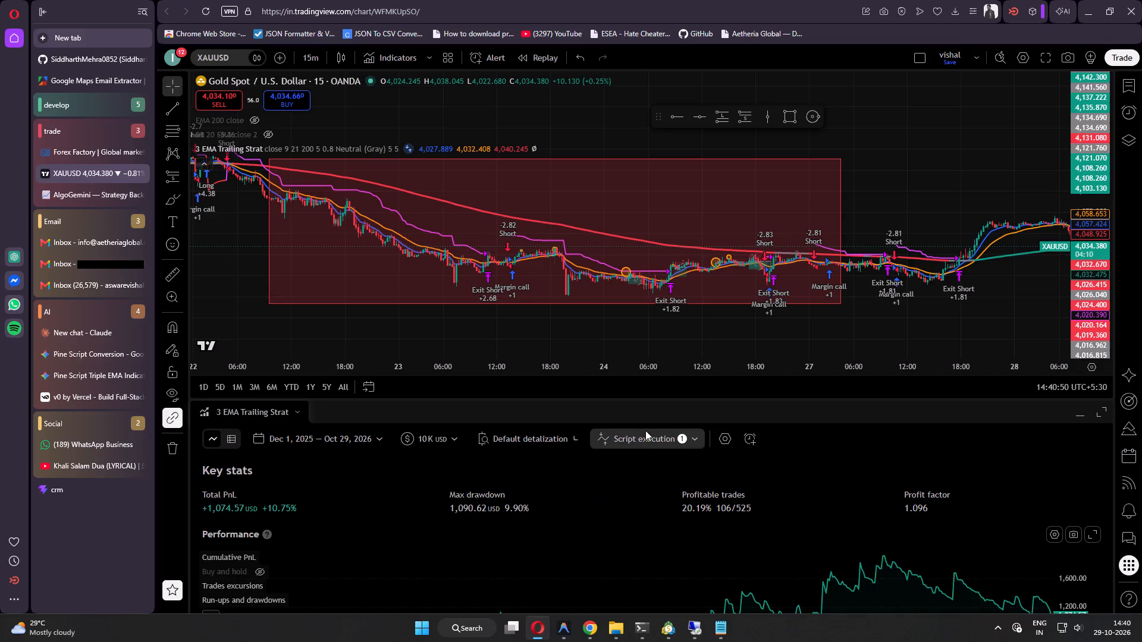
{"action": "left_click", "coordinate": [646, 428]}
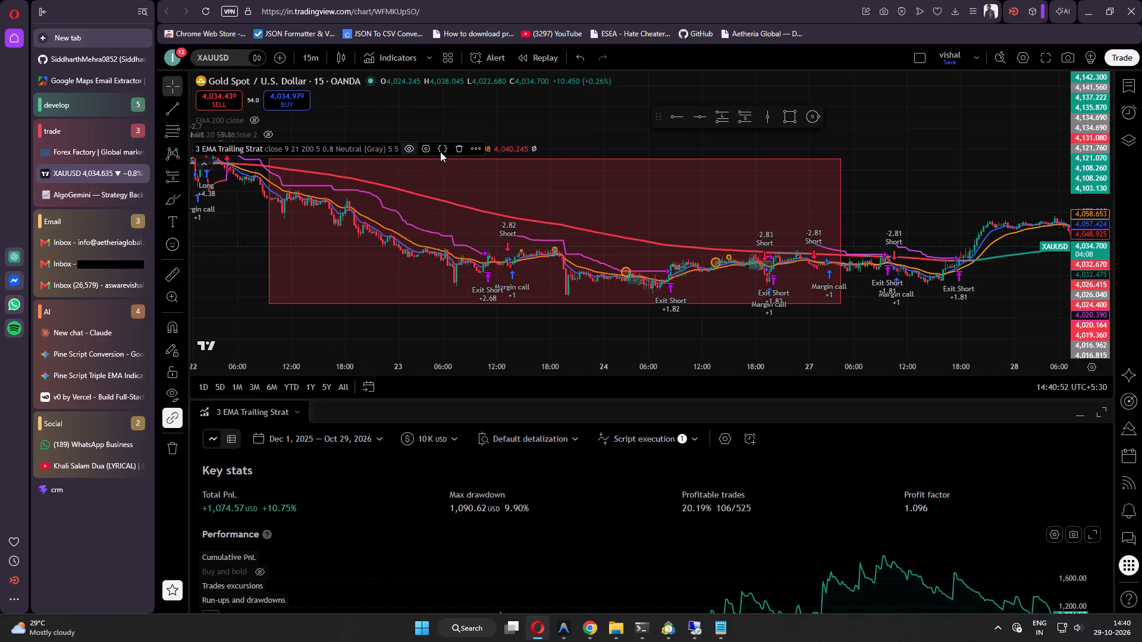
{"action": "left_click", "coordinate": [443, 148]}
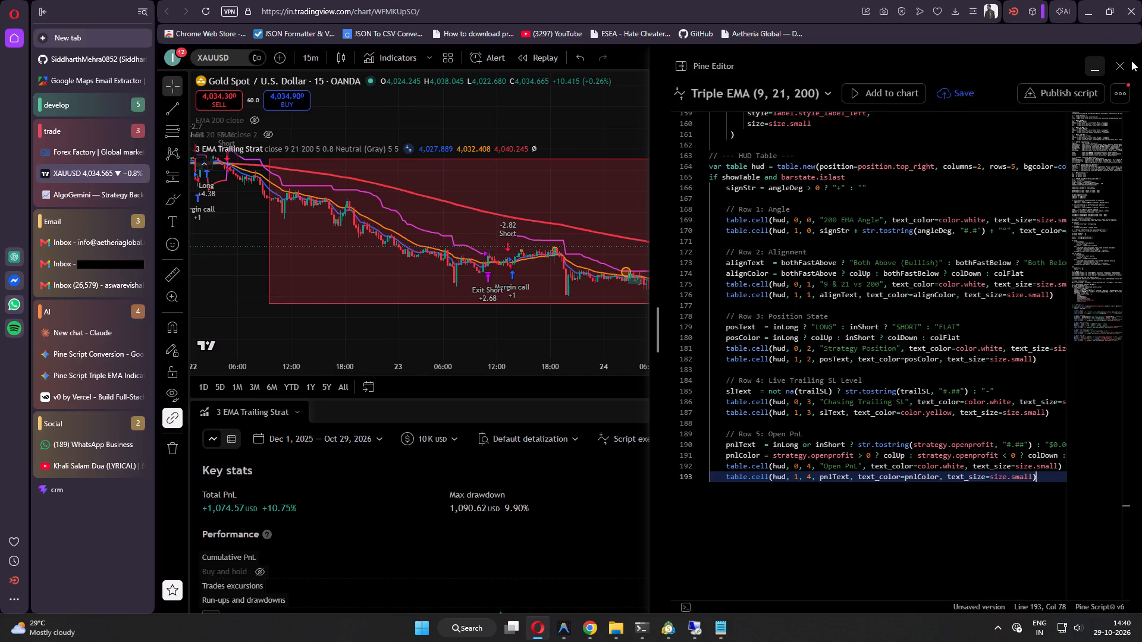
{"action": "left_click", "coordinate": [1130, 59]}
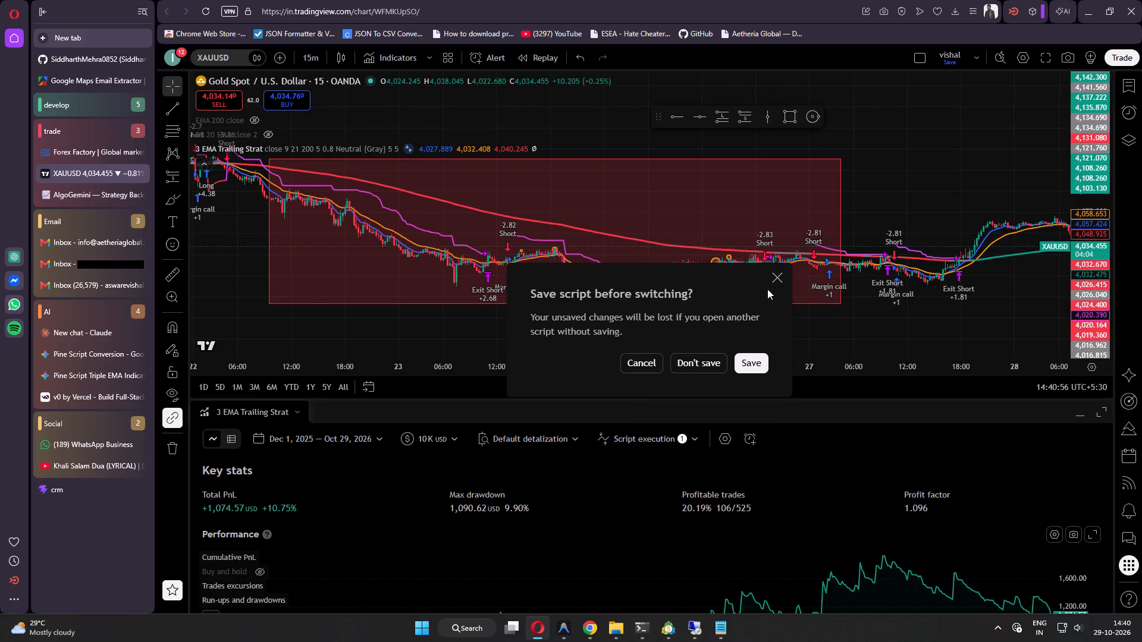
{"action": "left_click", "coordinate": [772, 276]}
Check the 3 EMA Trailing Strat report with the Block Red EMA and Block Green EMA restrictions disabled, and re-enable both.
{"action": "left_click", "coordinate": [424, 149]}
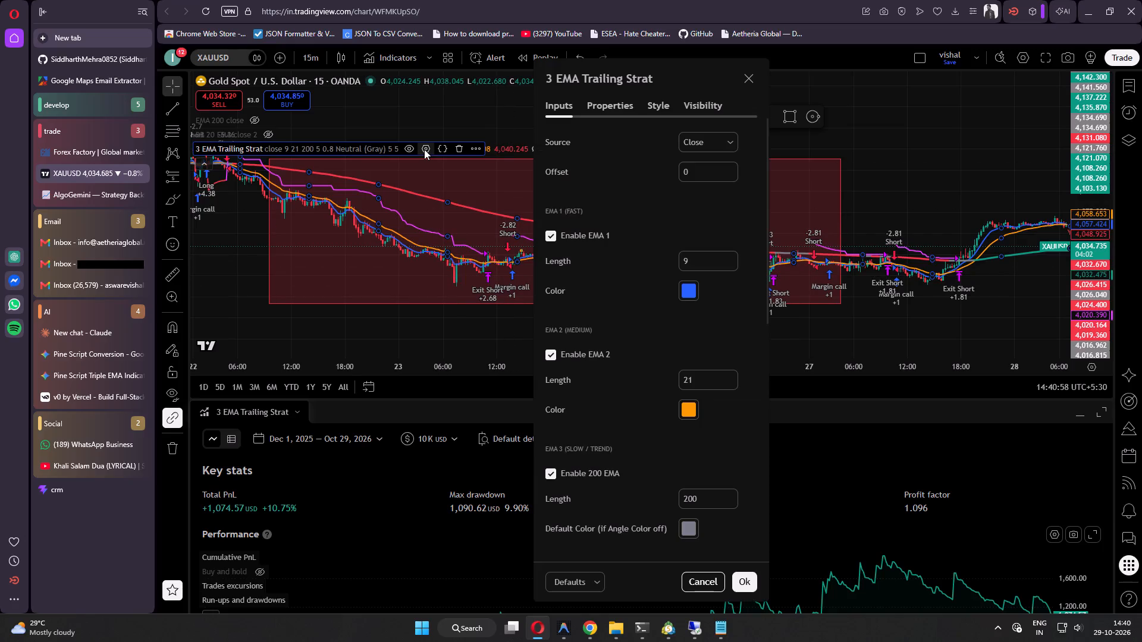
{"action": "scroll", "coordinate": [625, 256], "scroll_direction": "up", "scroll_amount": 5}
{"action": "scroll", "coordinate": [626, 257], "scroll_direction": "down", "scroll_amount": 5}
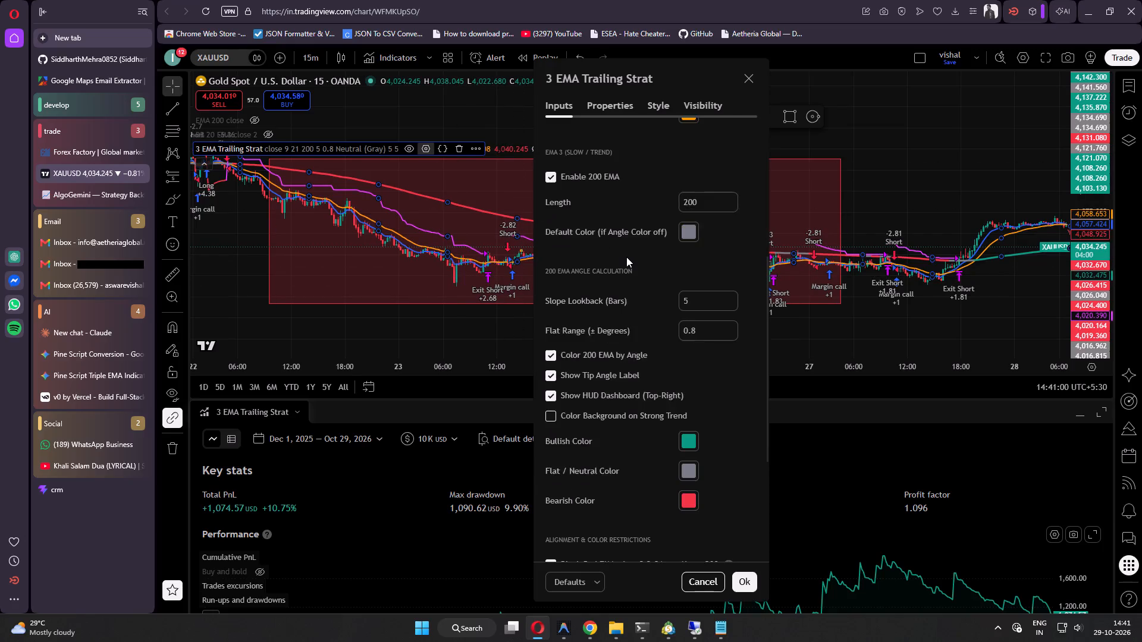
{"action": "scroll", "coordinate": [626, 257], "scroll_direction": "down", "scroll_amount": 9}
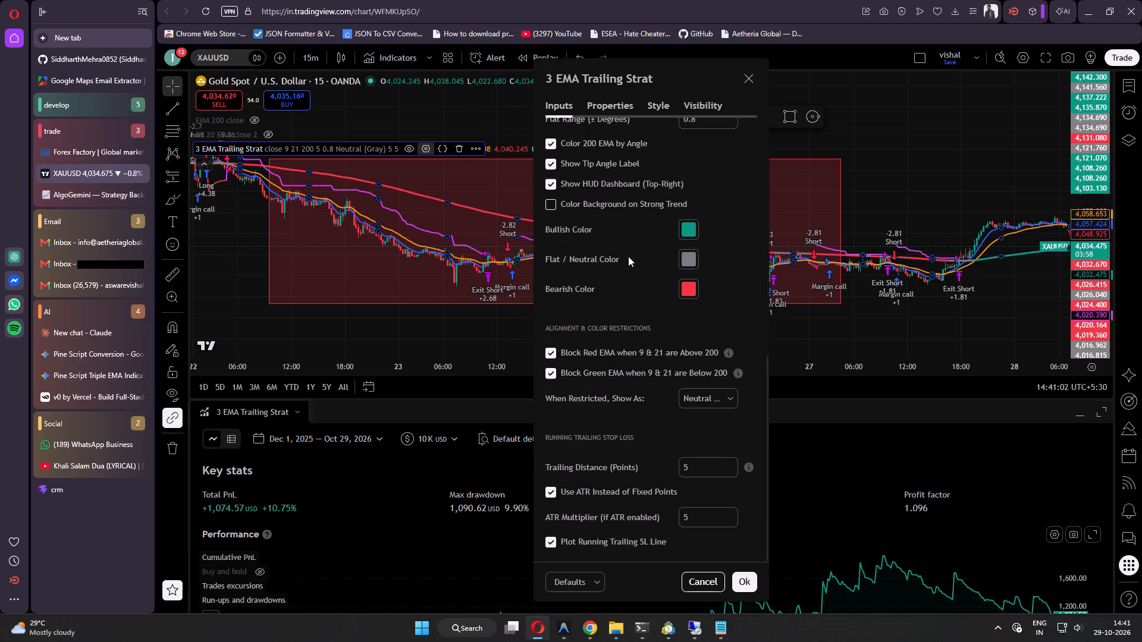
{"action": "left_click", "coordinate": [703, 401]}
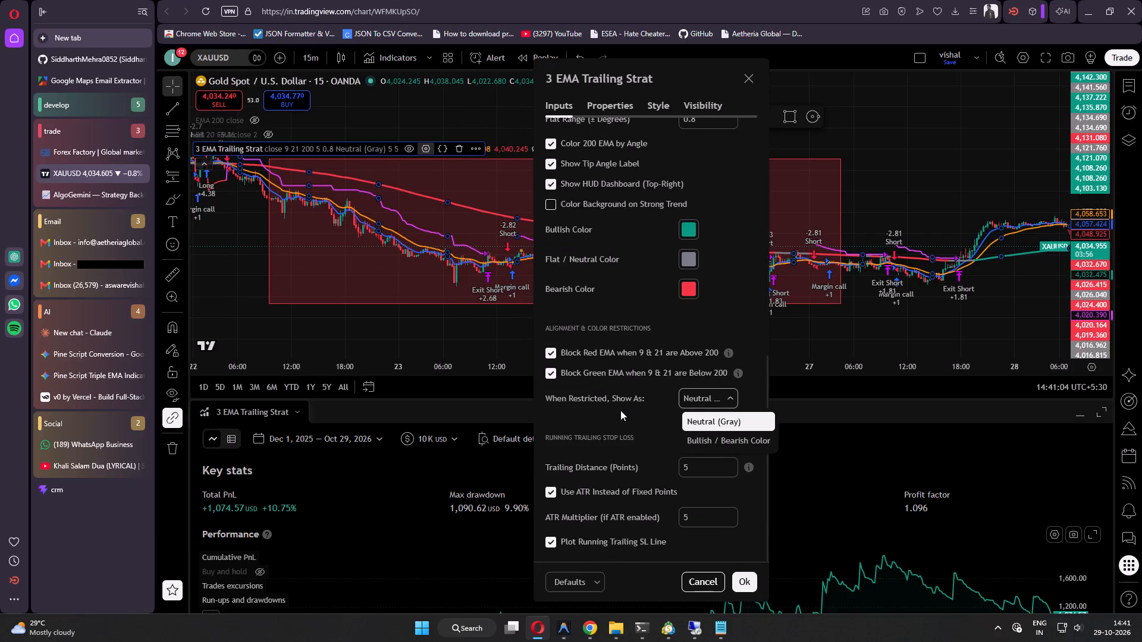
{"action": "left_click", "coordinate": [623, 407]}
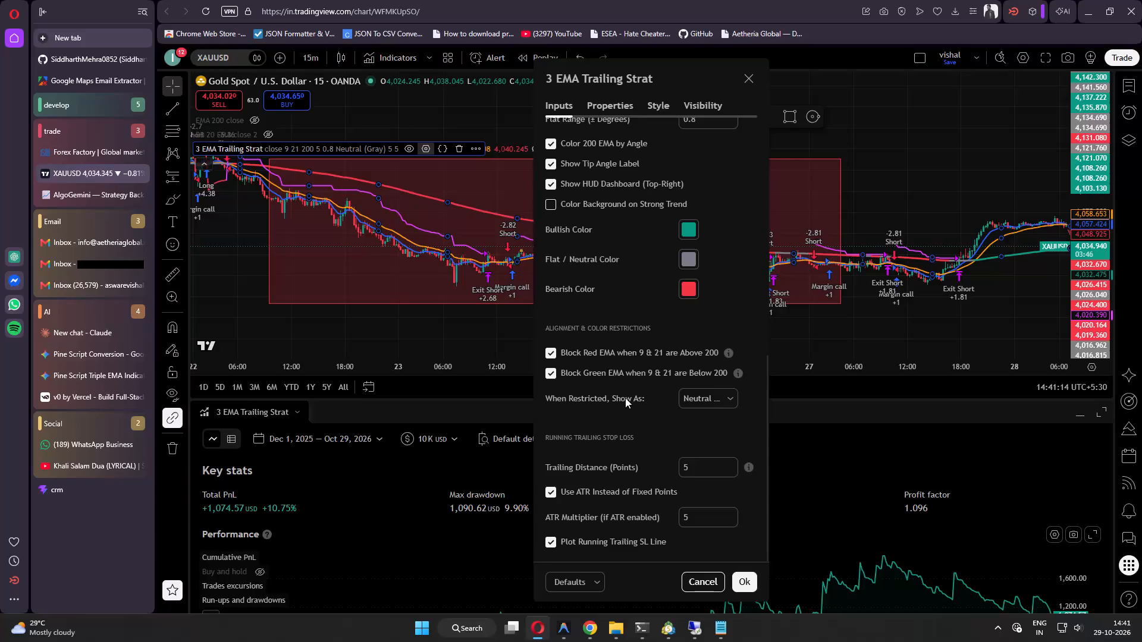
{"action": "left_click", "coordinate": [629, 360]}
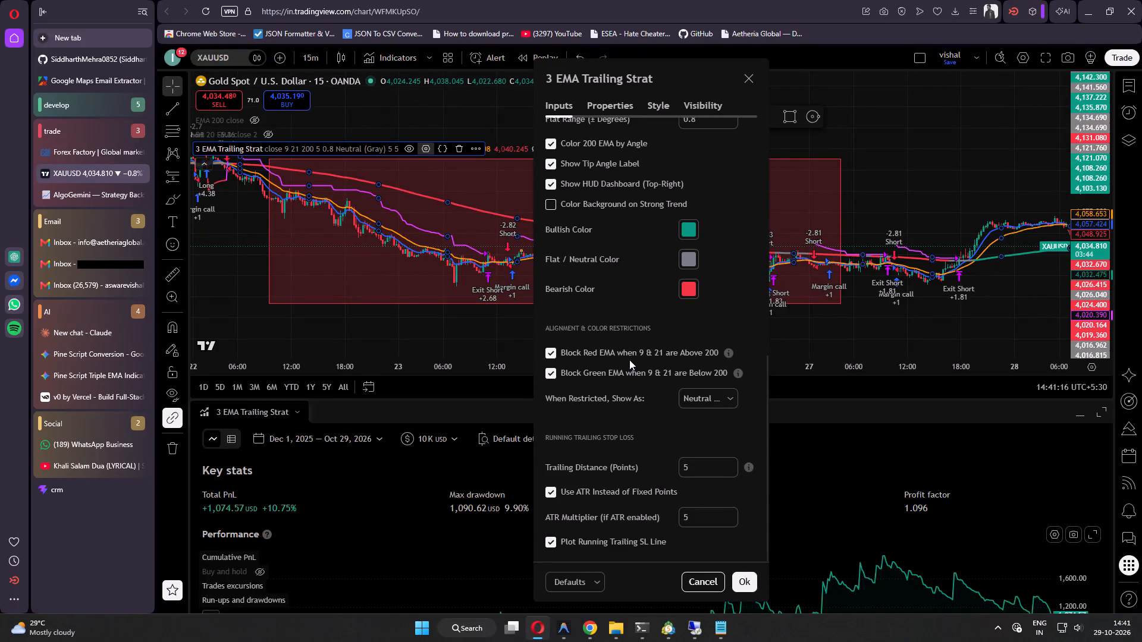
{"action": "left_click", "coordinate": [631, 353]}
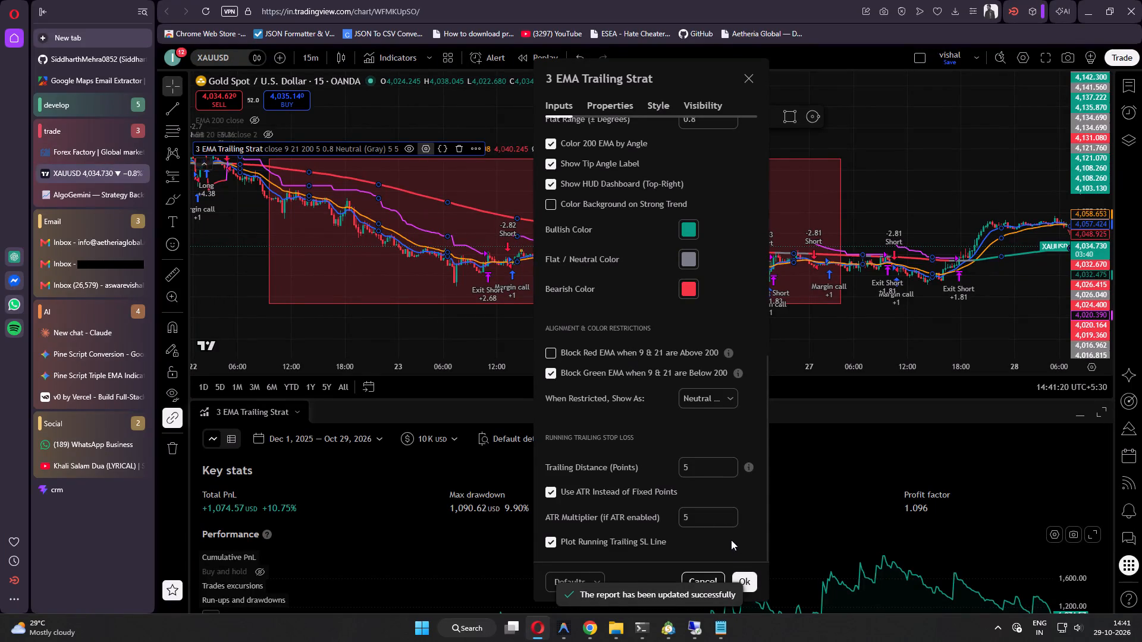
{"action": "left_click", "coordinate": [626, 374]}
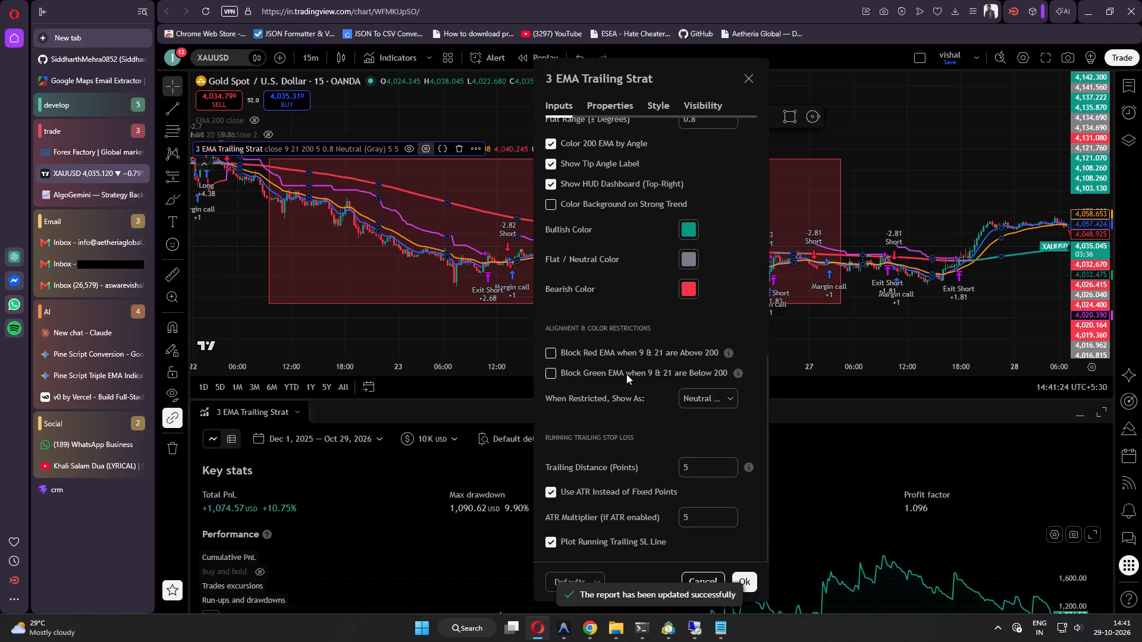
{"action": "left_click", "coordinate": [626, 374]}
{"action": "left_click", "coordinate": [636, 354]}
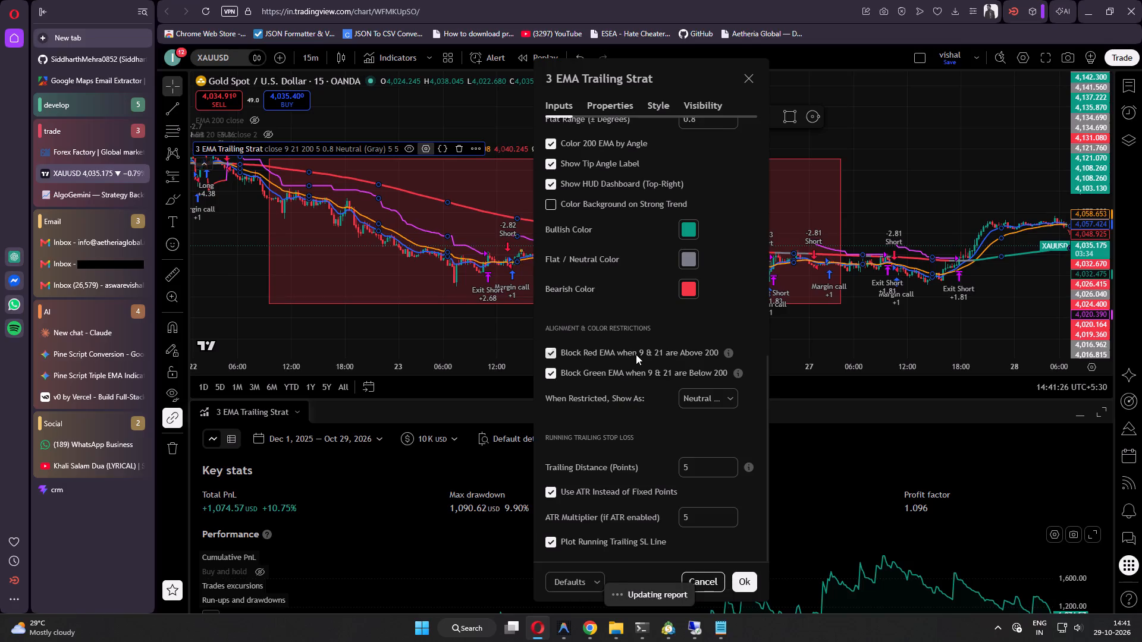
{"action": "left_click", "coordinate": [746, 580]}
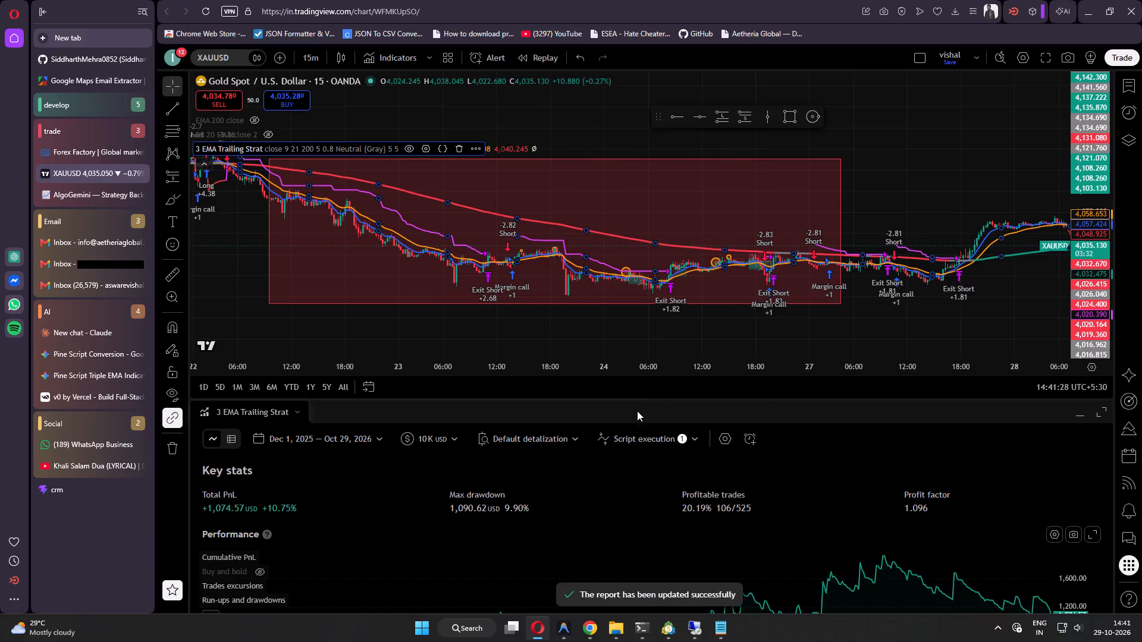
Examine the strategy's earlier long and short trades on the XAUUSD chart, going back from 22 to 15 October.
{"action": "left_click_drag", "start_coordinate": [510, 329], "coordinate": [773, 344]}
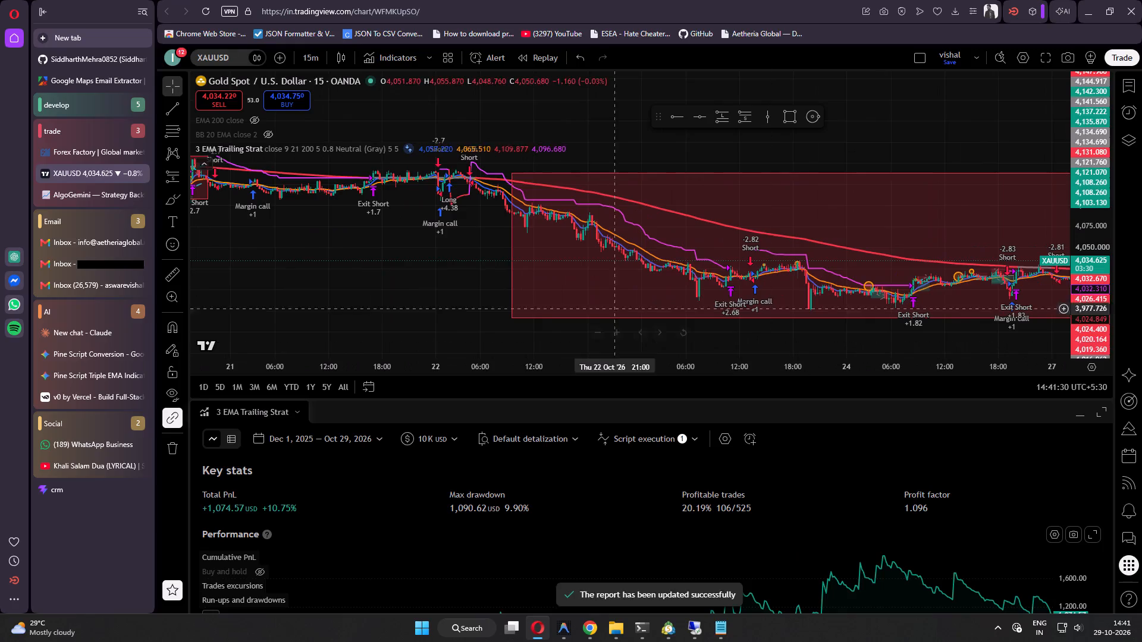
{"action": "left_click_drag", "start_coordinate": [476, 278], "coordinate": [721, 342]}
{"action": "left_click_drag", "start_coordinate": [498, 309], "coordinate": [663, 317]}
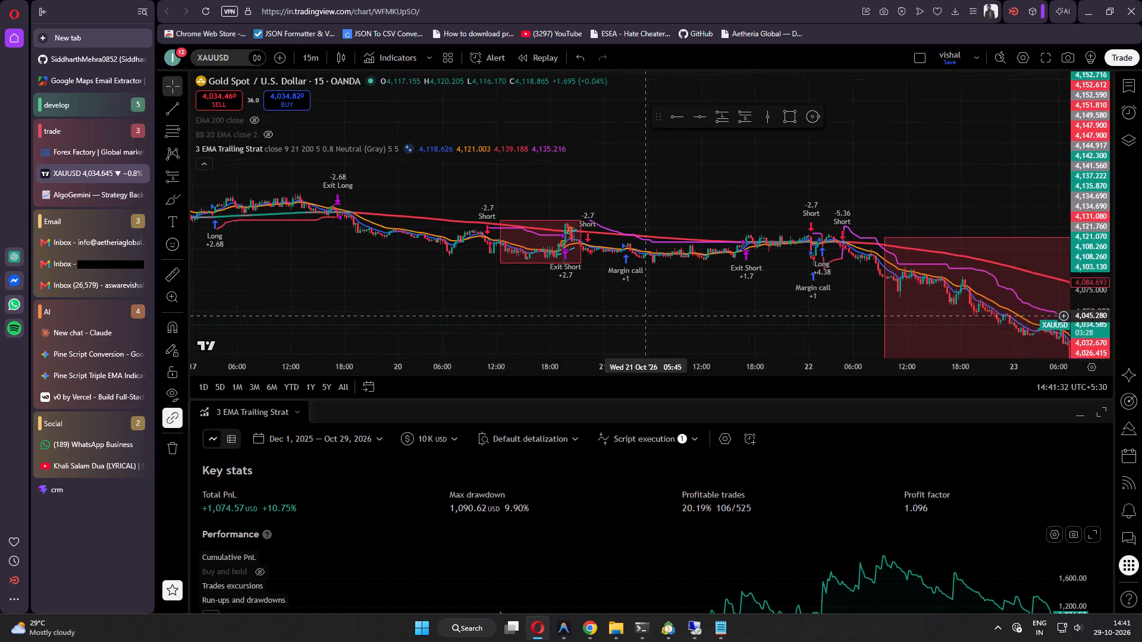
{"action": "left_click_drag", "start_coordinate": [663, 317], "coordinate": [667, 317]}
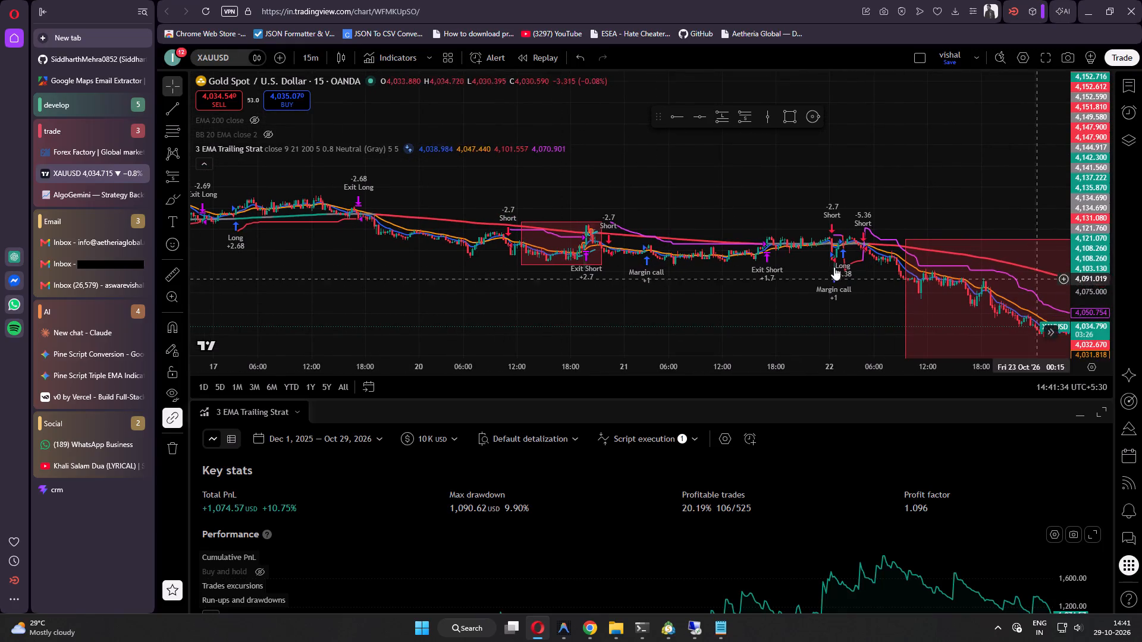
{"action": "left_click_drag", "start_coordinate": [380, 309], "coordinate": [685, 304]}
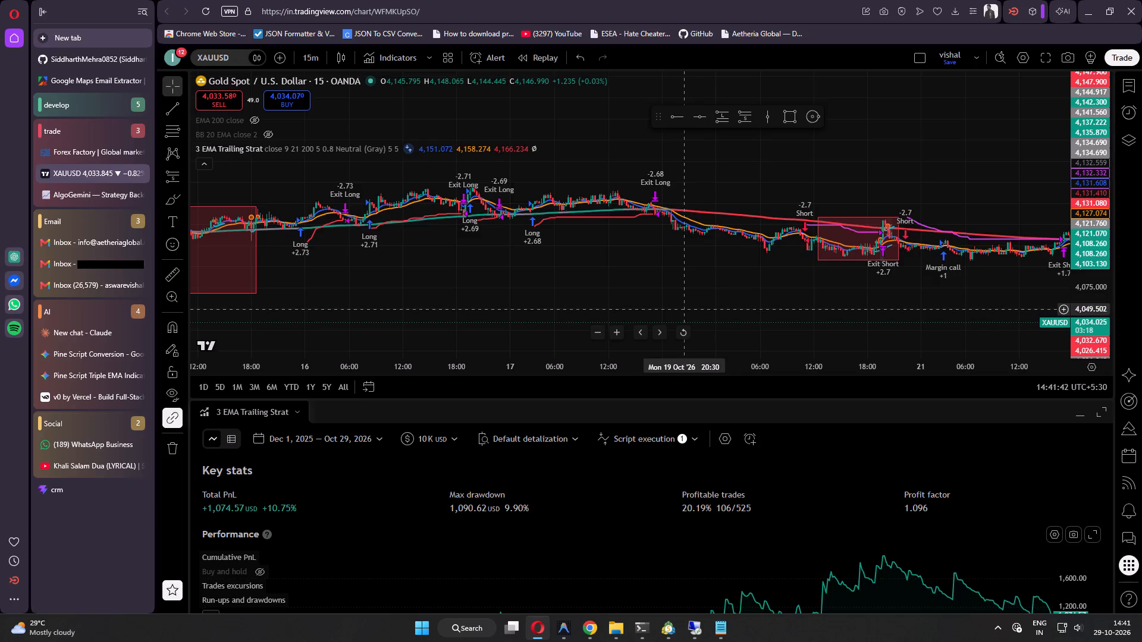
{"action": "left_click_drag", "start_coordinate": [527, 290], "coordinate": [653, 268]}
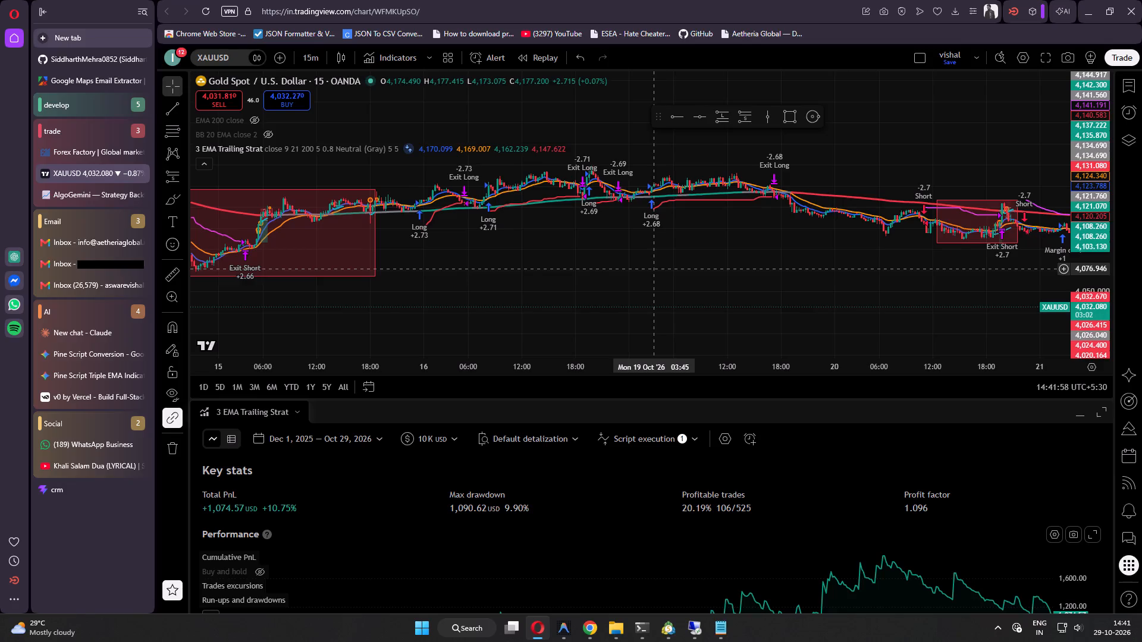
Examine the 3 EMA Trailing Strat report's key stats and performance curve, and the strategy's chart trades between 13 and 20 October.
{"action": "scroll", "coordinate": [742, 472], "scroll_direction": "down", "scroll_amount": 2}
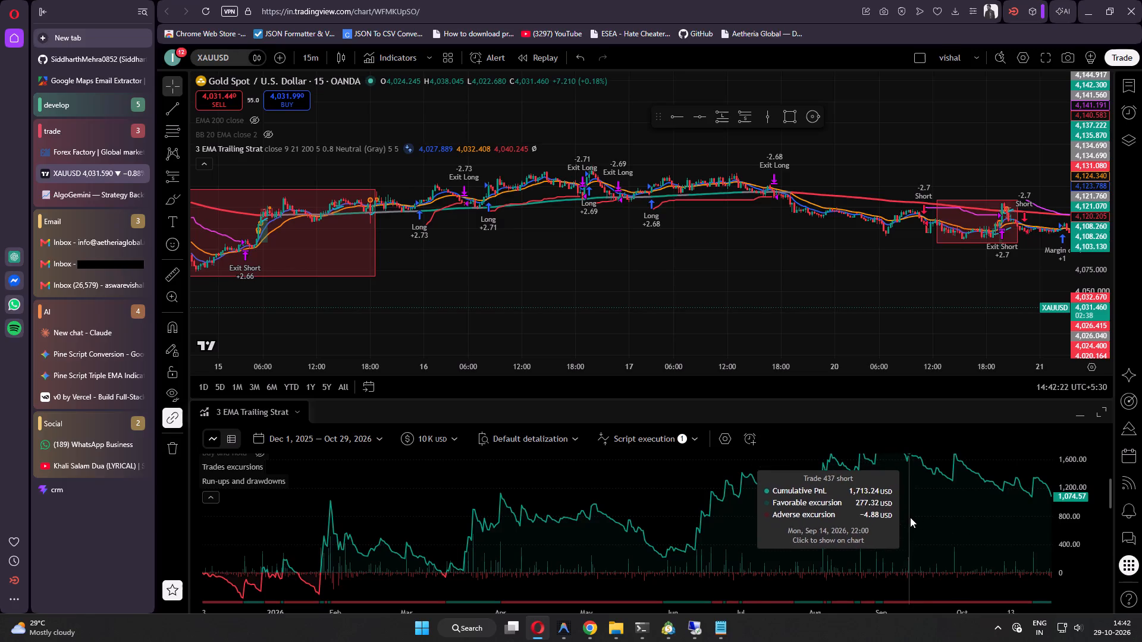
{"action": "scroll", "coordinate": [926, 521], "scroll_direction": "up", "scroll_amount": 5}
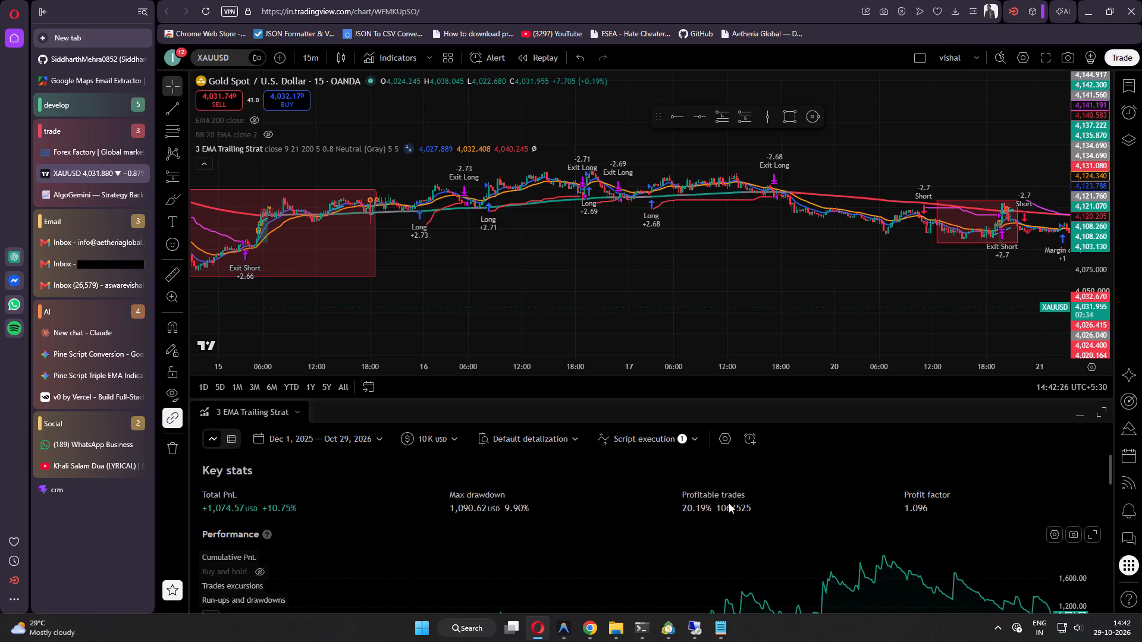
{"action": "left_click_drag", "start_coordinate": [751, 508], "coordinate": [695, 502]}
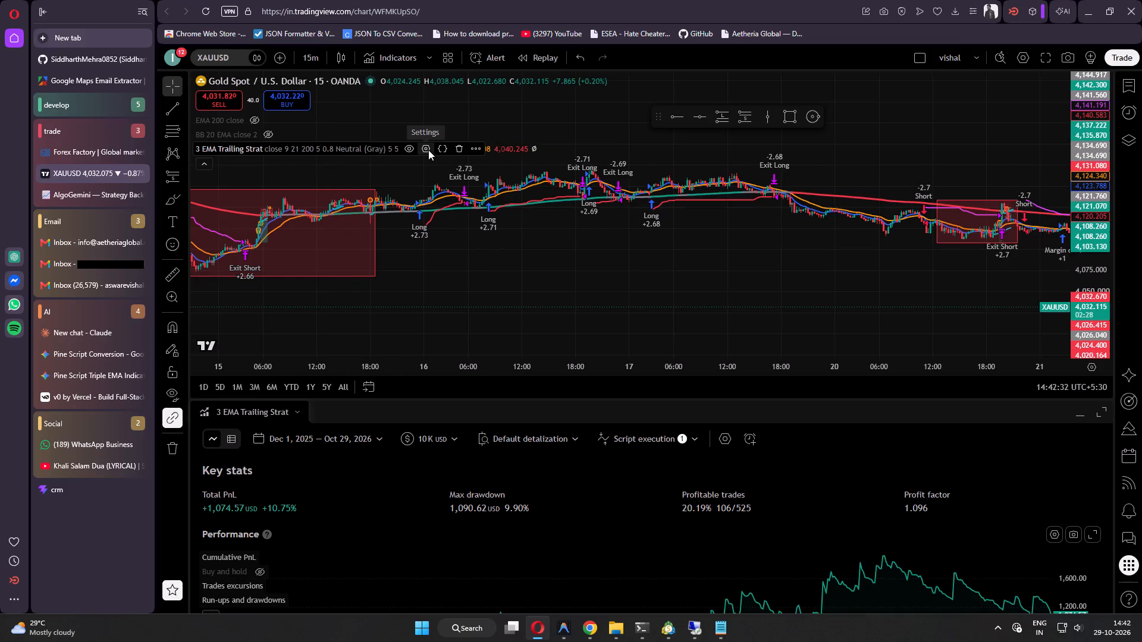
{"action": "left_click", "coordinate": [428, 150]}
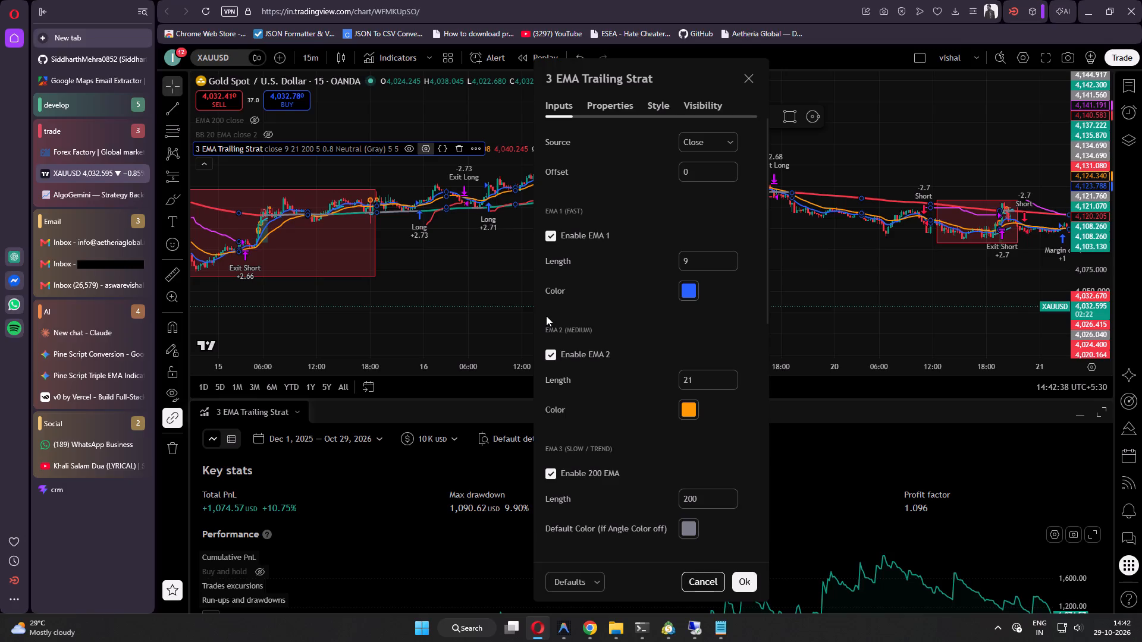
{"action": "left_click", "coordinate": [743, 75]}
{"action": "left_click", "coordinate": [579, 247]}
{"action": "left_click_drag", "start_coordinate": [504, 282], "coordinate": [784, 273]}
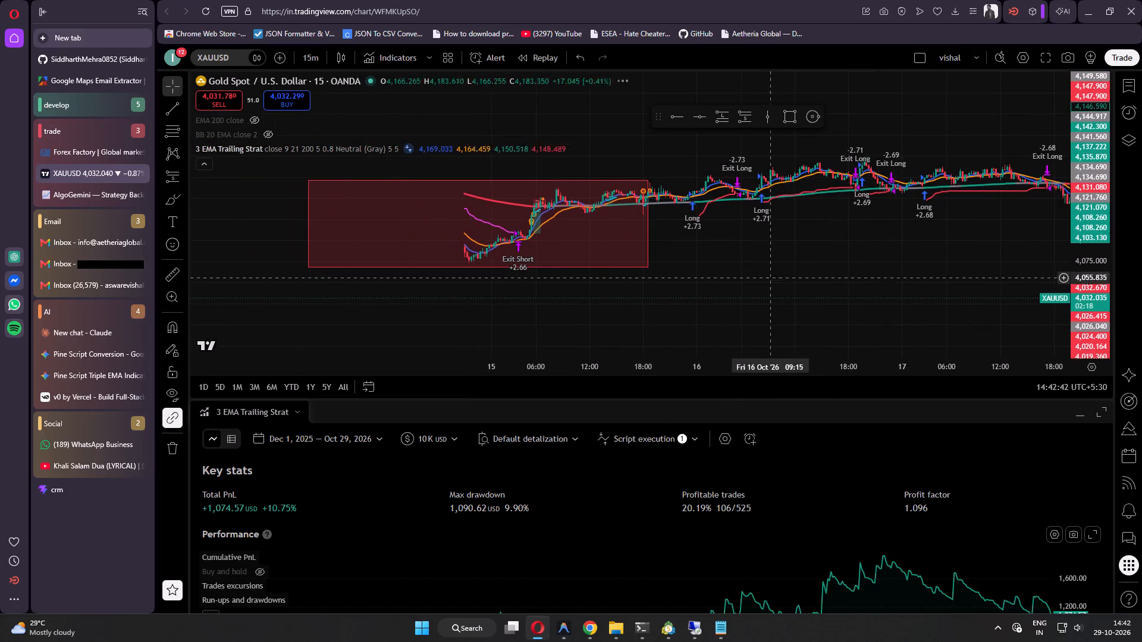
{"action": "left_click_drag", "start_coordinate": [682, 329], "coordinate": [772, 324]}
{"action": "left_click_drag", "start_coordinate": [733, 294], "coordinate": [769, 307]}
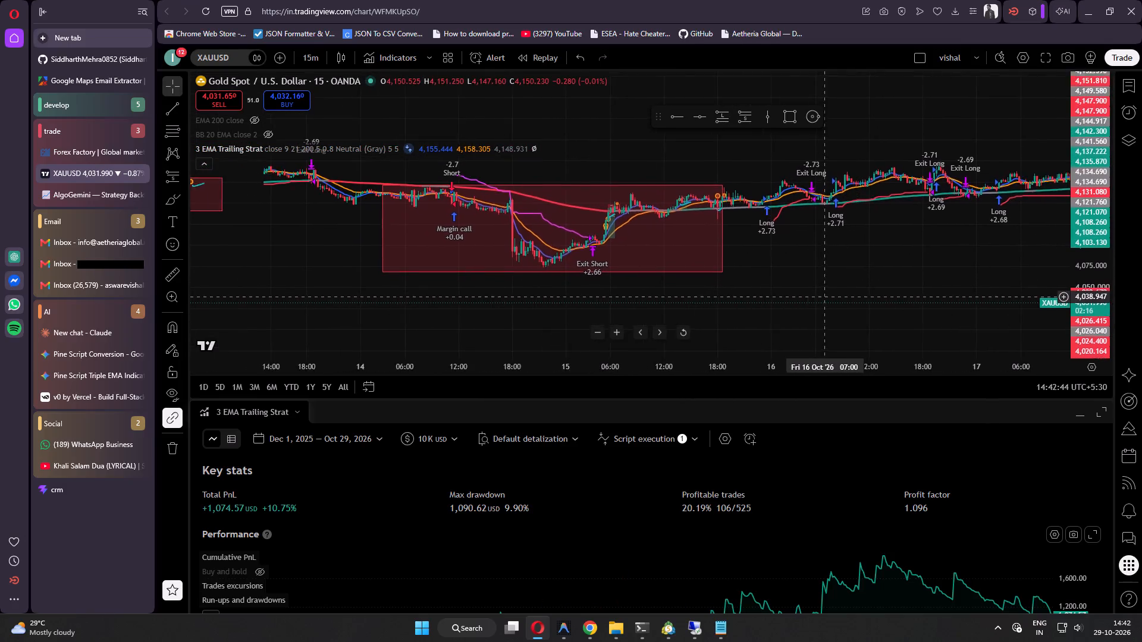
{"action": "left_click_drag", "start_coordinate": [769, 307], "coordinate": [538, 312]}
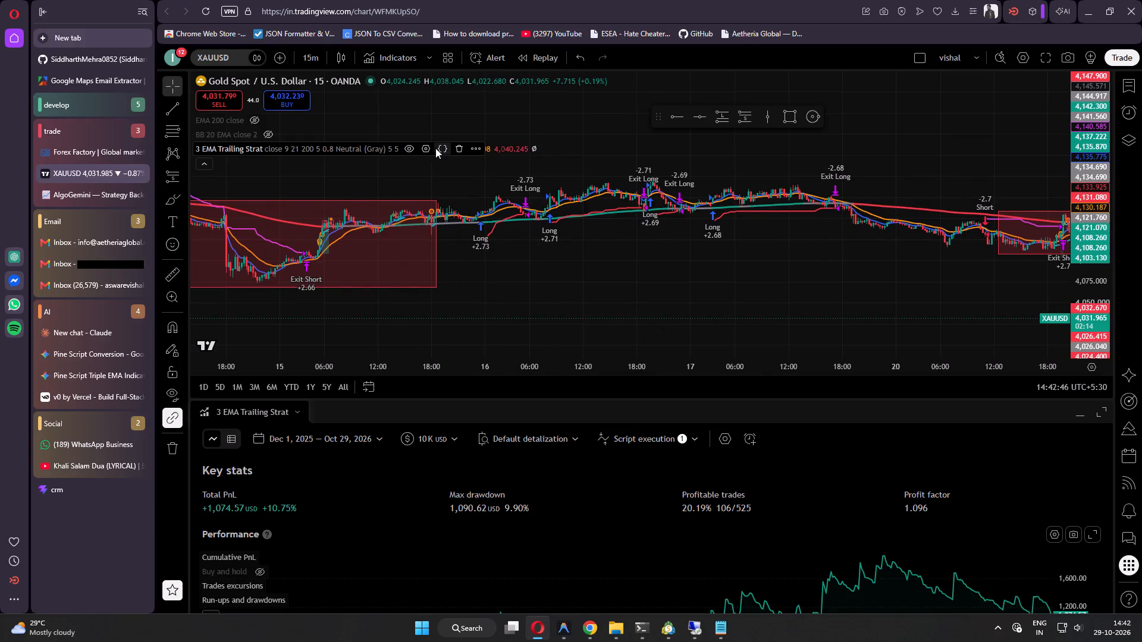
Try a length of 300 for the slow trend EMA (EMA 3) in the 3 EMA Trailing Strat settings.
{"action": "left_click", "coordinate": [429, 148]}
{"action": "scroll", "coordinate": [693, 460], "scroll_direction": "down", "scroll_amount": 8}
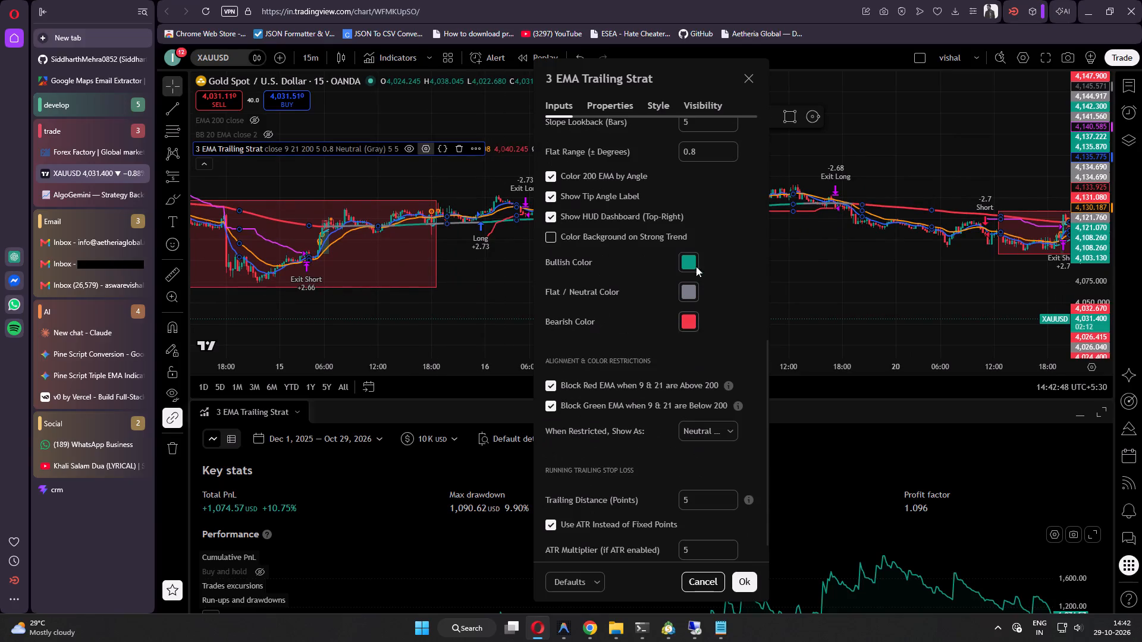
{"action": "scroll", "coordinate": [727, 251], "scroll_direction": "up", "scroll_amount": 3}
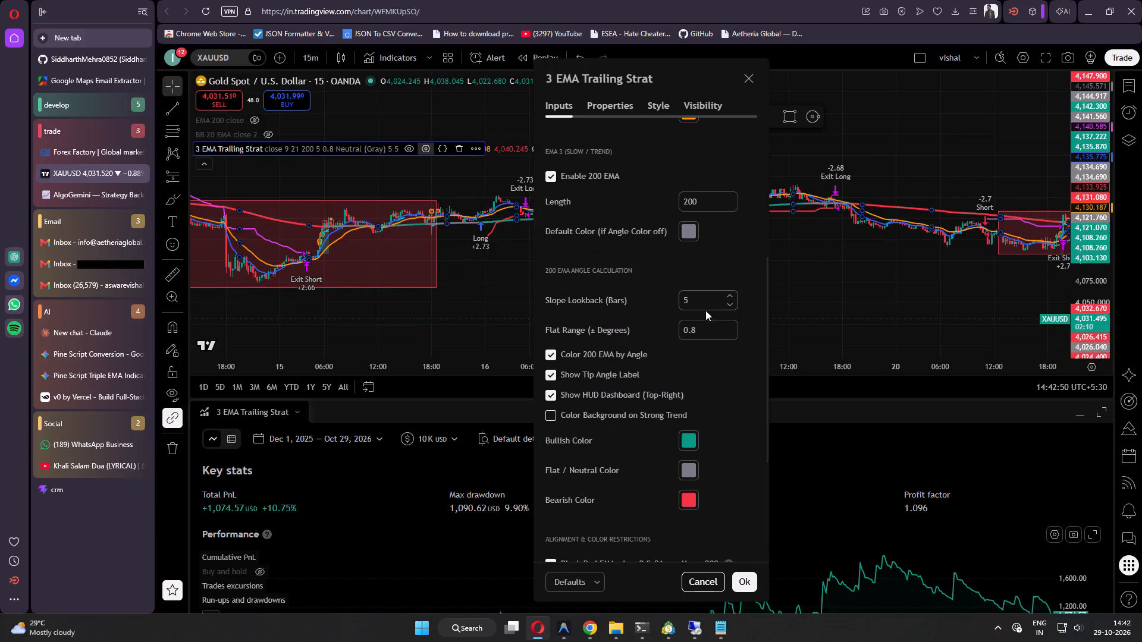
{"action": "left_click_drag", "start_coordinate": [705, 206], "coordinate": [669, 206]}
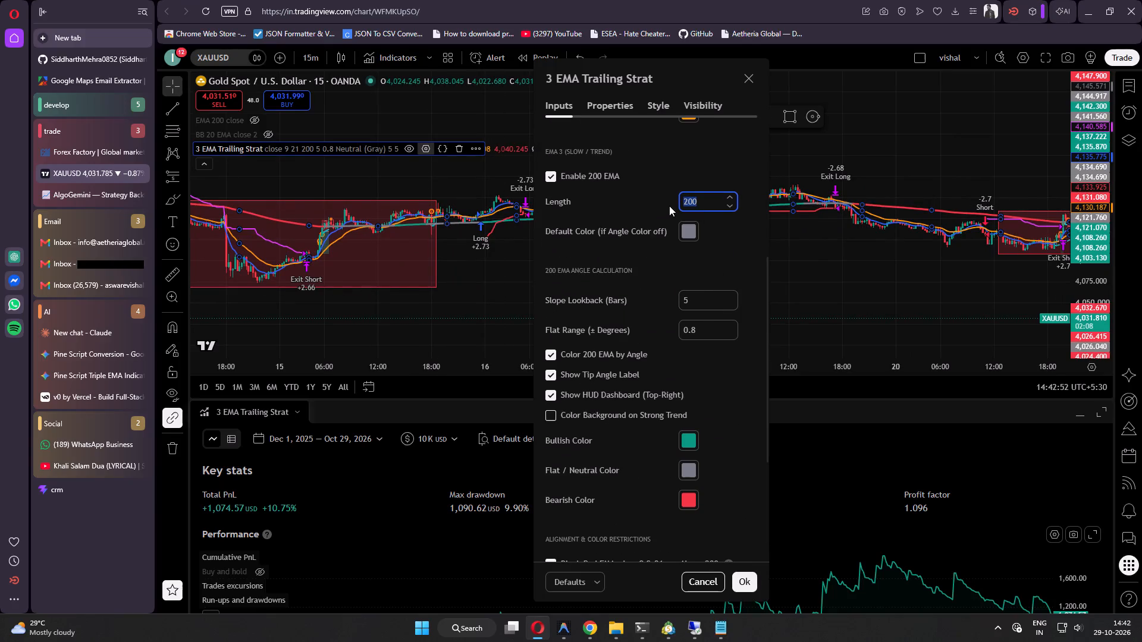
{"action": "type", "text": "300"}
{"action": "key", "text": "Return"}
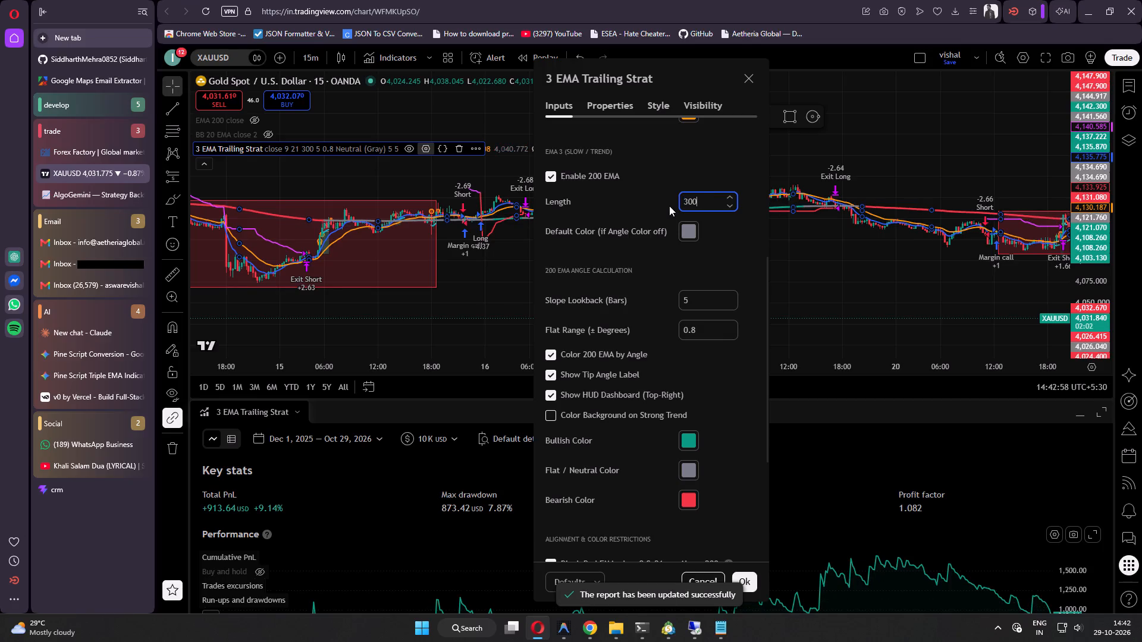
Set the slow trend EMA (EMA 3) length to 500 and apply the strategy settings.
{"action": "key", "text": "BackSpace"}
{"action": "key", "text": "BackSpace"}
{"action": "key", "text": "BackSpace"}
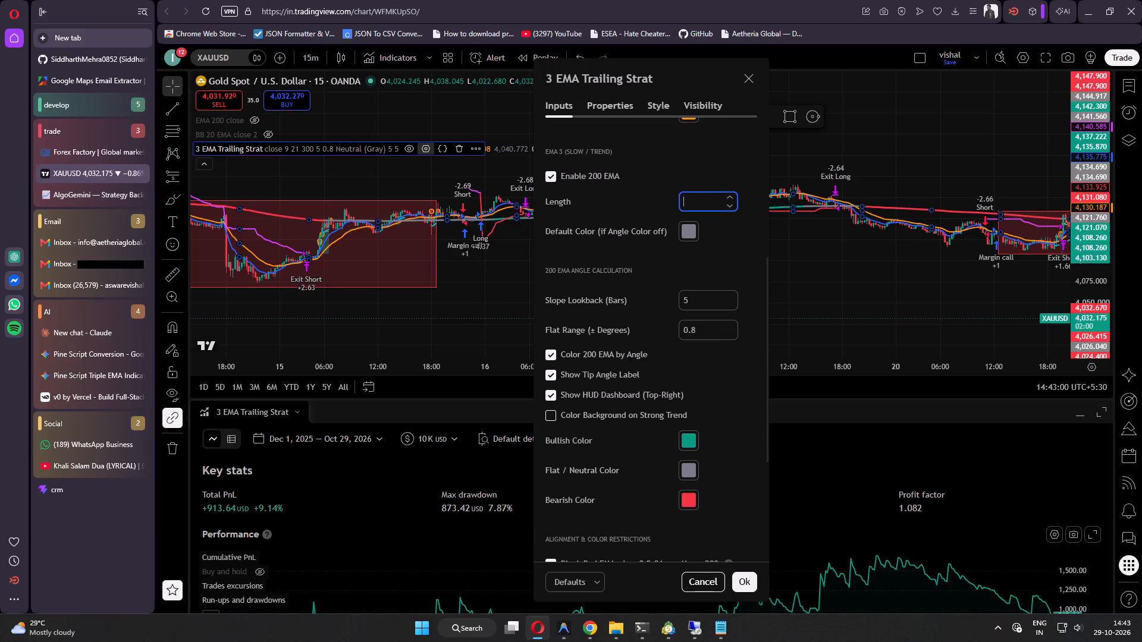
{"action": "key", "text": "5"}
{"action": "key", "text": "Return"}
{"action": "key", "text": "Return"}
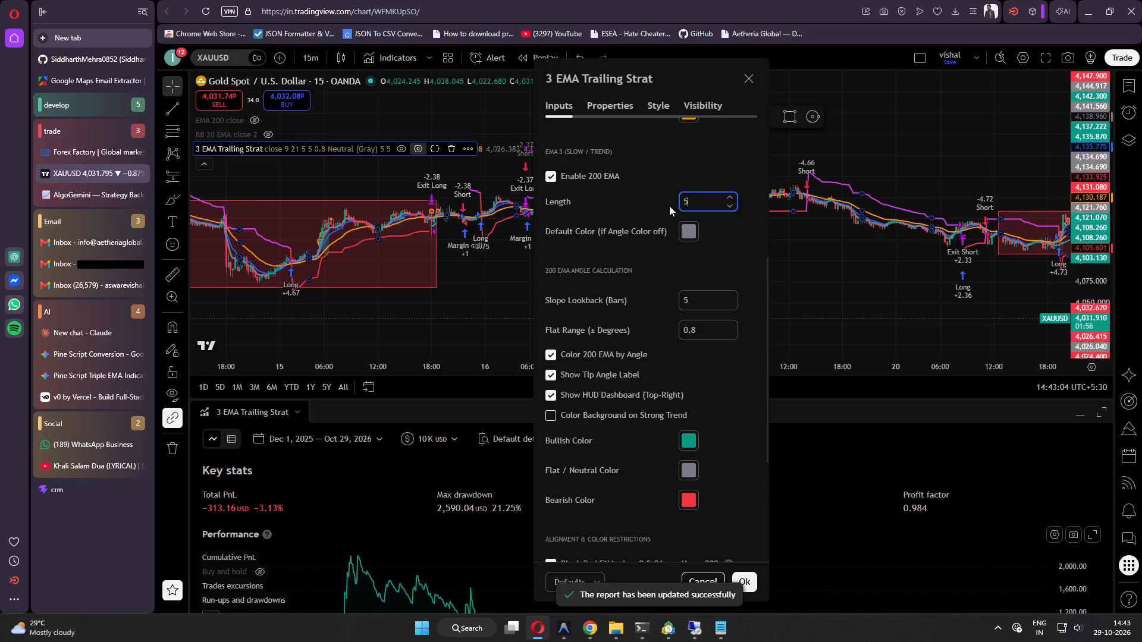
{"action": "type", "text": "00"}
{"action": "key", "text": "Return"}
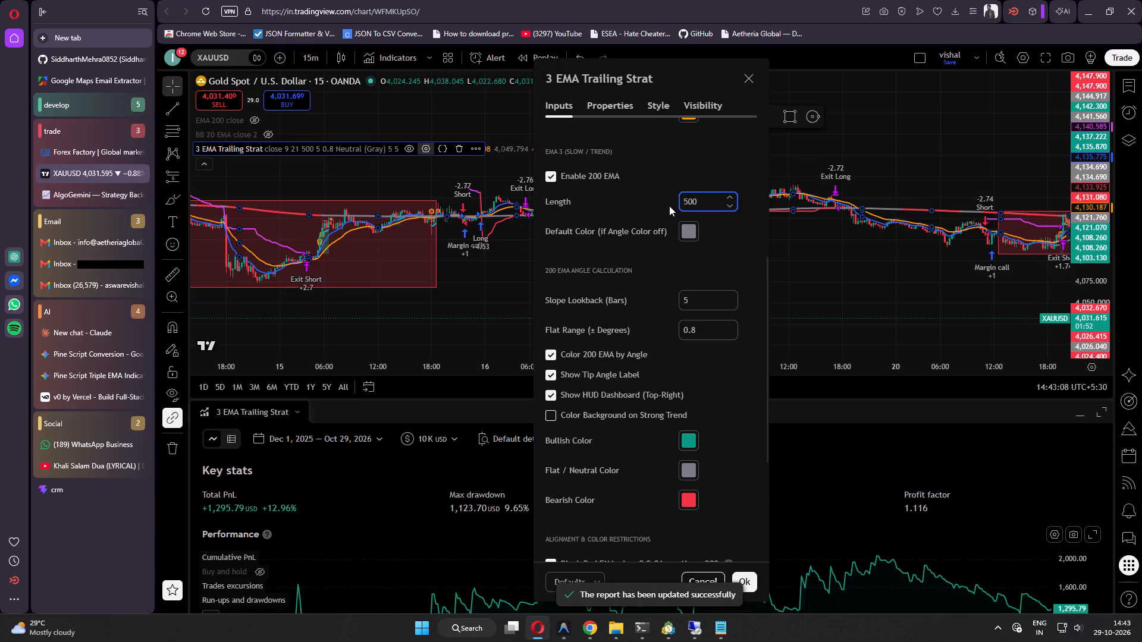
{"action": "left_click", "coordinate": [741, 583]}
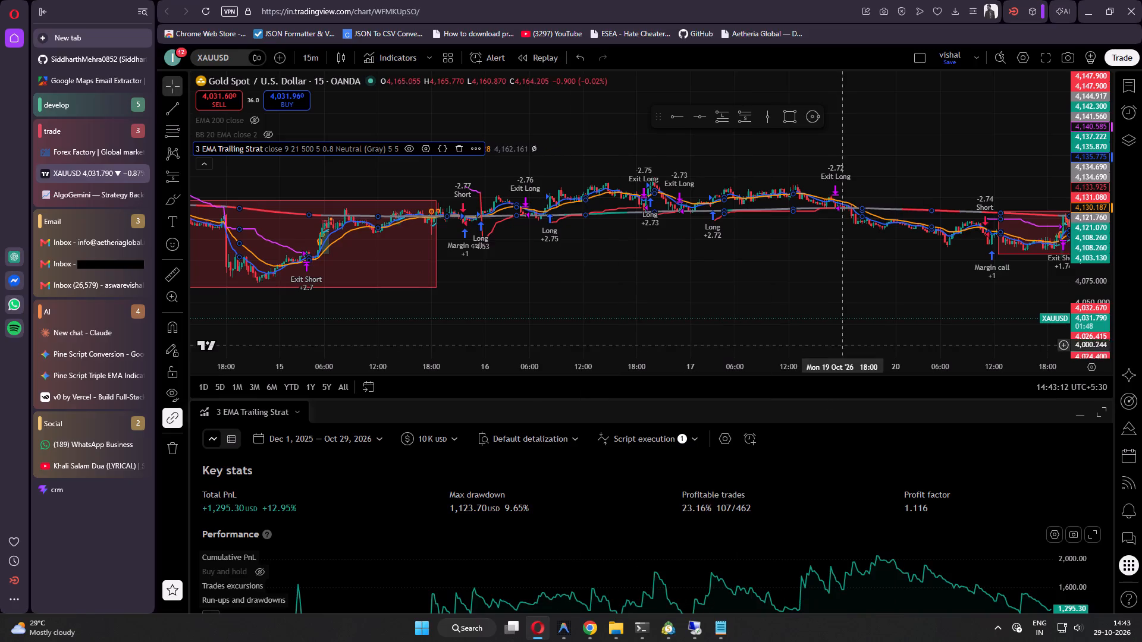
Examine the strategy's entries, exits and trailing stop line on the XAUUSD chart, going forward from 17 to 29 October.
{"action": "left_click_drag", "start_coordinate": [854, 323], "coordinate": [558, 288]}
{"action": "left_click_drag", "start_coordinate": [833, 298], "coordinate": [731, 310]}
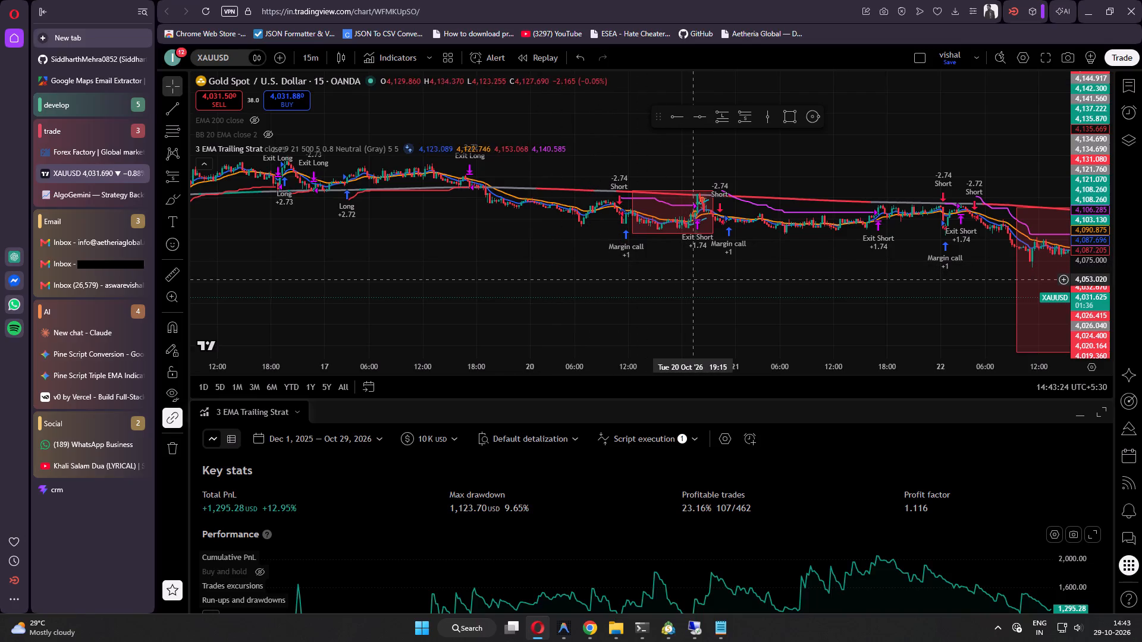
{"action": "left_click_drag", "start_coordinate": [850, 298], "coordinate": [218, 256]}
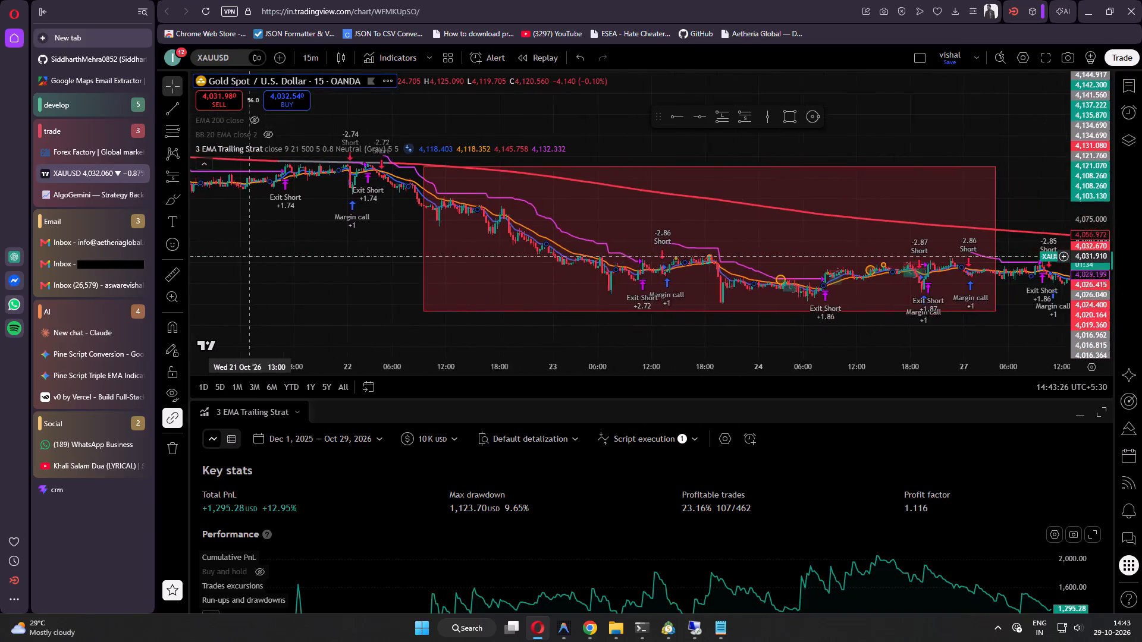
{"action": "left_click_drag", "start_coordinate": [218, 256], "coordinate": [236, 254]}
{"action": "left_click_drag", "start_coordinate": [999, 320], "coordinate": [421, 235]}
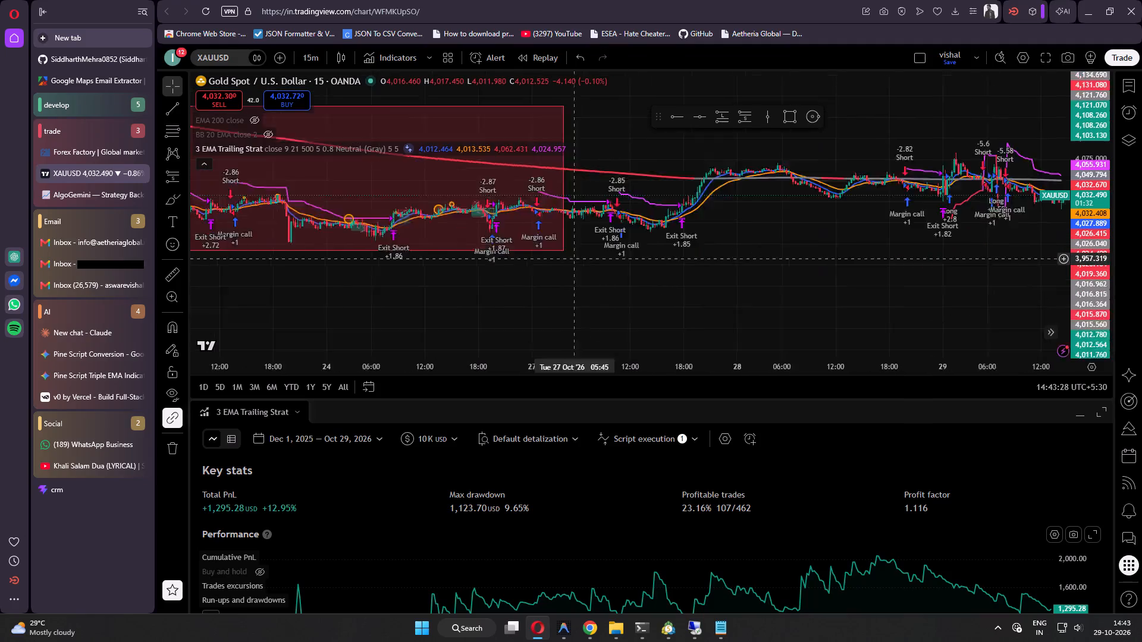
{"action": "left_click_drag", "start_coordinate": [421, 235], "coordinate": [291, 292]}
{"action": "left_click", "coordinate": [291, 292]}
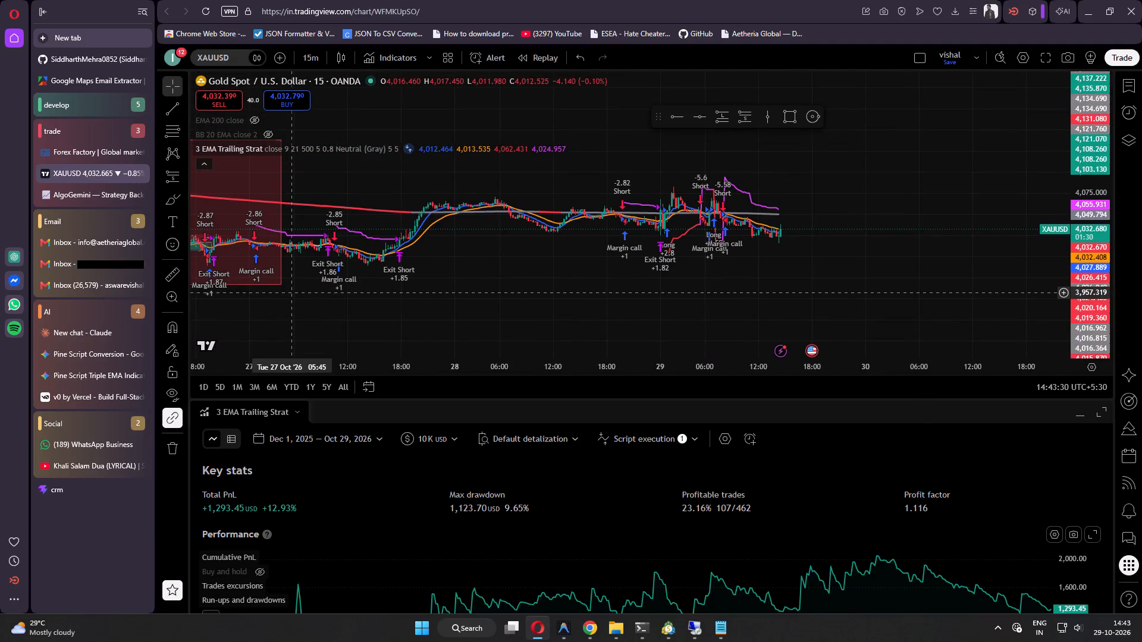
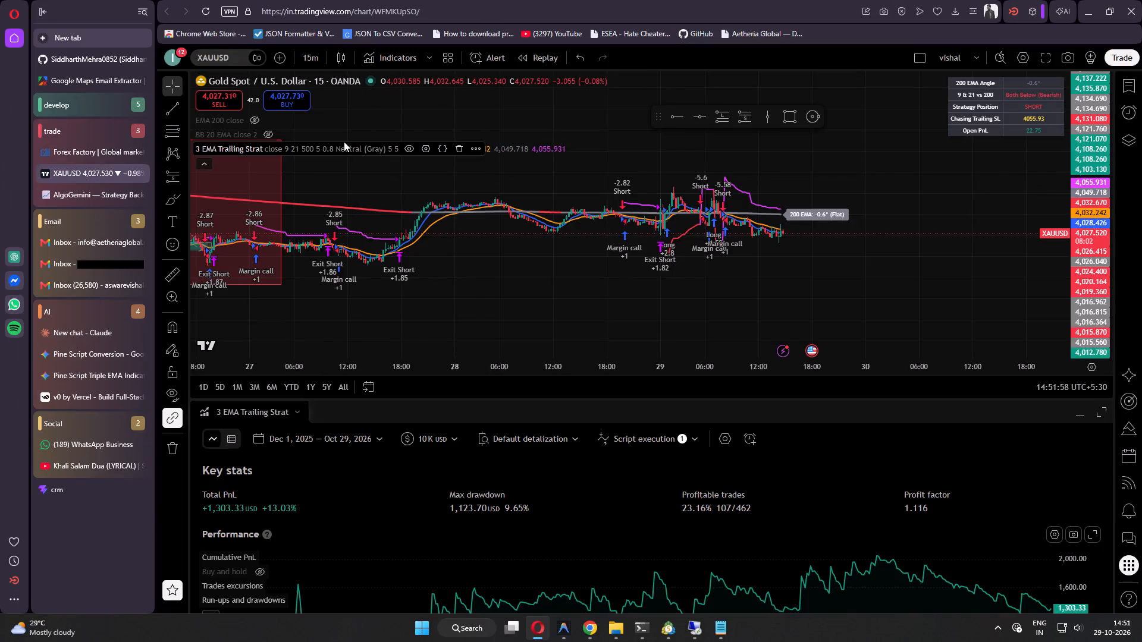
{"action": "left_click", "coordinate": [437, 148]}
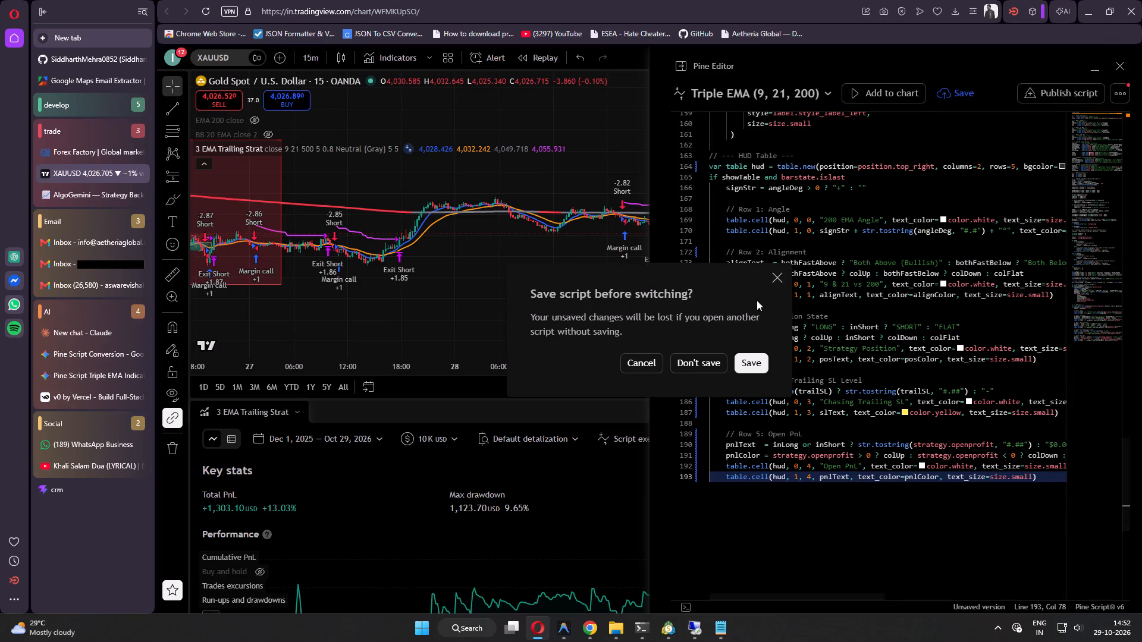
{"action": "left_click", "coordinate": [714, 360]}
{"action": "left_click", "coordinate": [906, 391]}
{"action": "key", "text": "ctrl+a"}
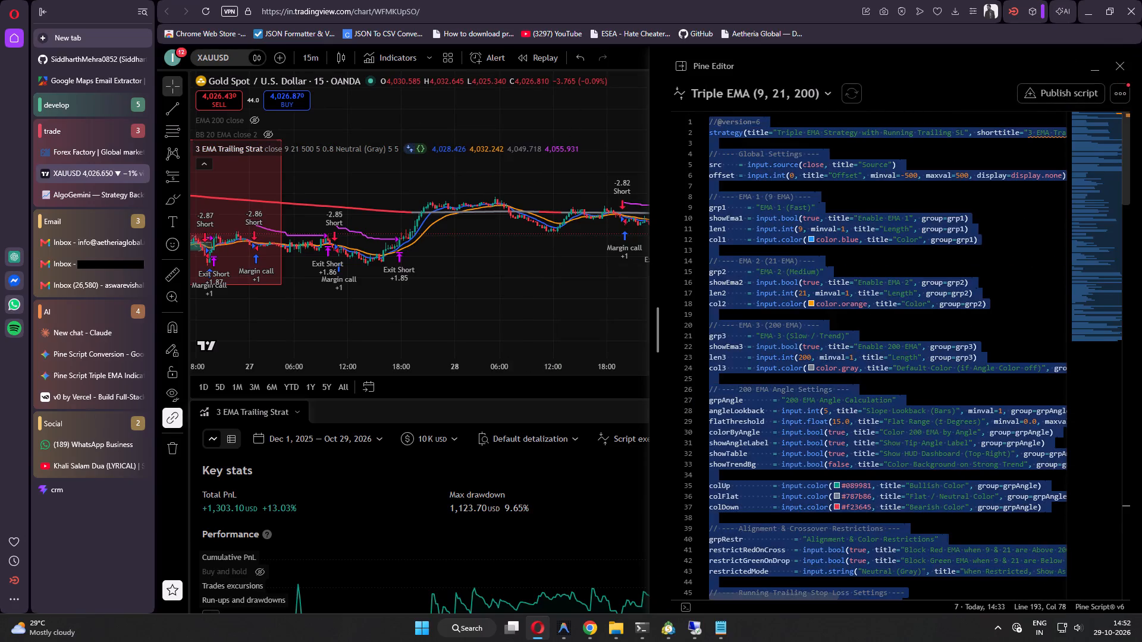
{"action": "key", "text": "ctrl+v"}
{"action": "left_click", "coordinate": [856, 86]}
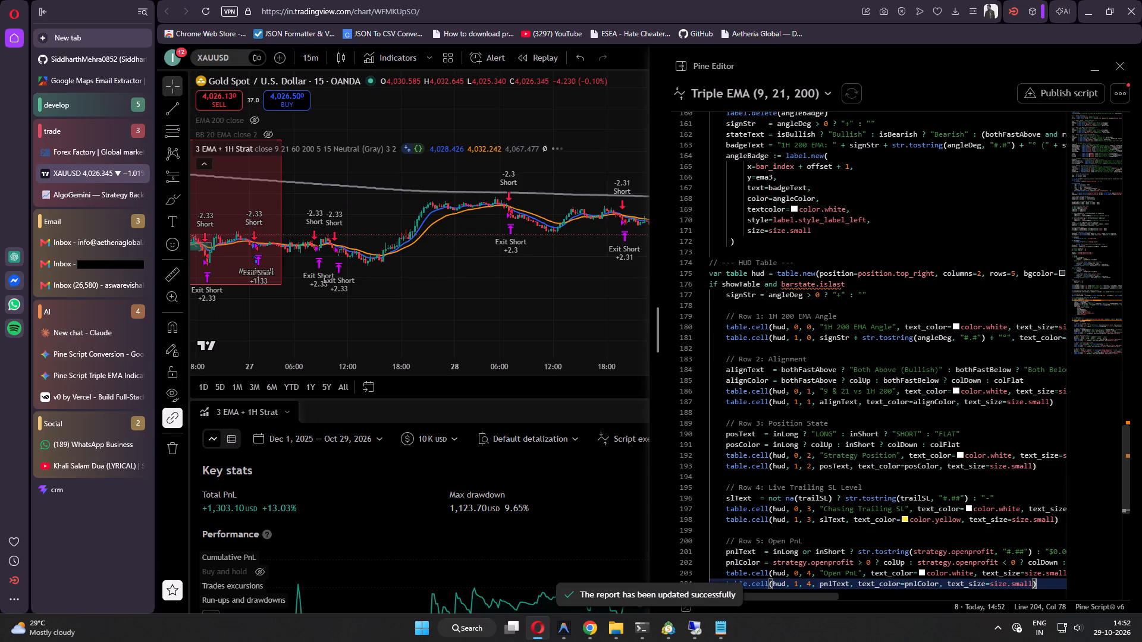
{"action": "left_click", "coordinate": [1119, 67]}
Examine the updated strategy's long and short entries and exits against the 1-hour 200 EMA across the October XAUUSD price history.
{"action": "left_click_drag", "start_coordinate": [487, 263], "coordinate": [927, 334]}
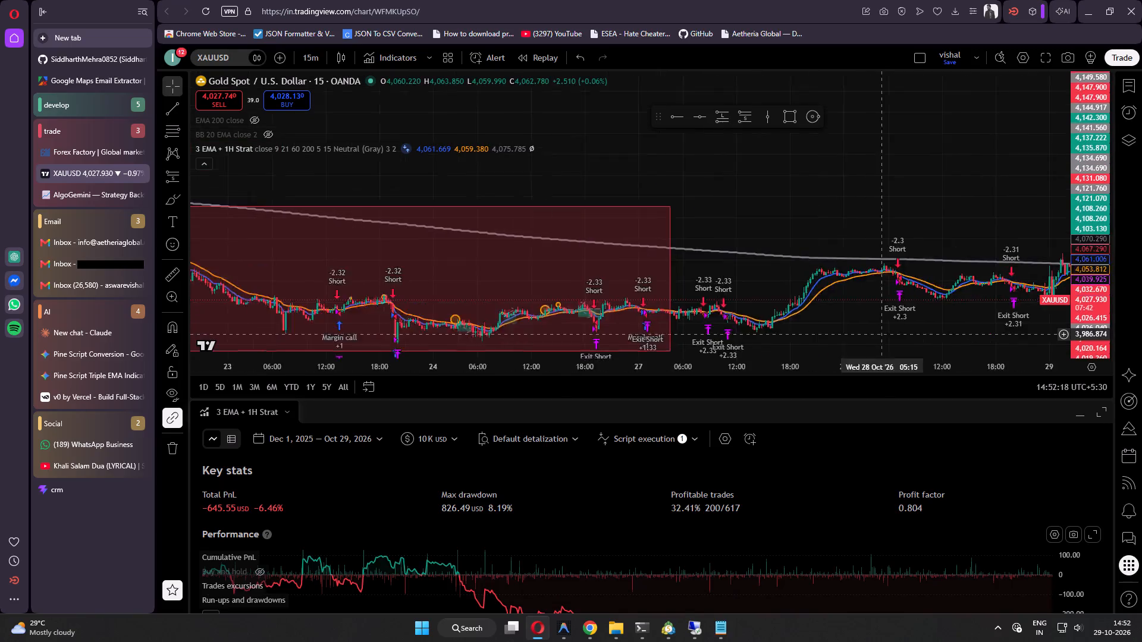
{"action": "left_click_drag", "start_coordinate": [927, 334], "coordinate": [1141, 324]}
{"action": "left_click_drag", "start_coordinate": [735, 155], "coordinate": [297, 146]}
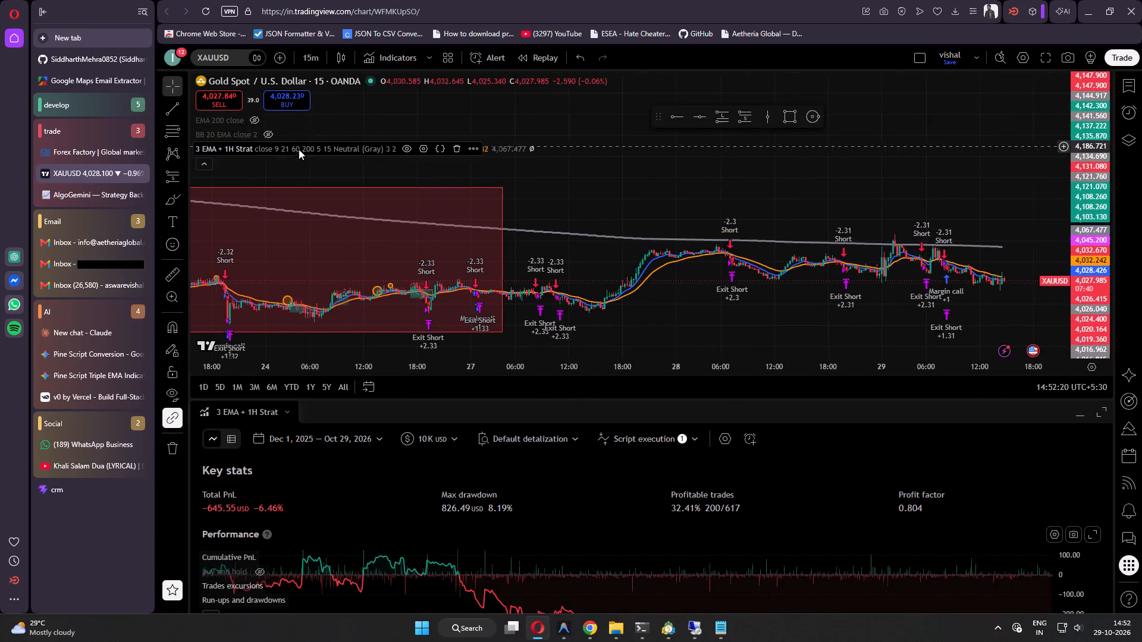
{"action": "left_click_drag", "start_coordinate": [683, 209], "coordinate": [1118, 252]}
{"action": "left_click_drag", "start_coordinate": [529, 185], "coordinate": [620, 185]}
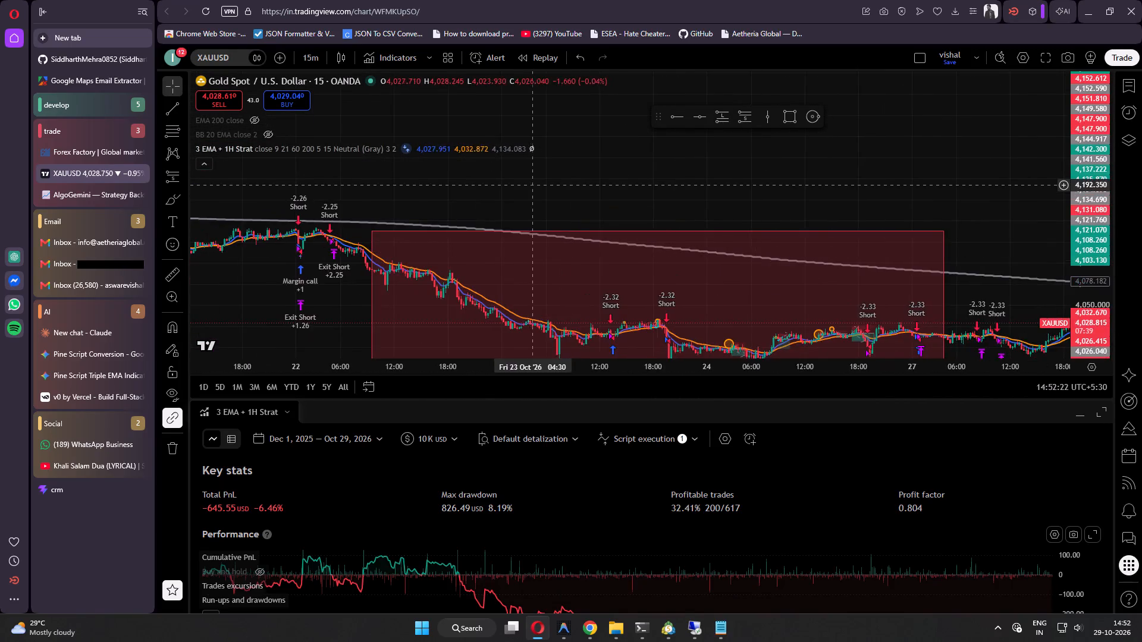
{"action": "left_click_drag", "start_coordinate": [620, 185], "coordinate": [1141, 188]}
{"action": "left_click_drag", "start_coordinate": [580, 175], "coordinate": [992, 170]}
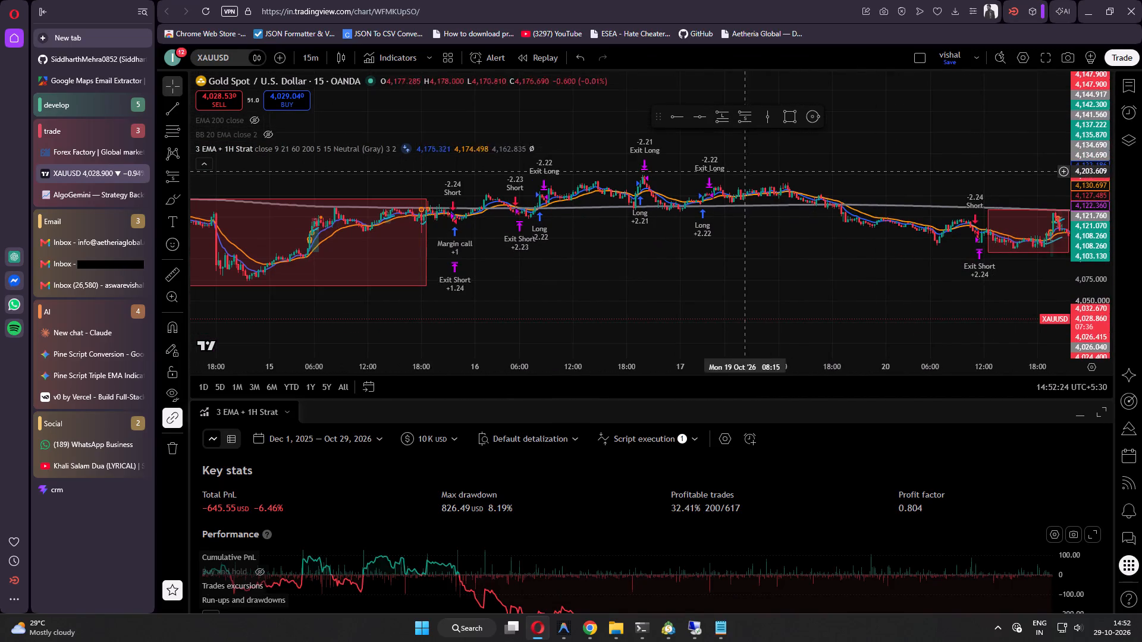
{"action": "left_click_drag", "start_coordinate": [392, 179], "coordinate": [1141, 227]}
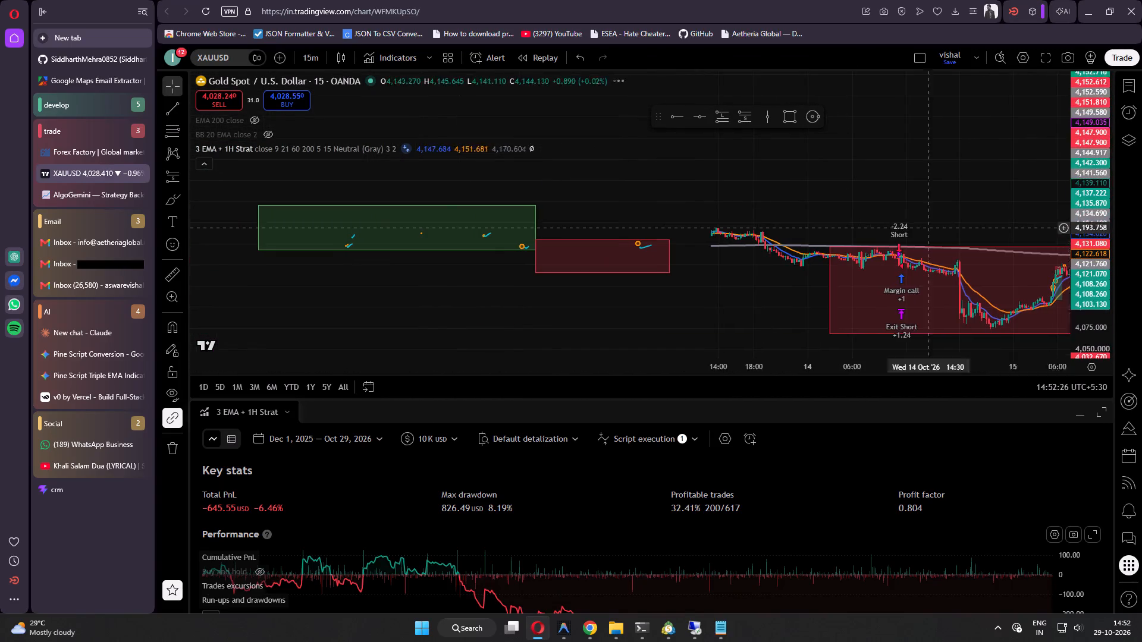
{"action": "left_click_drag", "start_coordinate": [561, 188], "coordinate": [877, 178]}
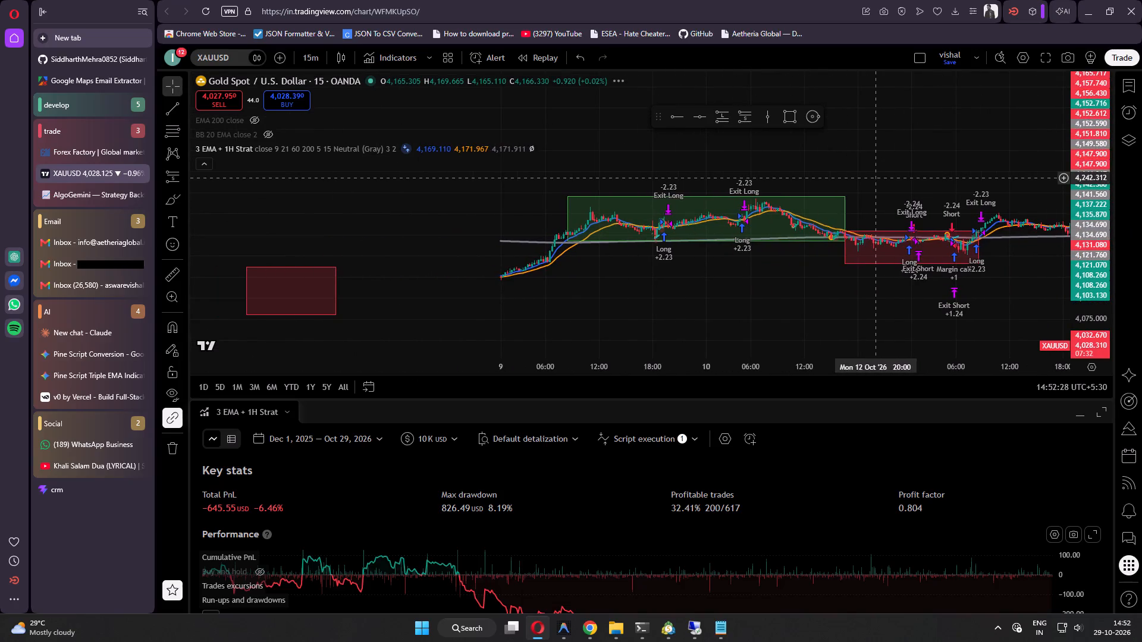
{"action": "left_click_drag", "start_coordinate": [936, 185], "coordinate": [912, 182]}
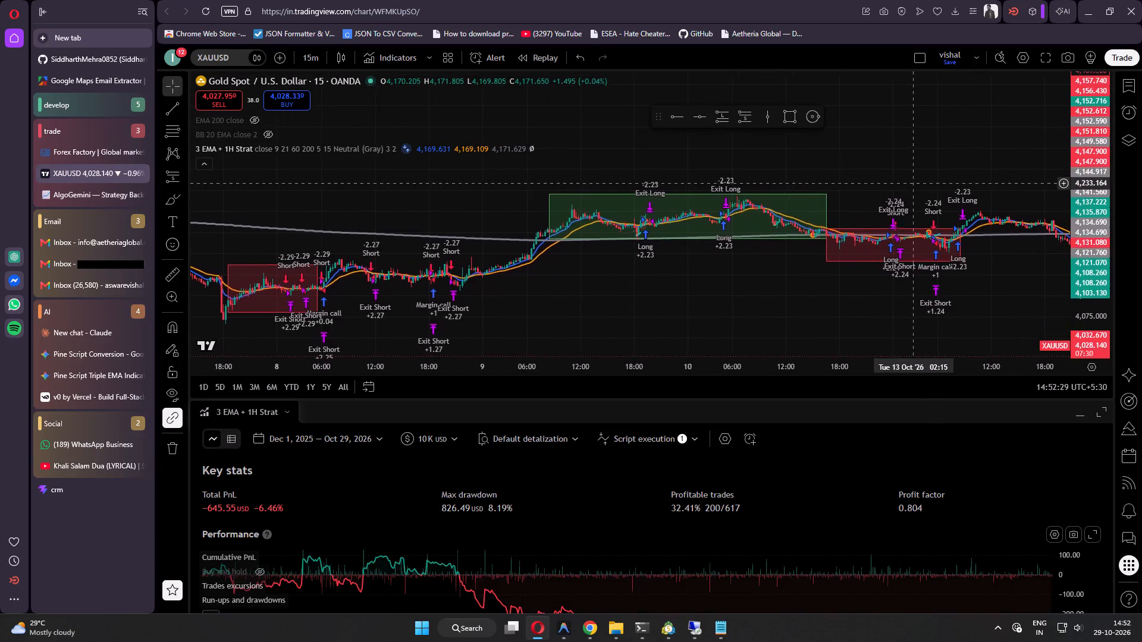
{"action": "left_click_drag", "start_coordinate": [912, 182], "coordinate": [570, 162]}
{"action": "left_click_drag", "start_coordinate": [937, 158], "coordinate": [617, 192]}
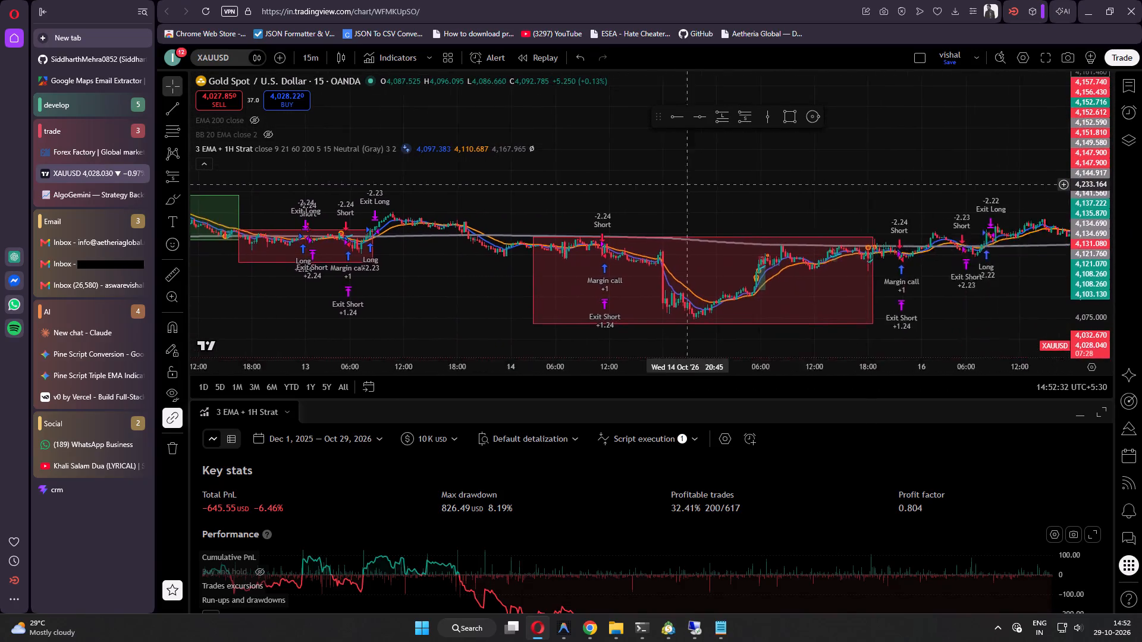
{"action": "left_click_drag", "start_coordinate": [617, 192], "coordinate": [600, 188]}
{"action": "left_click_drag", "start_coordinate": [889, 187], "coordinate": [478, 192]}
{"action": "left_click_drag", "start_coordinate": [830, 180], "coordinate": [430, 89]}
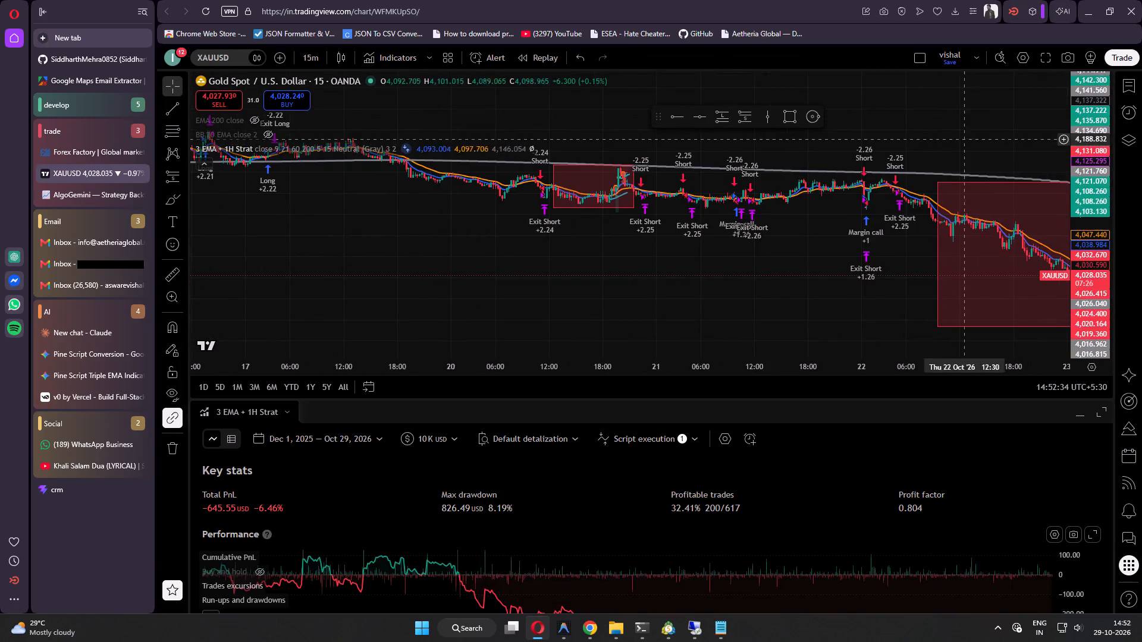
{"action": "left_click_drag", "start_coordinate": [973, 139], "coordinate": [347, 109]}
{"action": "left_click_drag", "start_coordinate": [953, 152], "coordinate": [270, 111]}
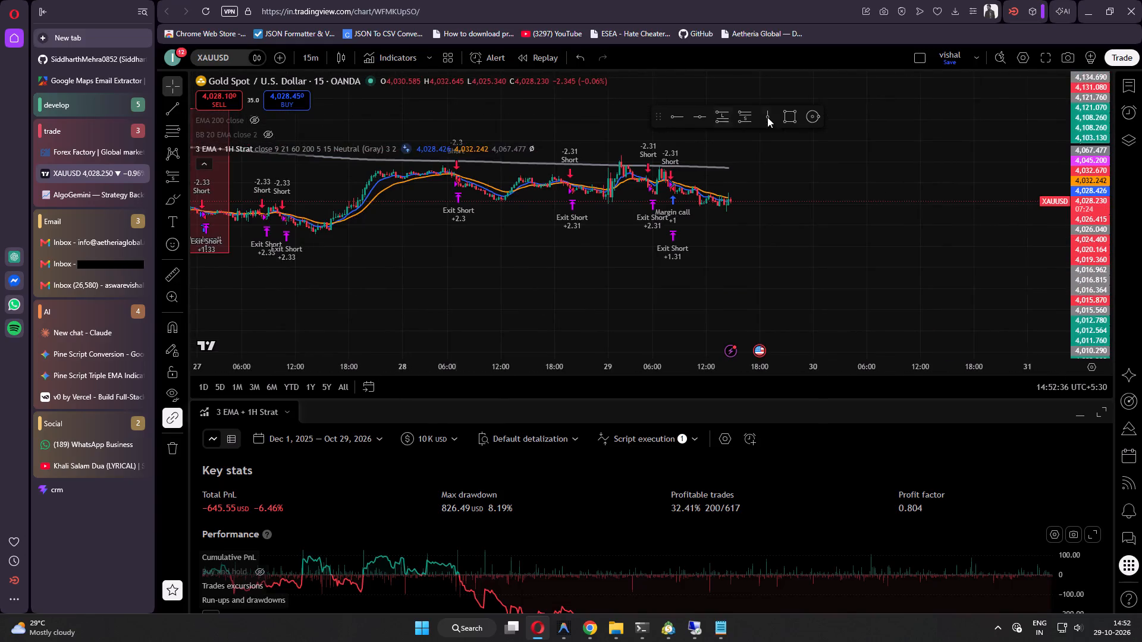
{"action": "left_click_drag", "start_coordinate": [764, 128], "coordinate": [859, 197]}
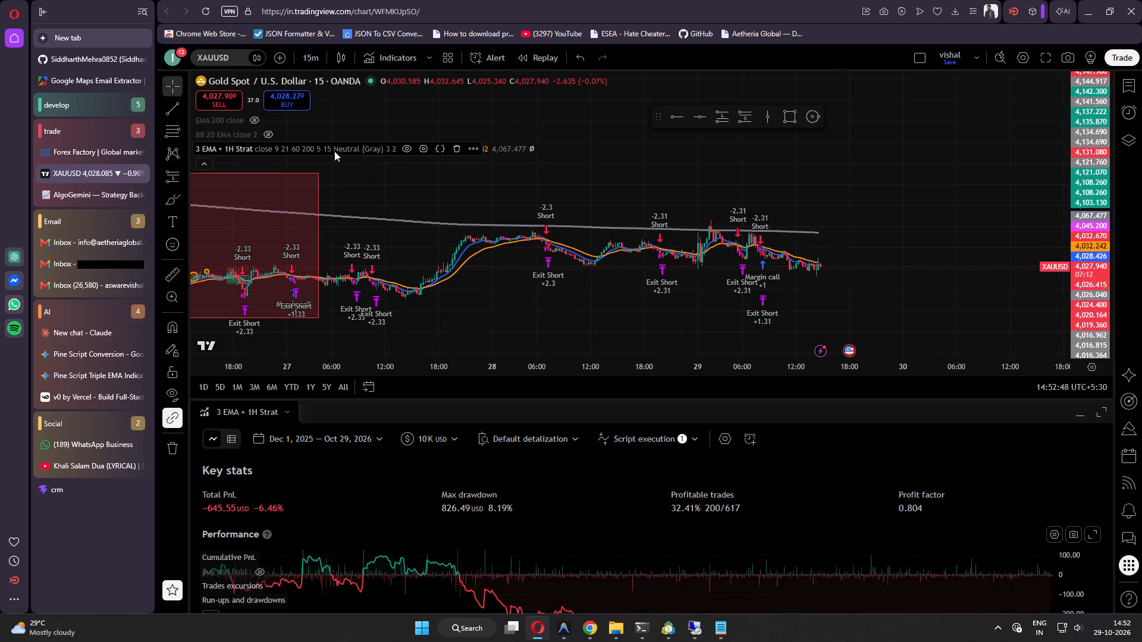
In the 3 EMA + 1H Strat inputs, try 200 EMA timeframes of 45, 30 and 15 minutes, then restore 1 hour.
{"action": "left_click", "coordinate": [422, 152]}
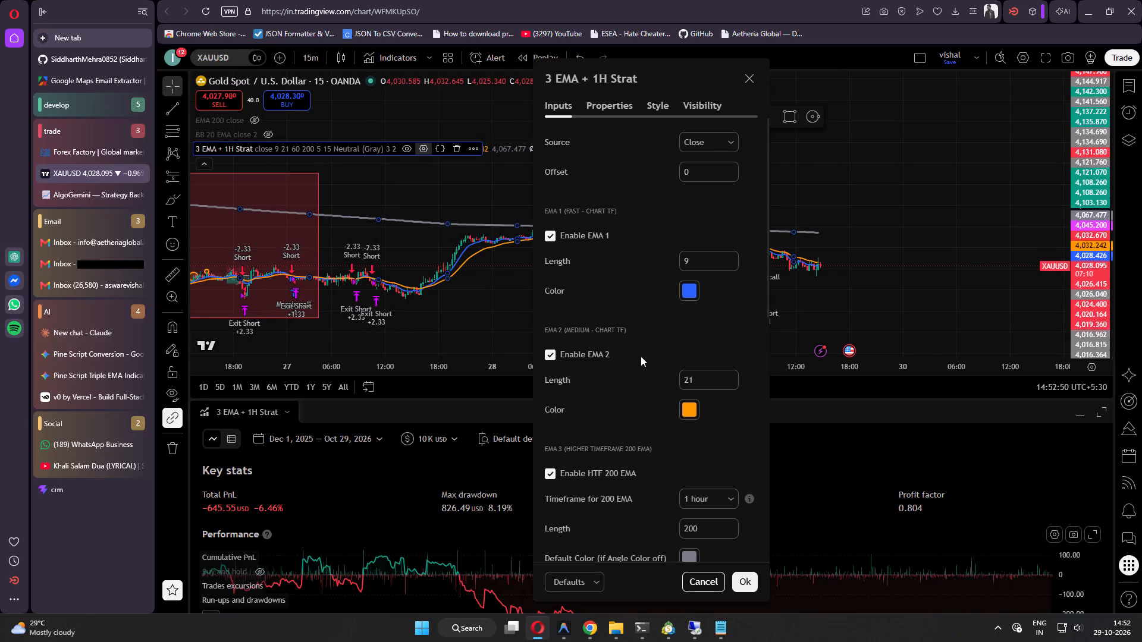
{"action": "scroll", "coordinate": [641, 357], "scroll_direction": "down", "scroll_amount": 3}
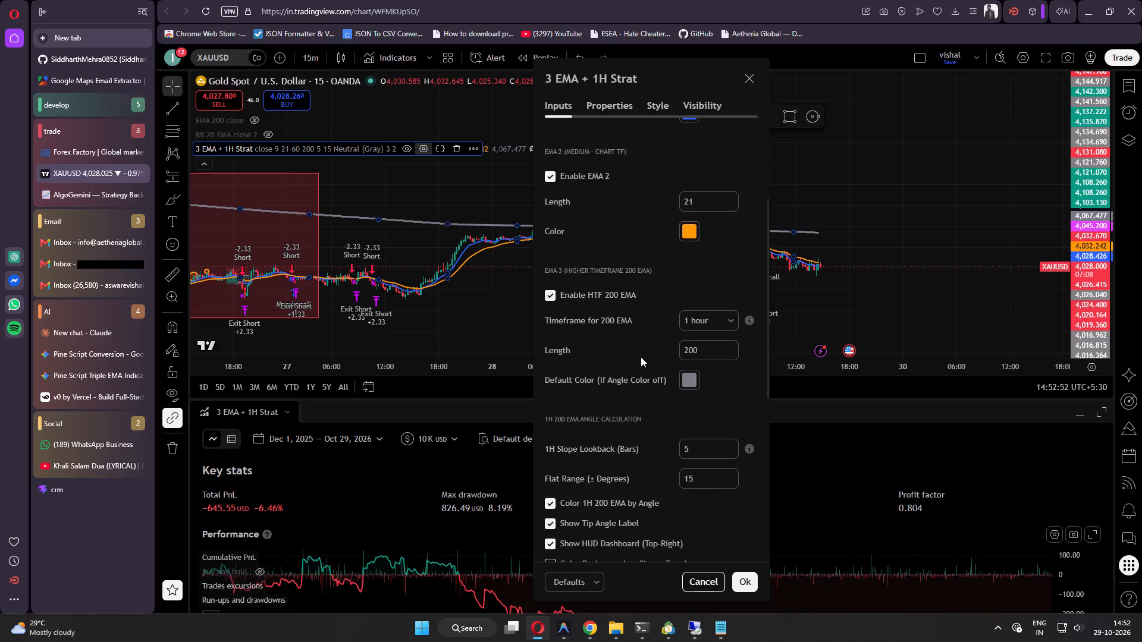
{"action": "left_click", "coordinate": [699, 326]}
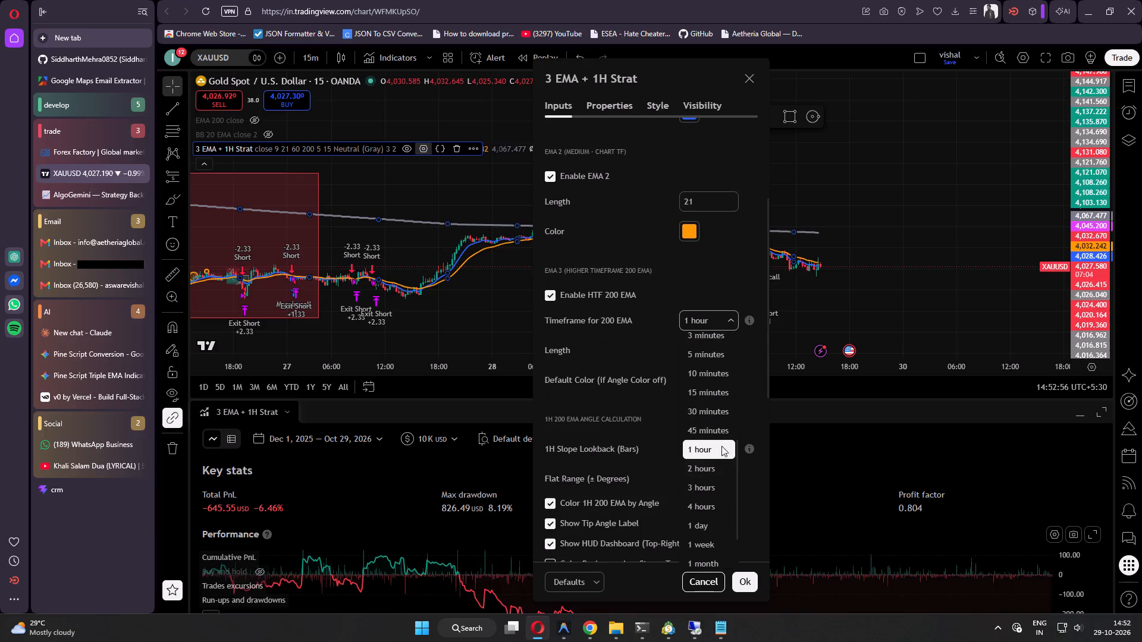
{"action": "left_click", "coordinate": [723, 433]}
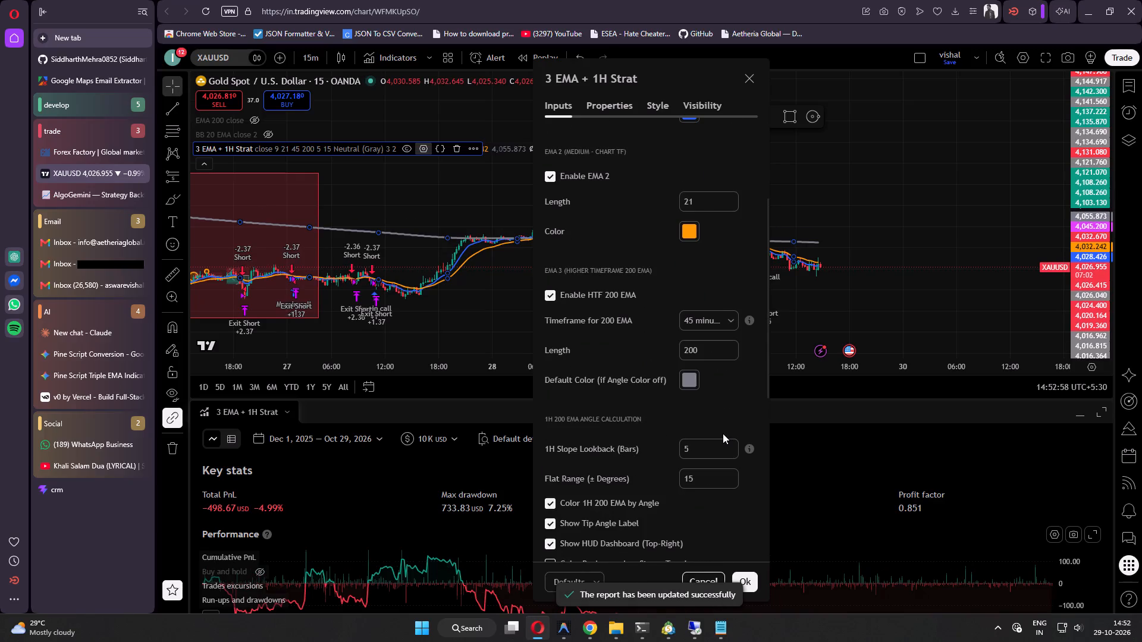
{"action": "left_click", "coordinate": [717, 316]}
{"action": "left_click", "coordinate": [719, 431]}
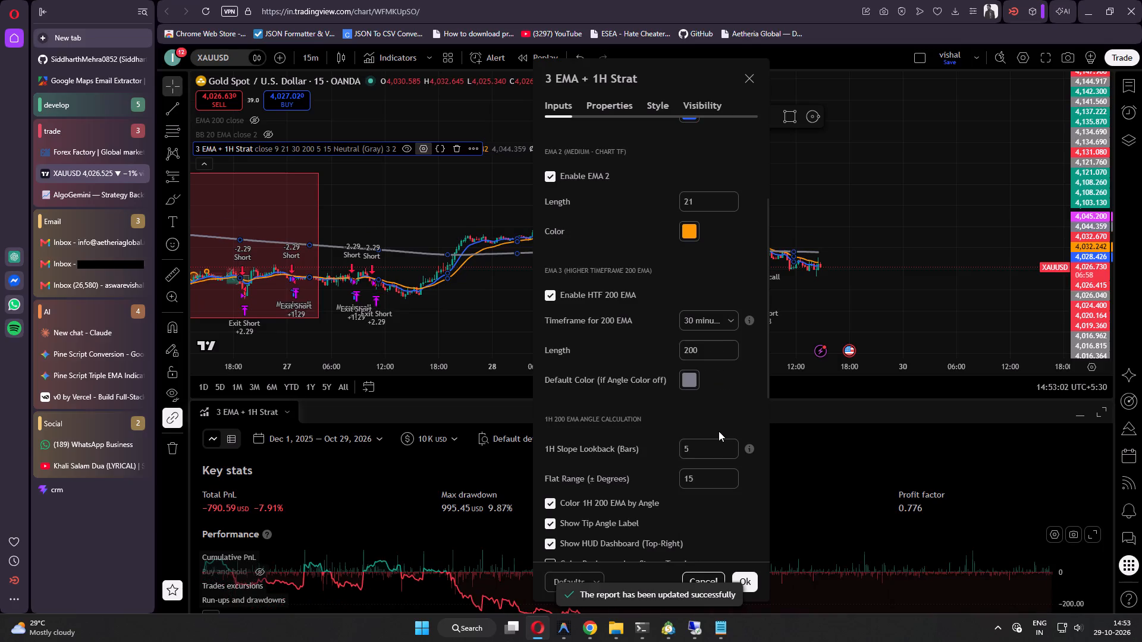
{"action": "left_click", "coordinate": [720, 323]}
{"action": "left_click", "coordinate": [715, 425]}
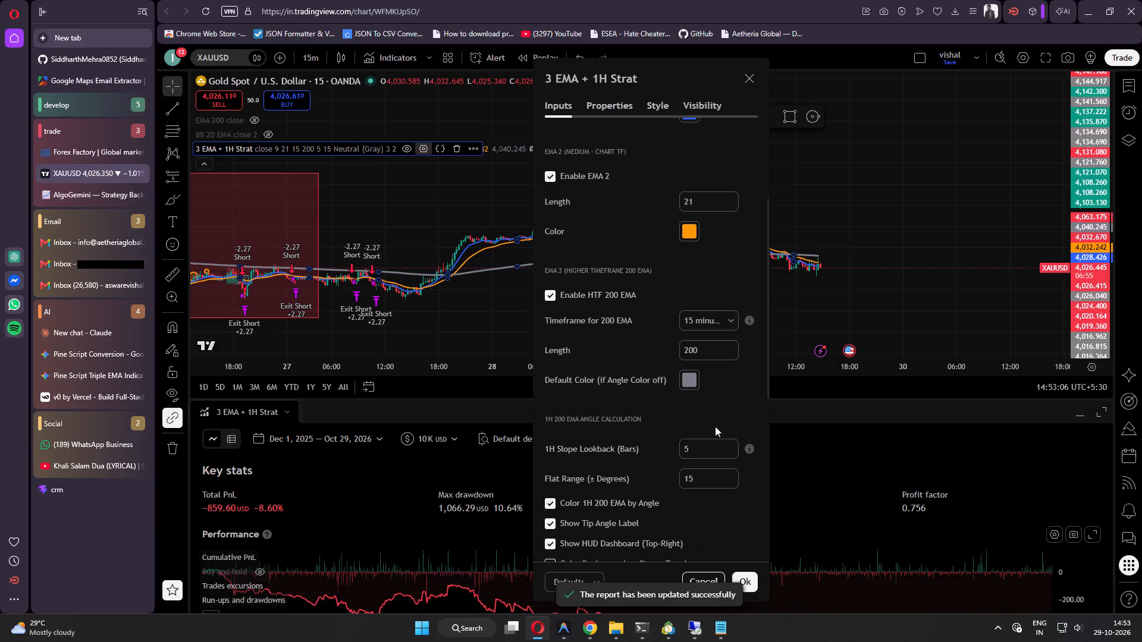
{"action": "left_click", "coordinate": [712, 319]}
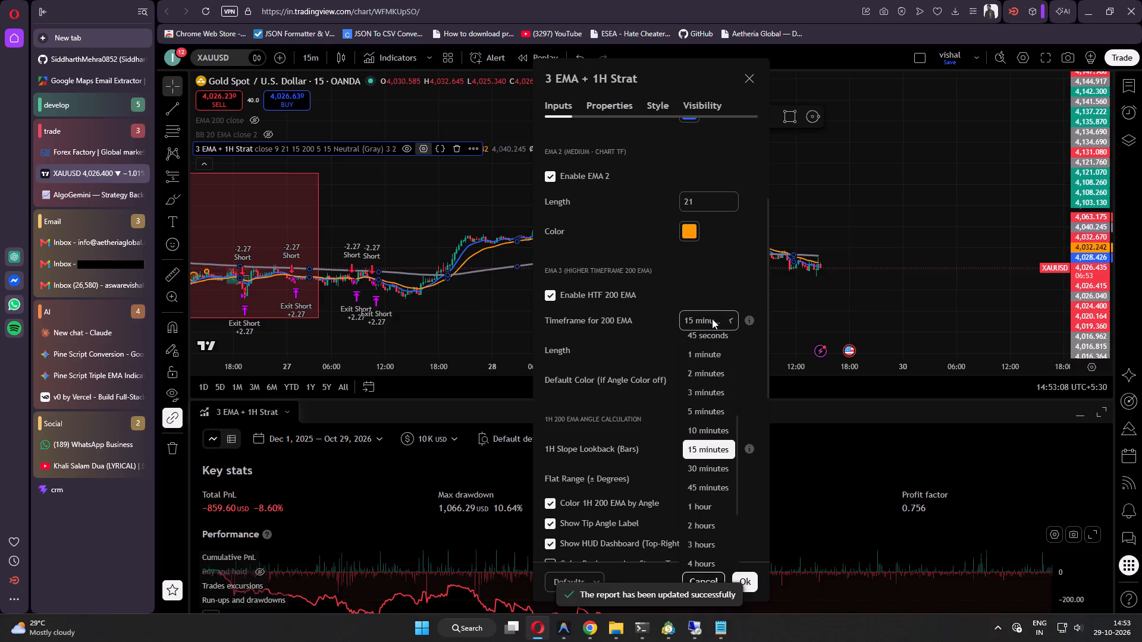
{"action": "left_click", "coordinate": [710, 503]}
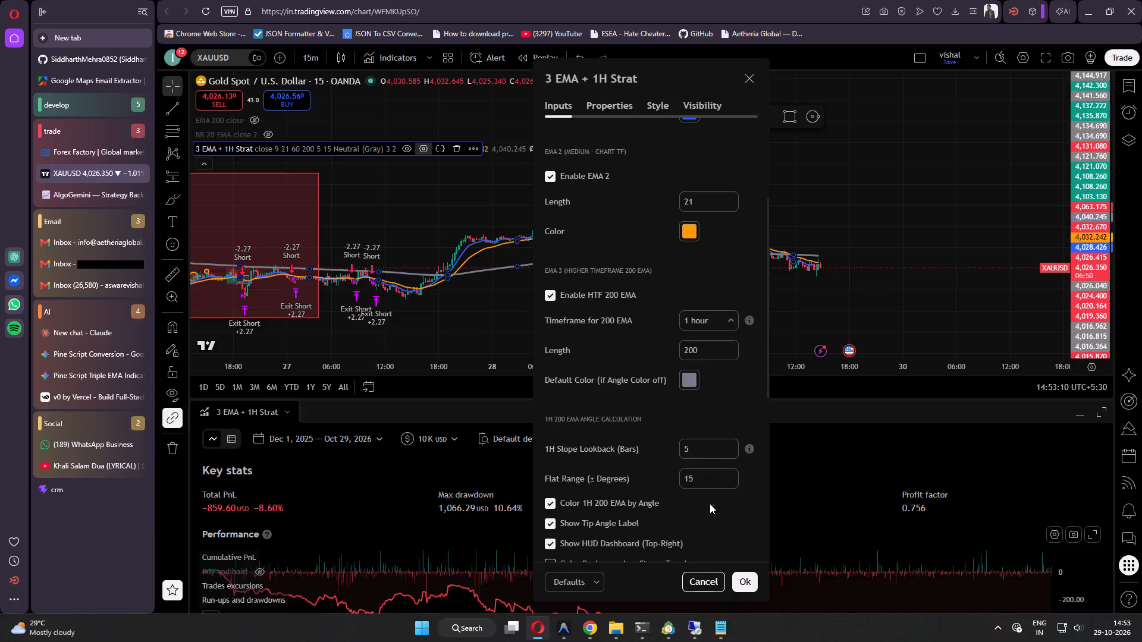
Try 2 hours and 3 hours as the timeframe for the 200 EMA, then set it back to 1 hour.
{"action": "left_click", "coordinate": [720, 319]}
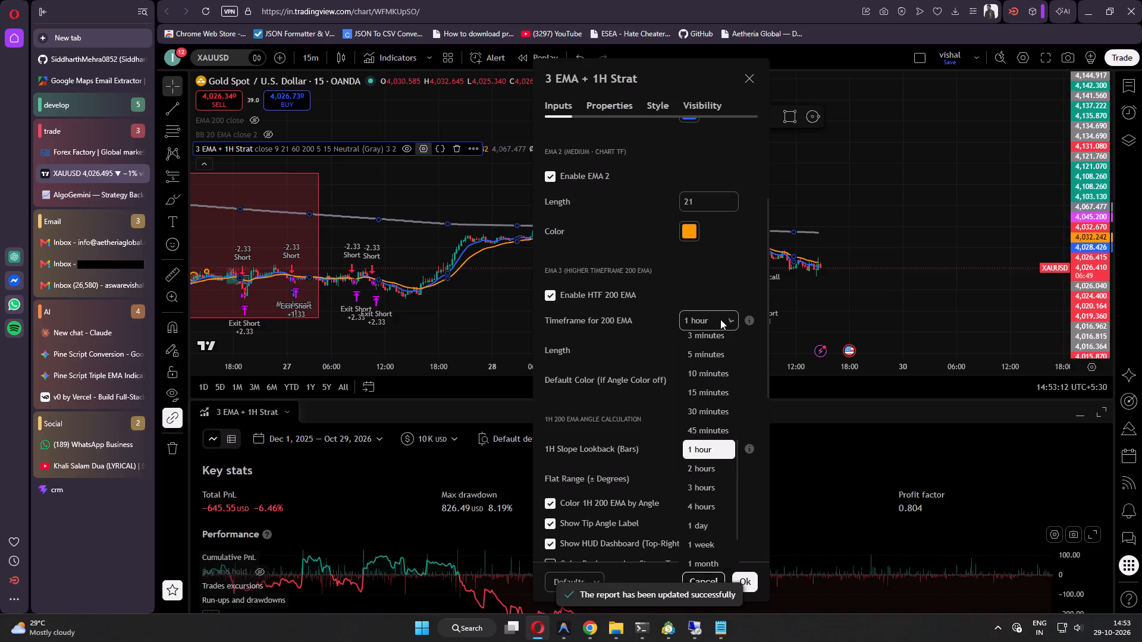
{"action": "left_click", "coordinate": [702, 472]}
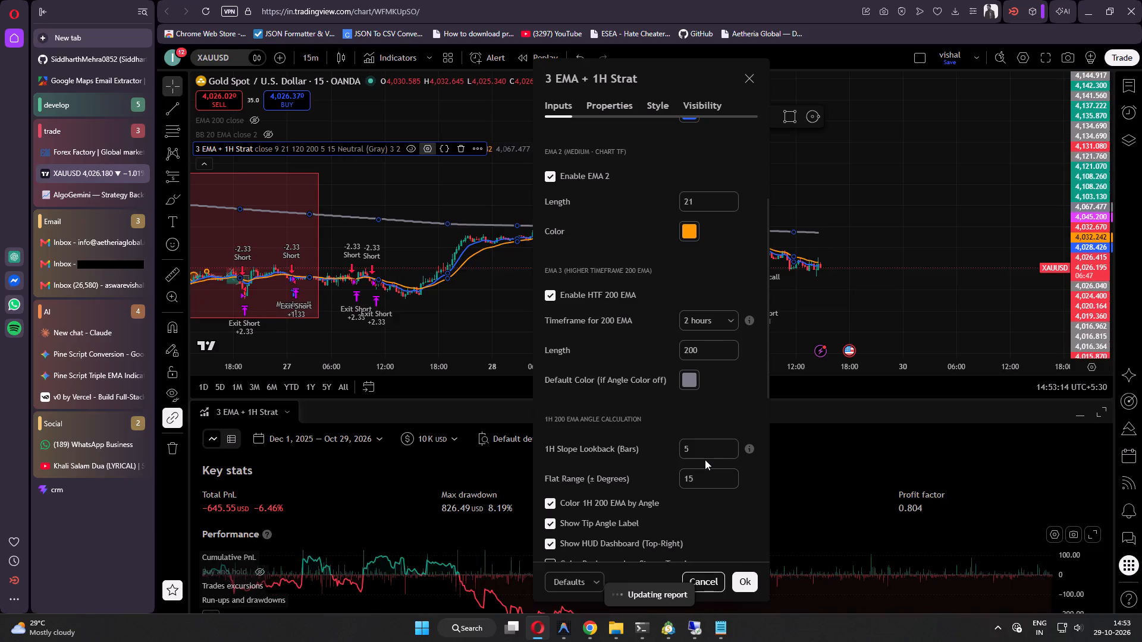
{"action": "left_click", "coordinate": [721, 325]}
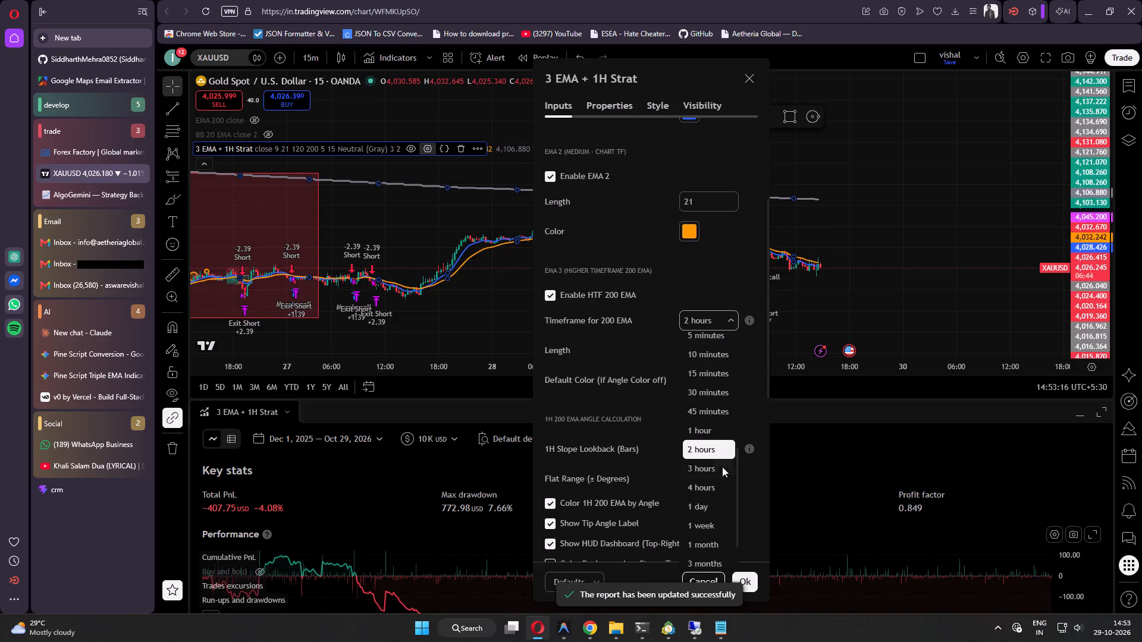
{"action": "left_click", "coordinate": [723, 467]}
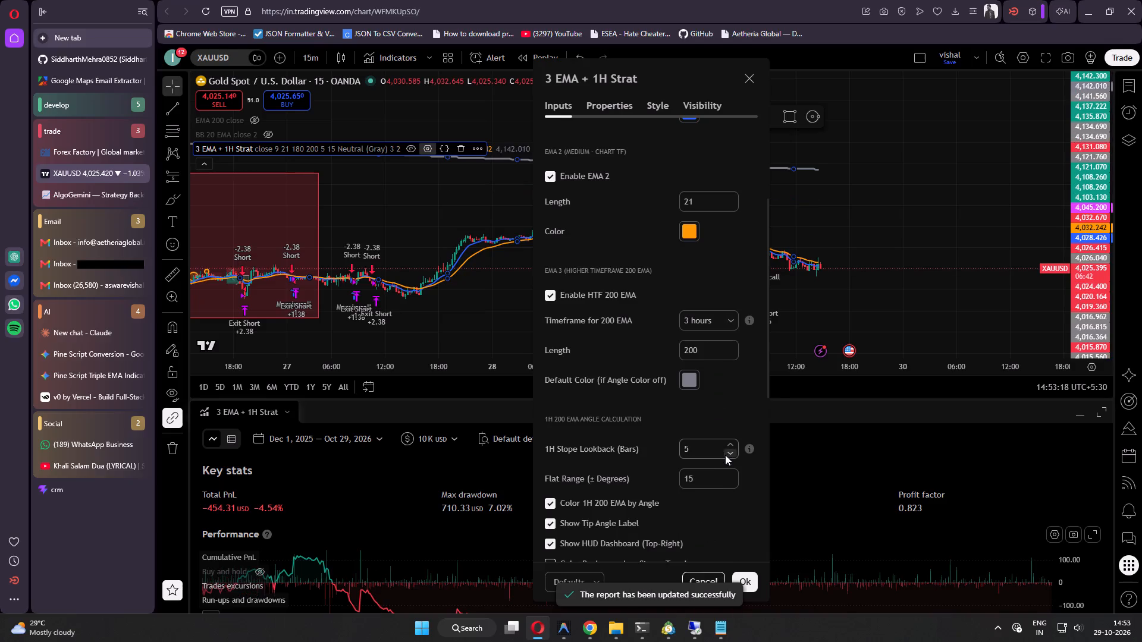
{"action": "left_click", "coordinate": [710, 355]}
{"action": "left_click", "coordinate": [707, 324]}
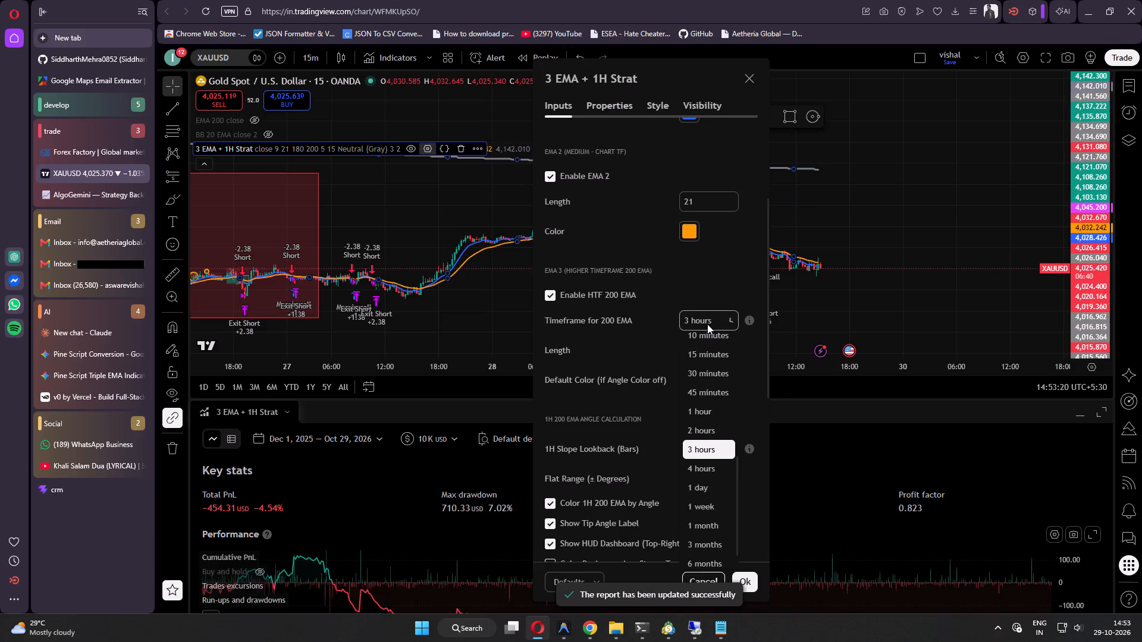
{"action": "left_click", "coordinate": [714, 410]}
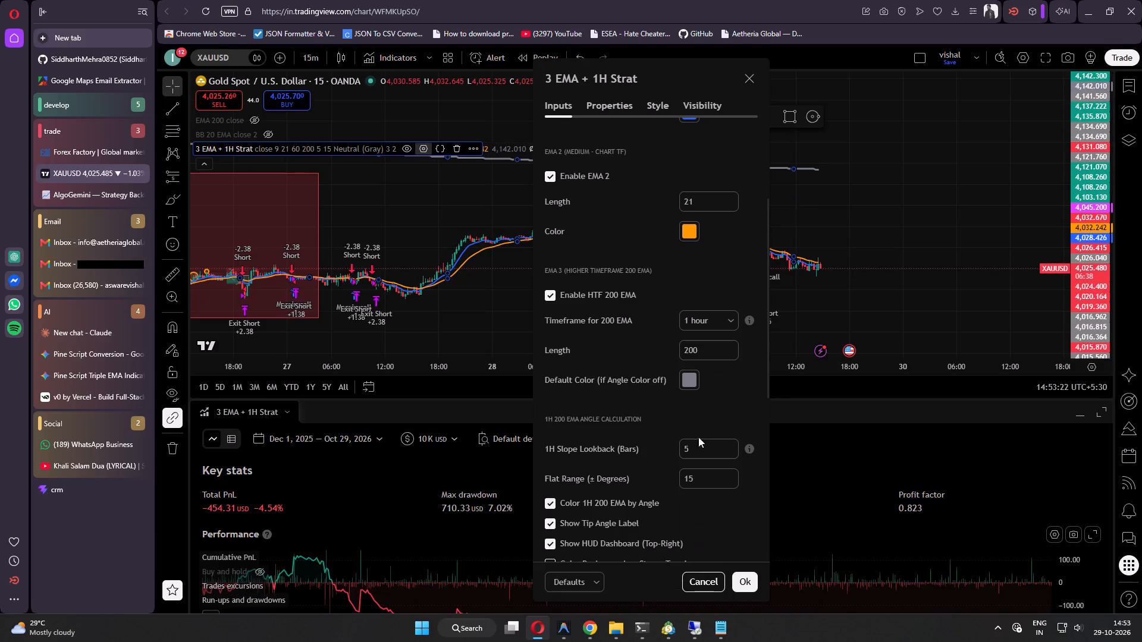
Set the Flat Range (± Degrees) of the 1H 200 EMA angle calculation to 0.8.
{"action": "left_click_drag", "start_coordinate": [704, 480], "coordinate": [661, 476]}
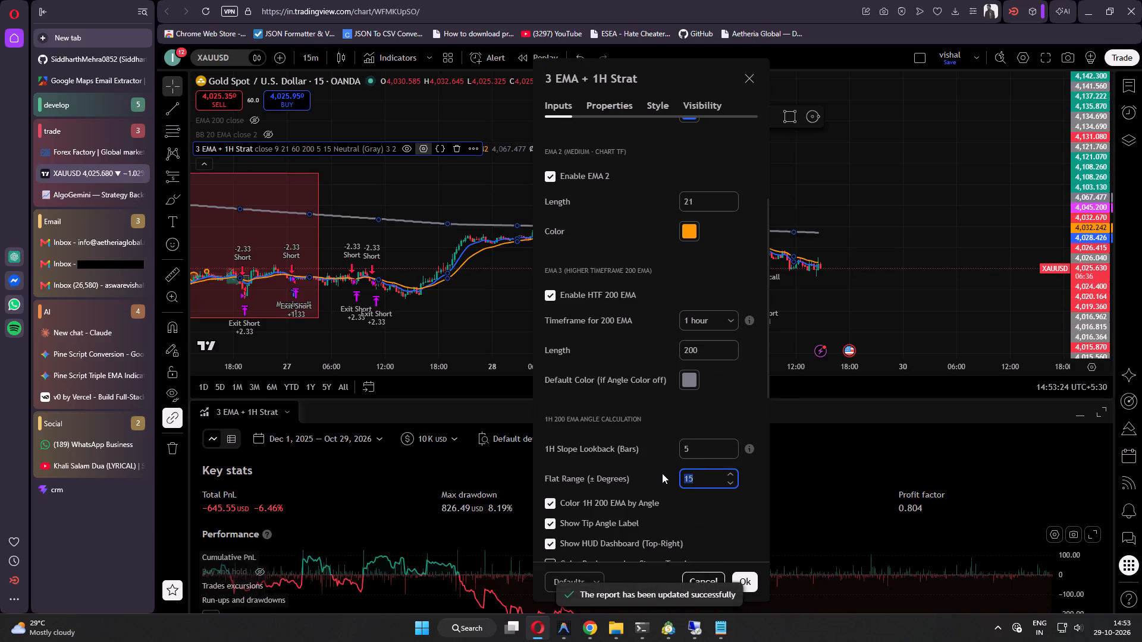
{"action": "type", "text": "0.8"}
{"action": "key", "text": "Return"}
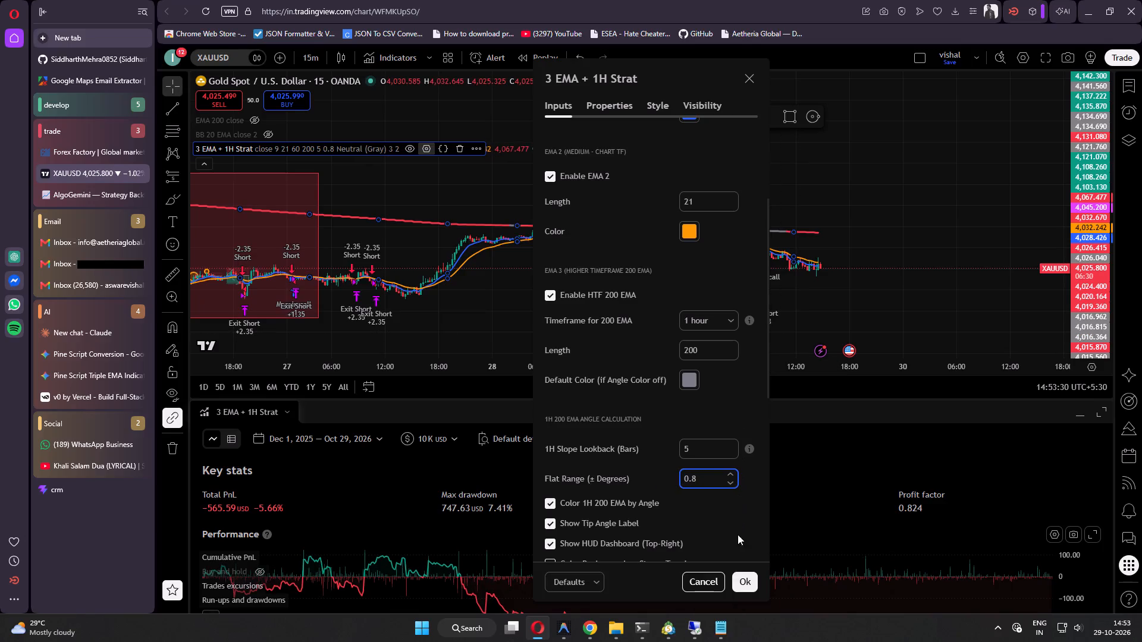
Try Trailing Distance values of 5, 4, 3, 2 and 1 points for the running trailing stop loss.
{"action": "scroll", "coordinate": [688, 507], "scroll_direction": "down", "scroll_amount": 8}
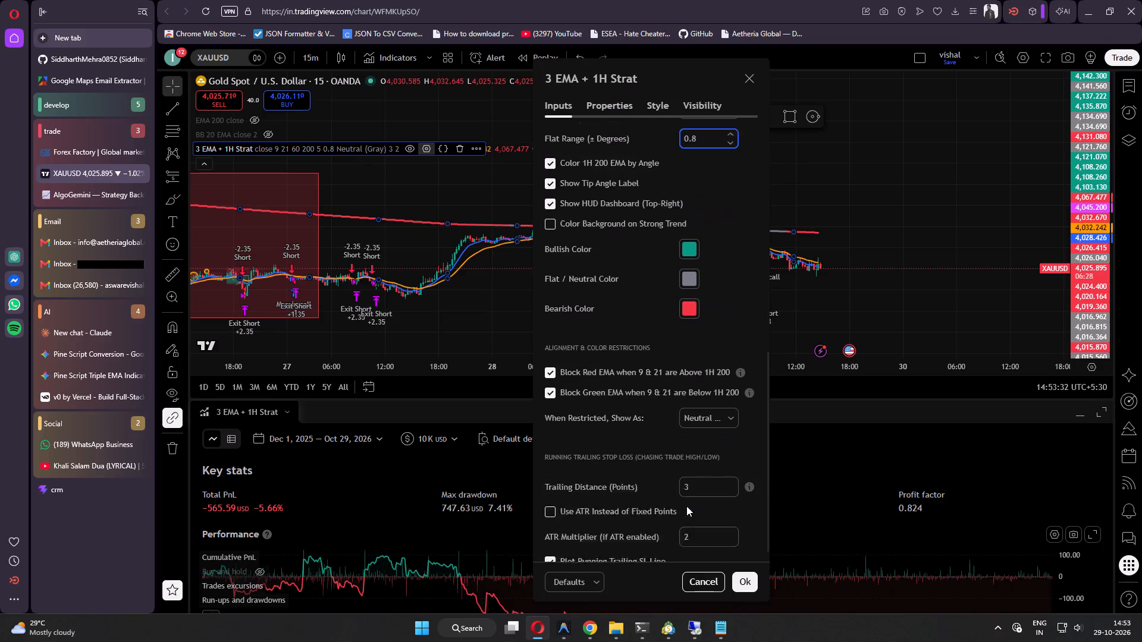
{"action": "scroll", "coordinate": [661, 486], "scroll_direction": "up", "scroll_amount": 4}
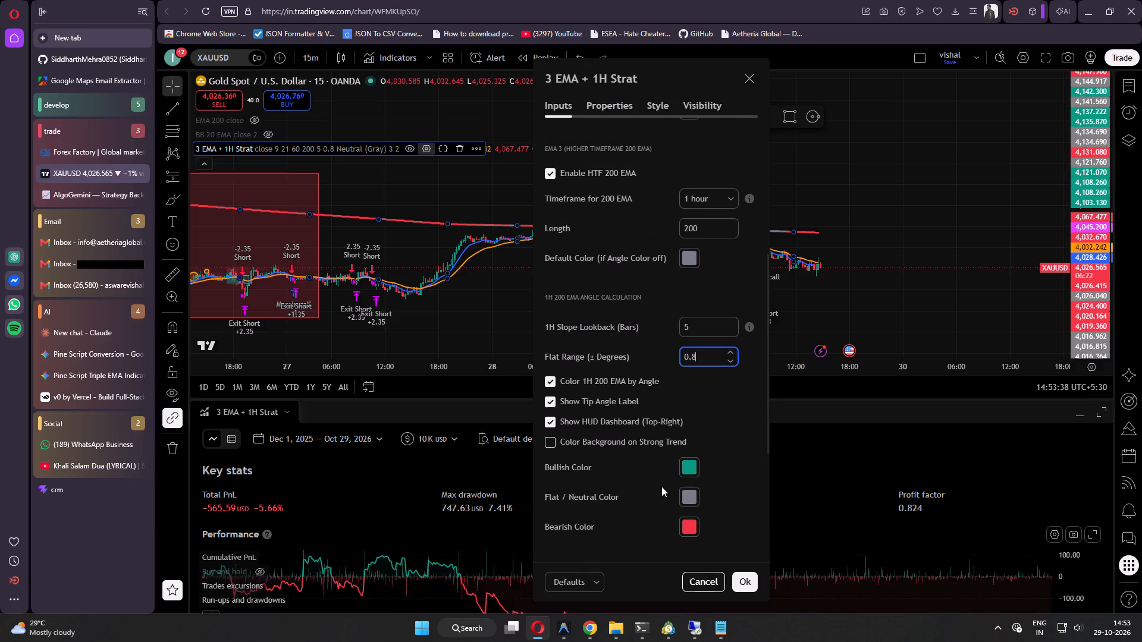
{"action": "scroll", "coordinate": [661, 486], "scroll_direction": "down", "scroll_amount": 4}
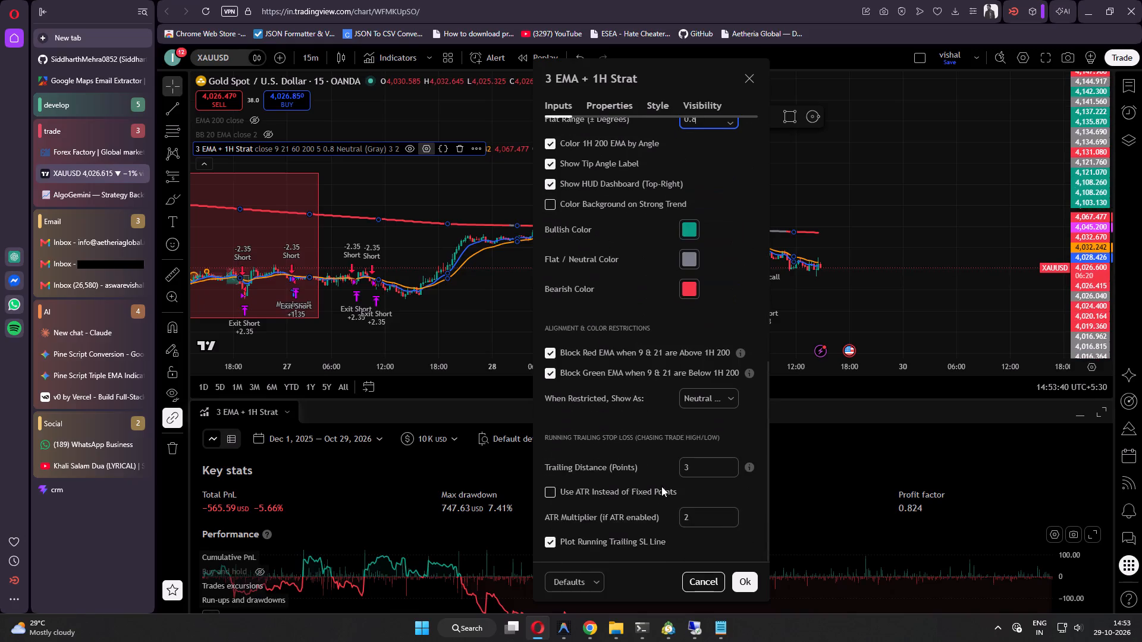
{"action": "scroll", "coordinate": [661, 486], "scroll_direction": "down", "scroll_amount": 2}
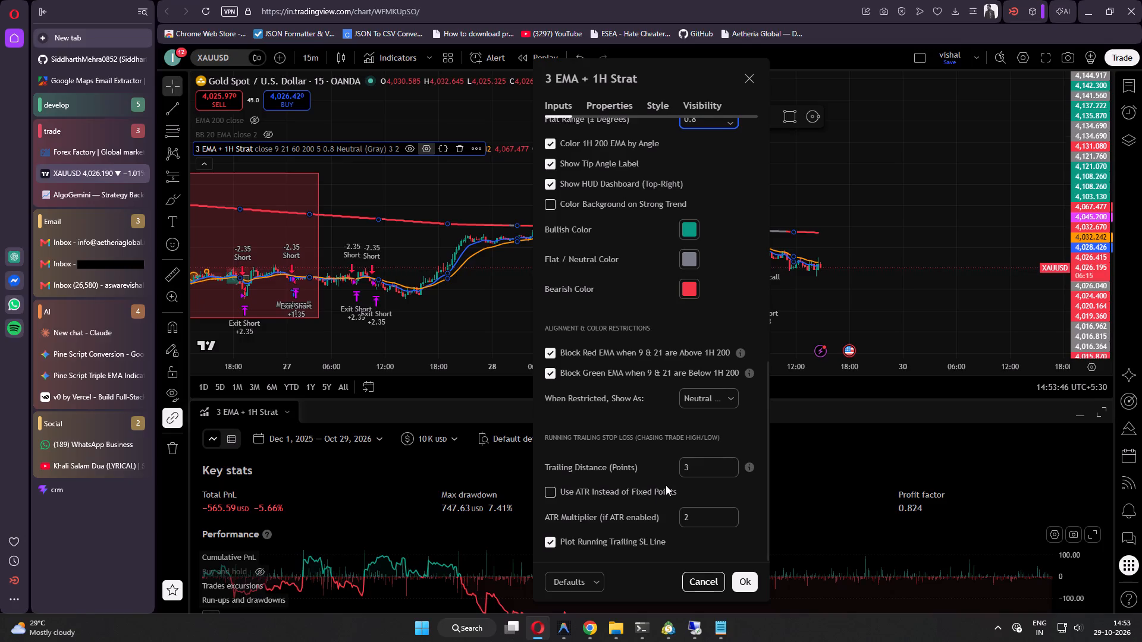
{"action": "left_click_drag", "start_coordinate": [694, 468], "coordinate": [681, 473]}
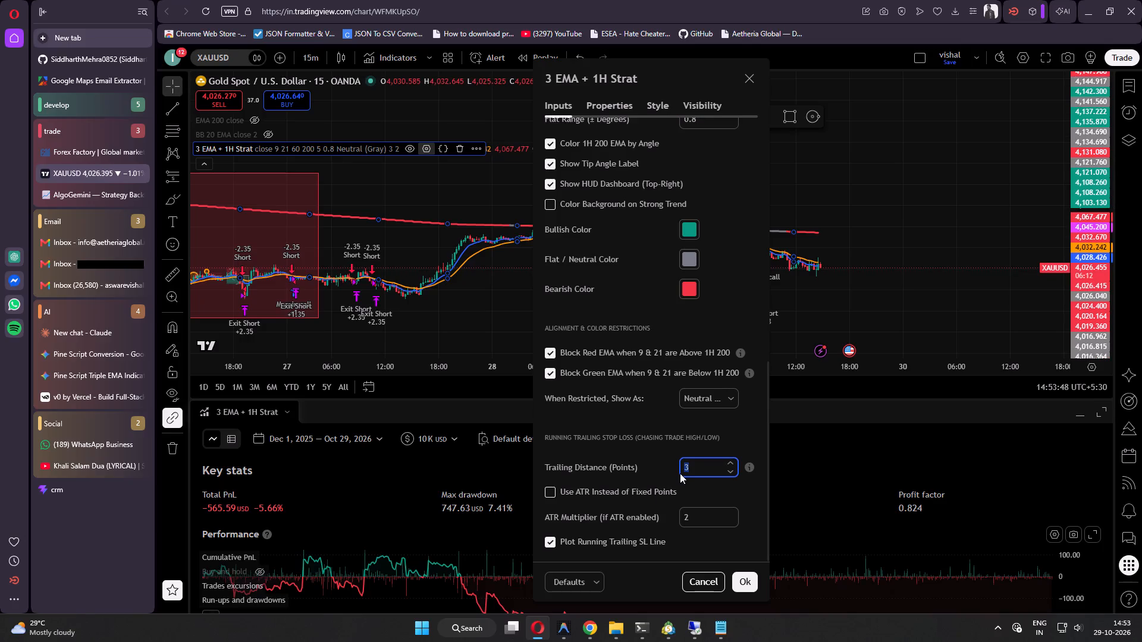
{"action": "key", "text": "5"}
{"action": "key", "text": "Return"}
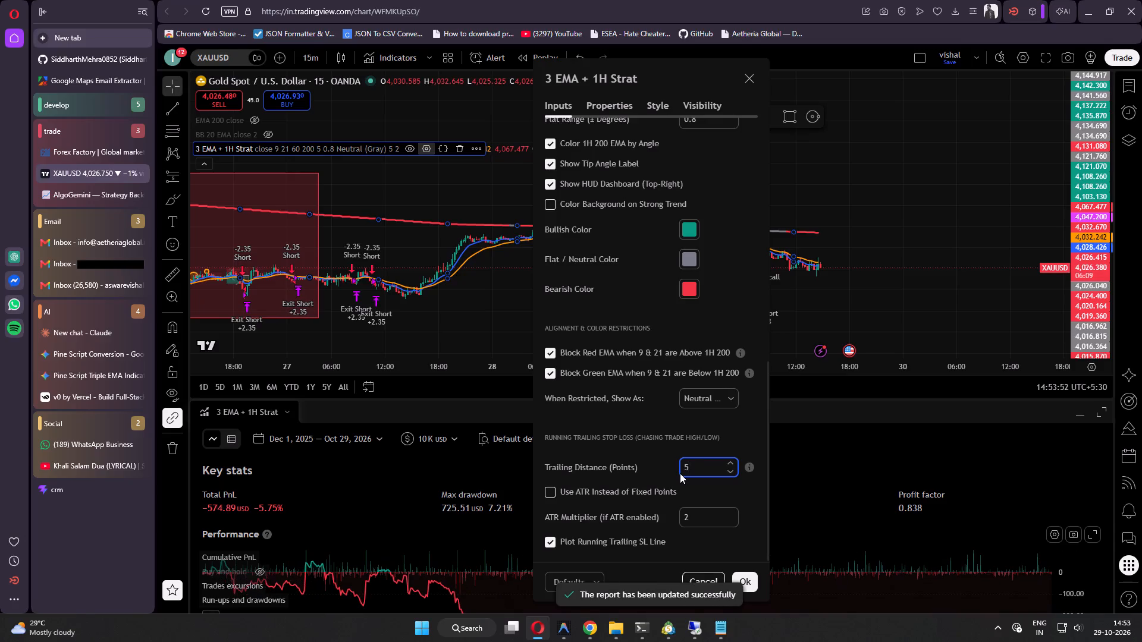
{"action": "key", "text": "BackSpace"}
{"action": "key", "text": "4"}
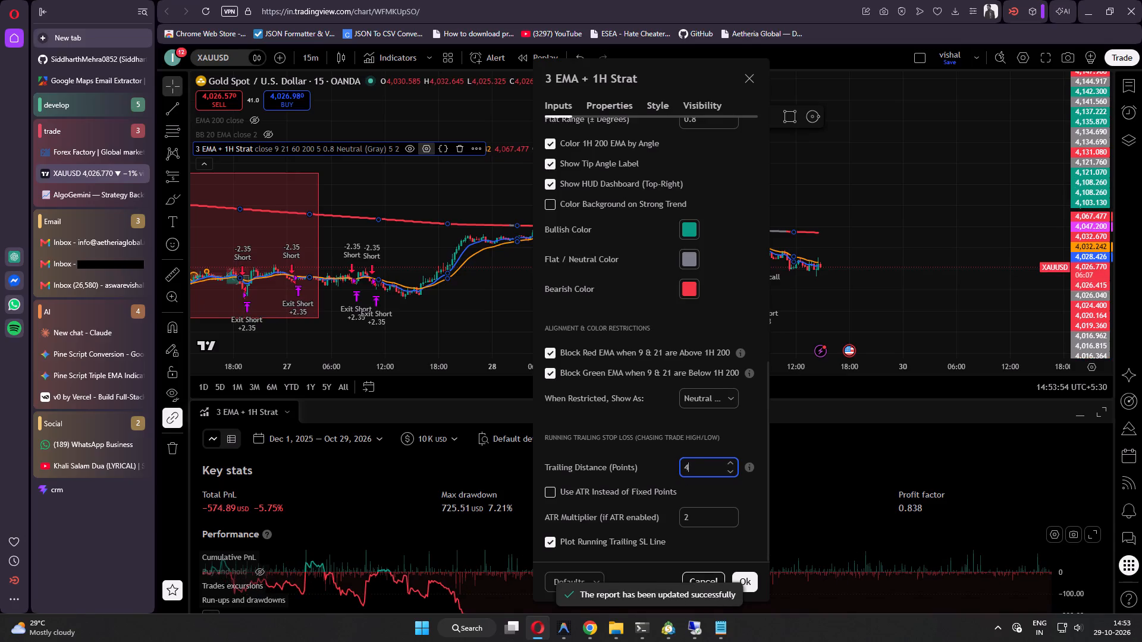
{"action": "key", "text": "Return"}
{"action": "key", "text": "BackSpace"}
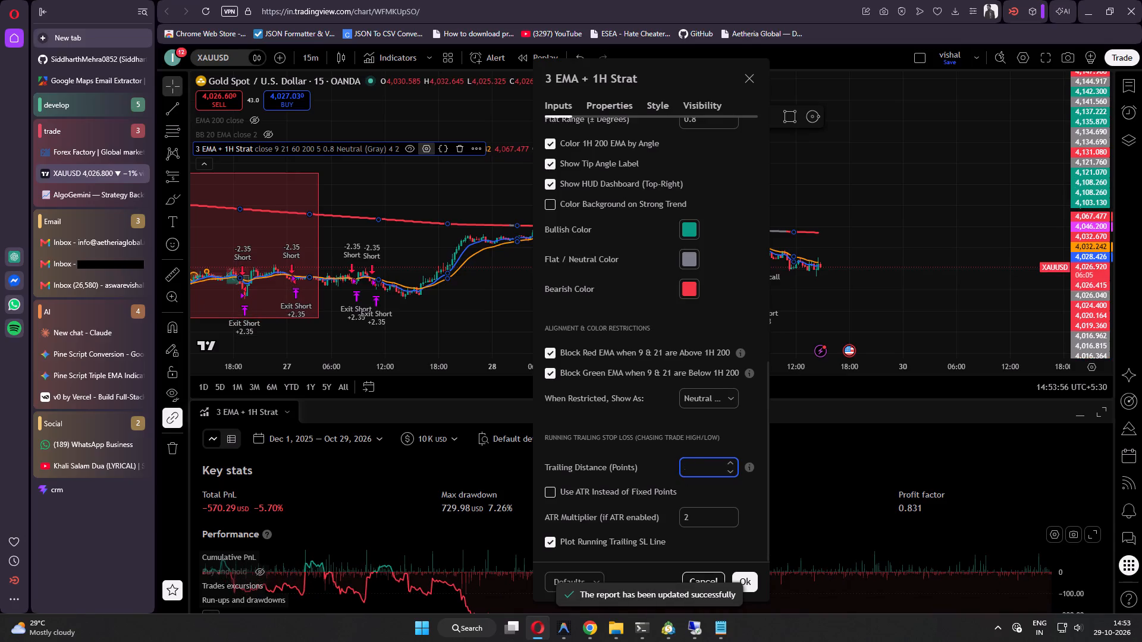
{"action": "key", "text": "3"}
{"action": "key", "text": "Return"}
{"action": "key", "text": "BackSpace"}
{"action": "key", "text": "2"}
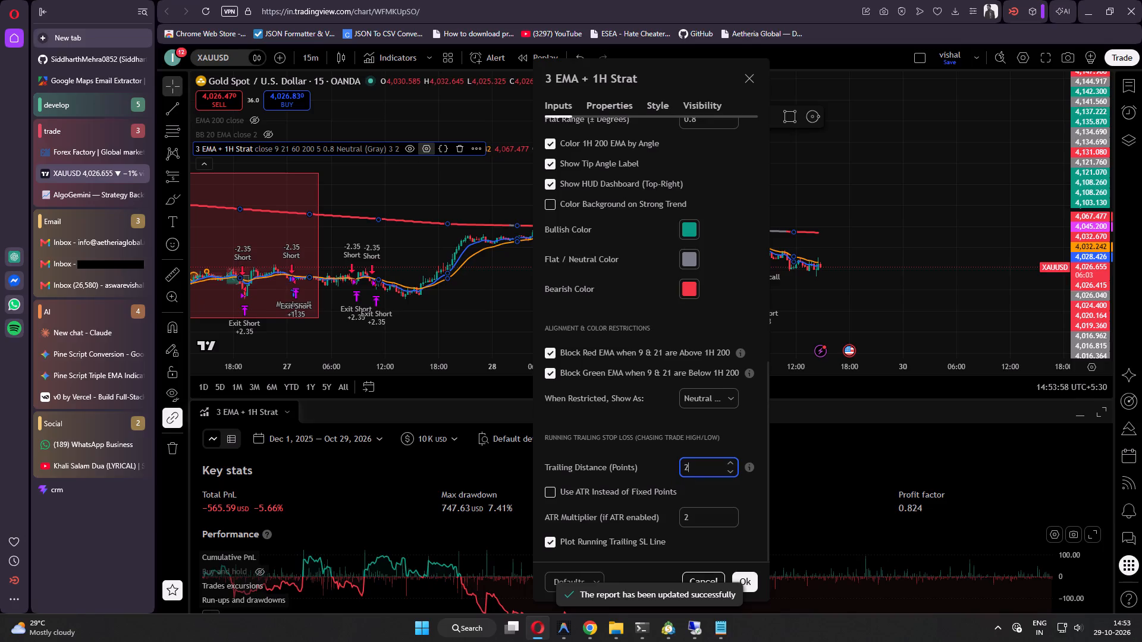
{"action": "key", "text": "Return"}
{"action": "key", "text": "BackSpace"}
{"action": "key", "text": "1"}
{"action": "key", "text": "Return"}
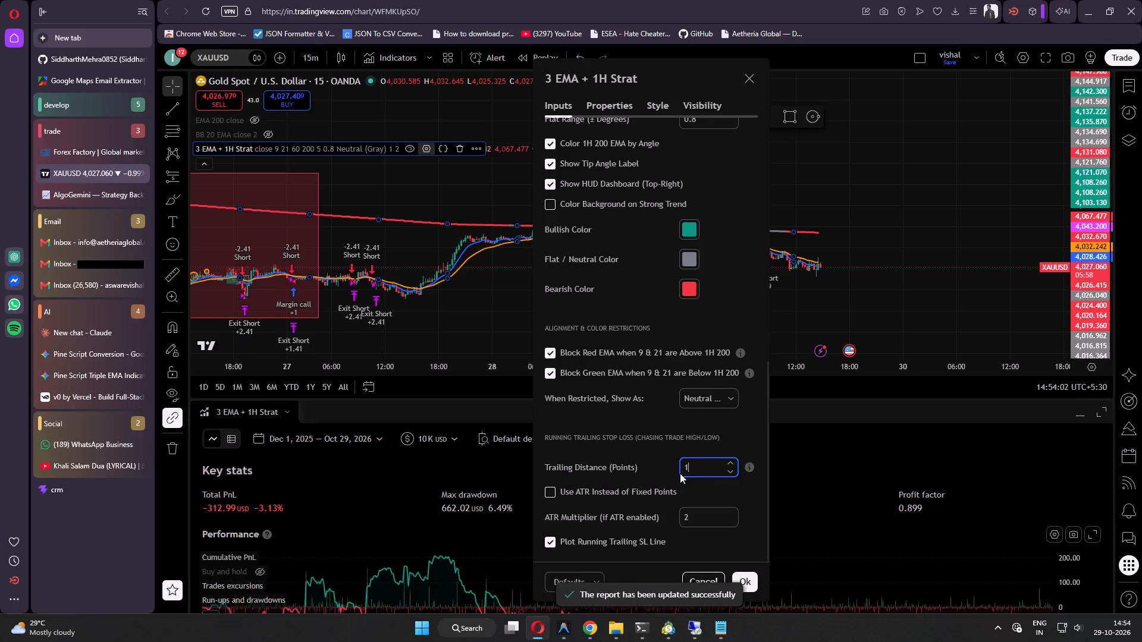
Set the running stop loss's Trailing Distance to 10 points and apply the strategy inputs.
{"action": "key", "text": "BackSpace"}
{"action": "type", "text": "10"}
{"action": "key", "text": "Return"}
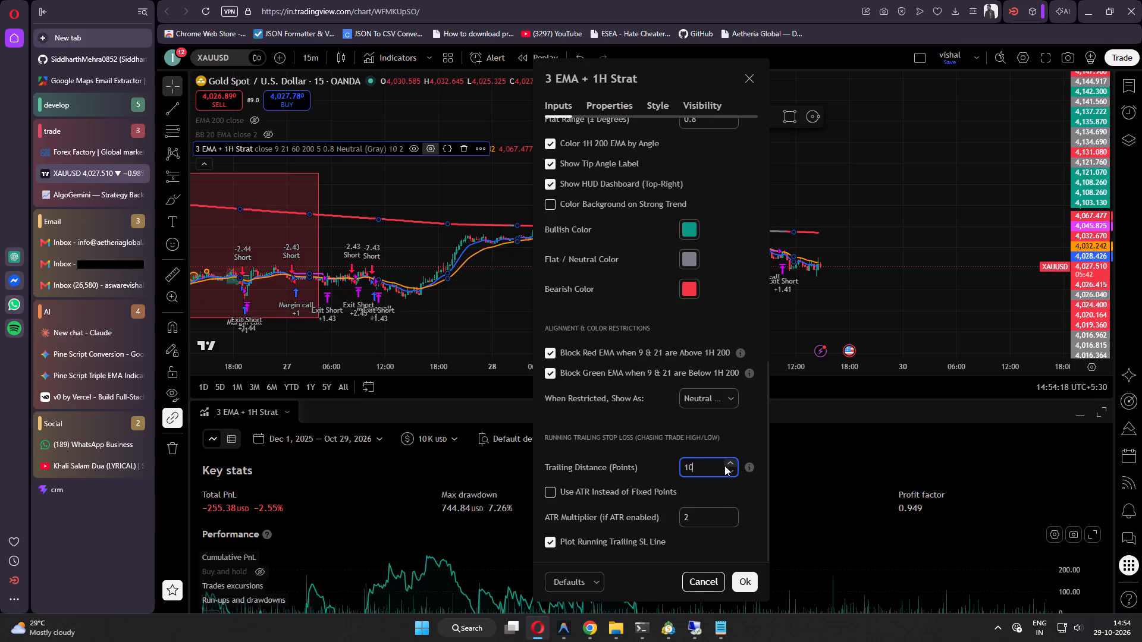
{"action": "scroll", "coordinate": [626, 446], "scroll_direction": "up", "scroll_amount": 3}
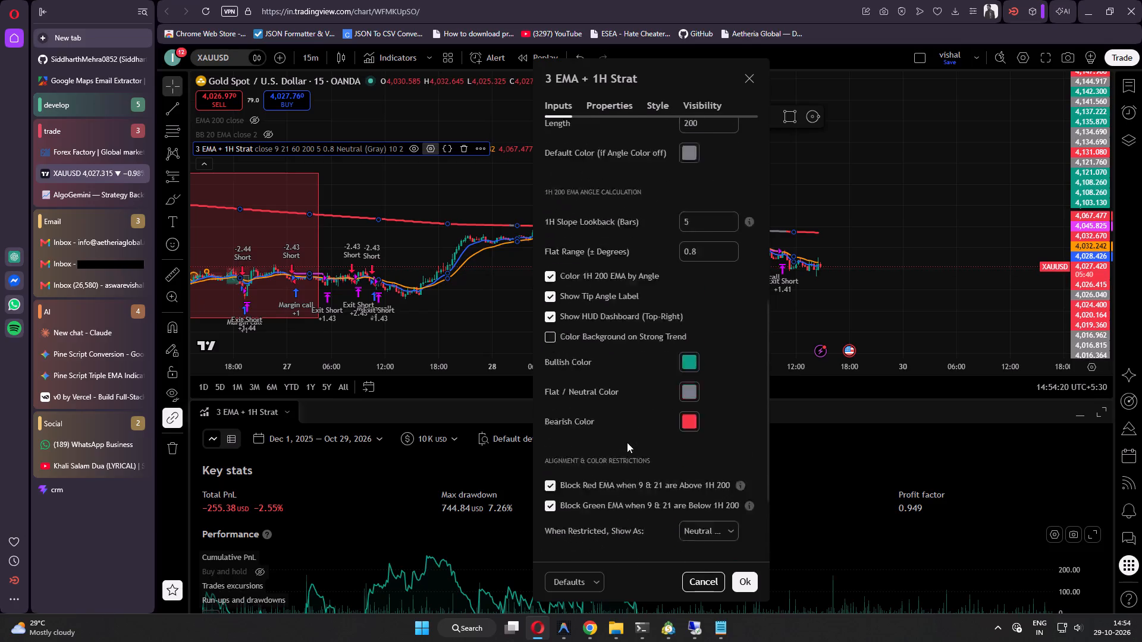
{"action": "scroll", "coordinate": [629, 442], "scroll_direction": "up", "scroll_amount": 1}
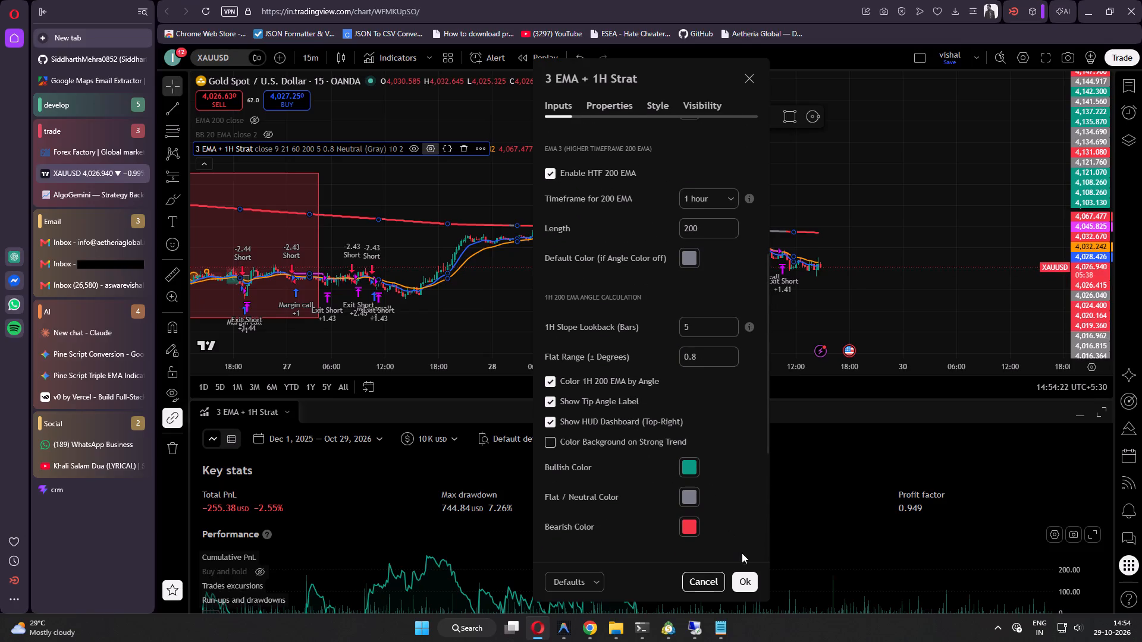
{"action": "left_click", "coordinate": [748, 576]}
{"action": "left_click", "coordinate": [570, 305]}
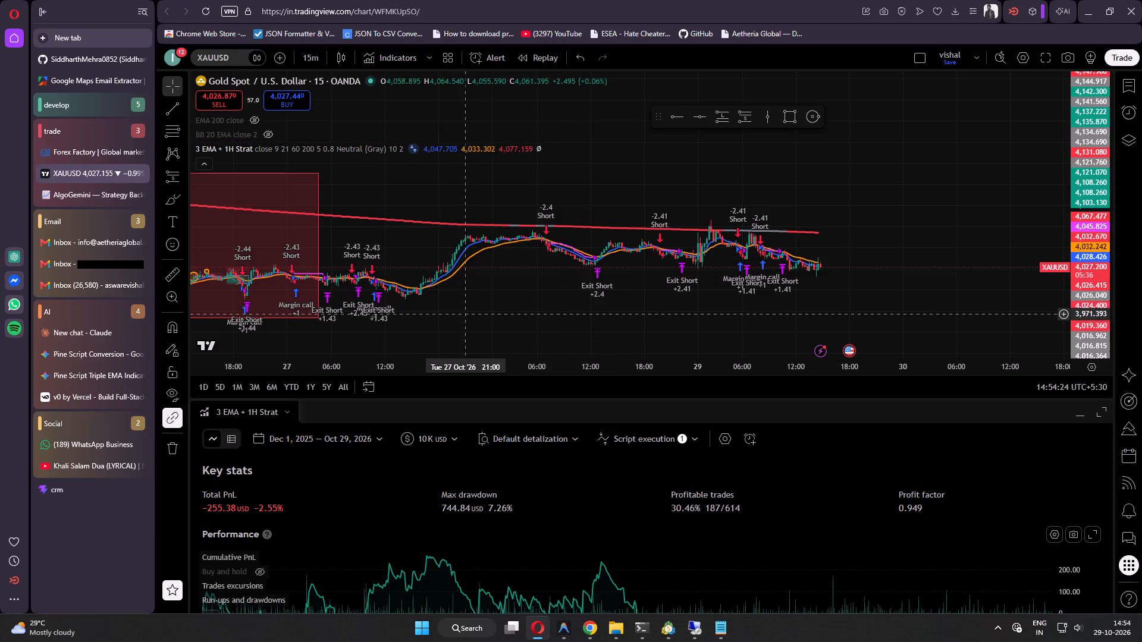
Measure the XAUUSD price decline from 22 October 06:00 to the low at 26 October 07:15, then clear the measurement.
{"action": "left_click_drag", "start_coordinate": [468, 314], "coordinate": [523, 319]}
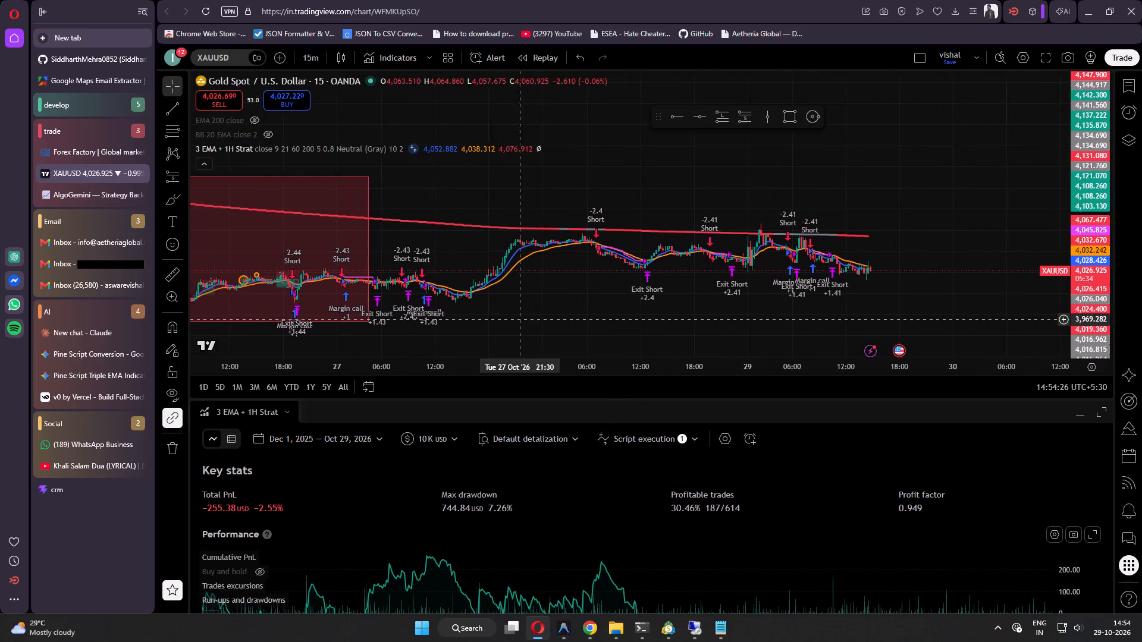
{"action": "left_click_drag", "start_coordinate": [523, 319], "coordinate": [1102, 328]}
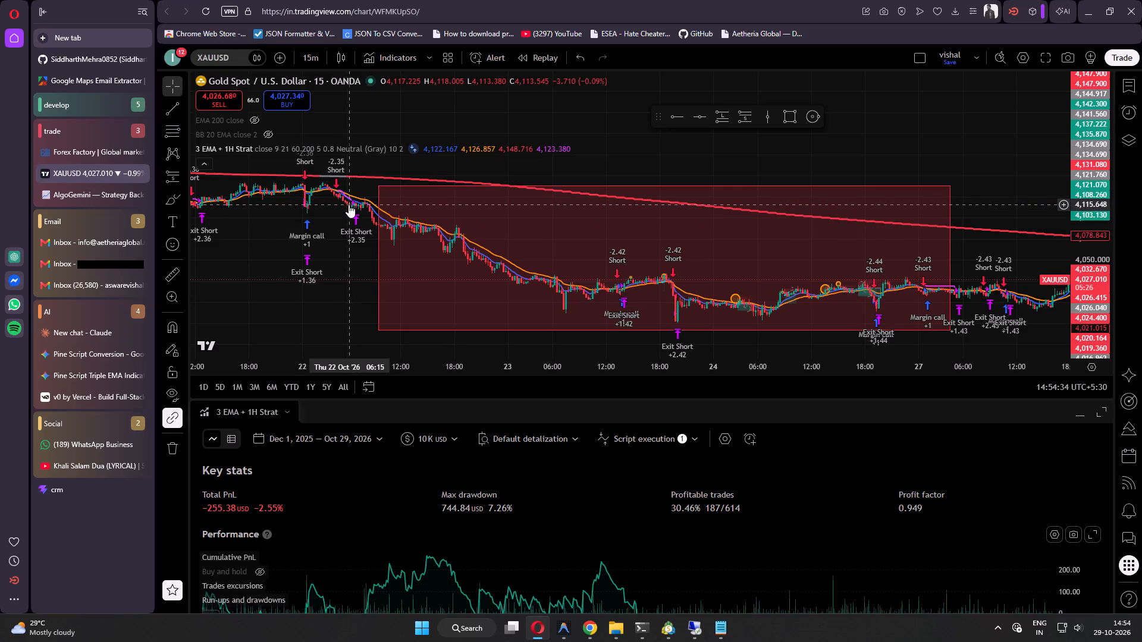
{"action": "left_click", "coordinate": [167, 276]}
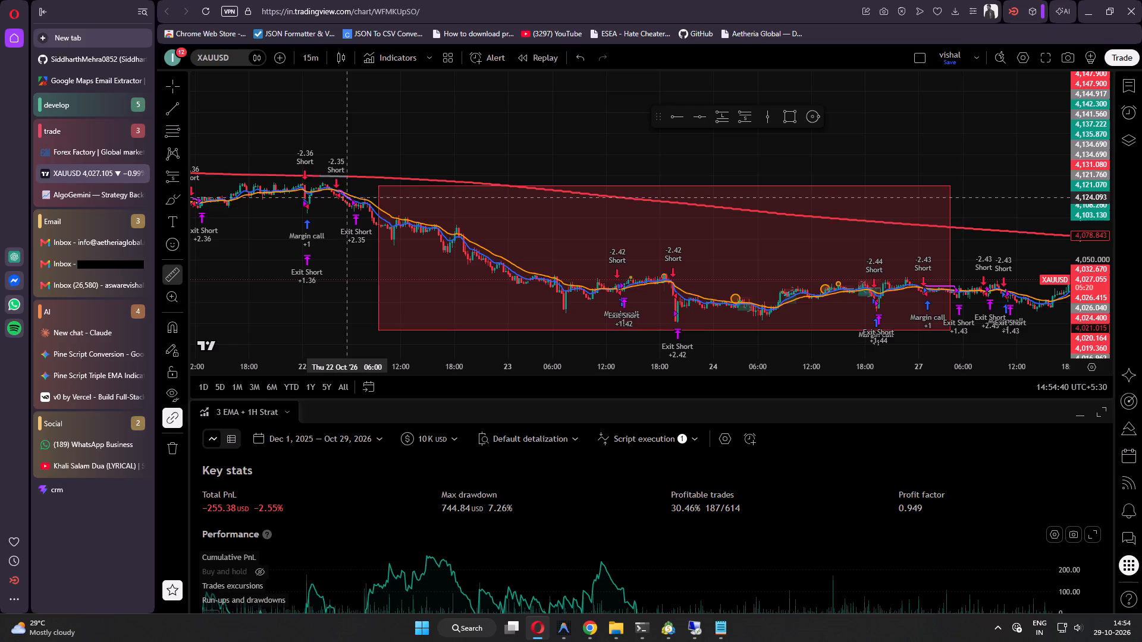
{"action": "left_click", "coordinate": [346, 199]}
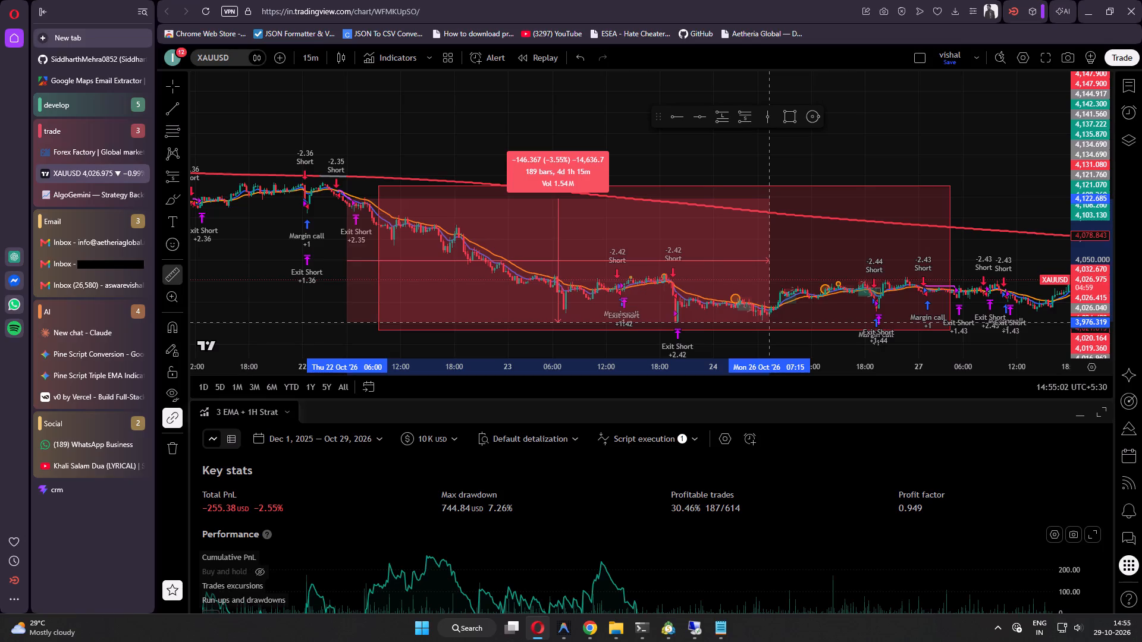
{"action": "left_click", "coordinate": [768, 322]}
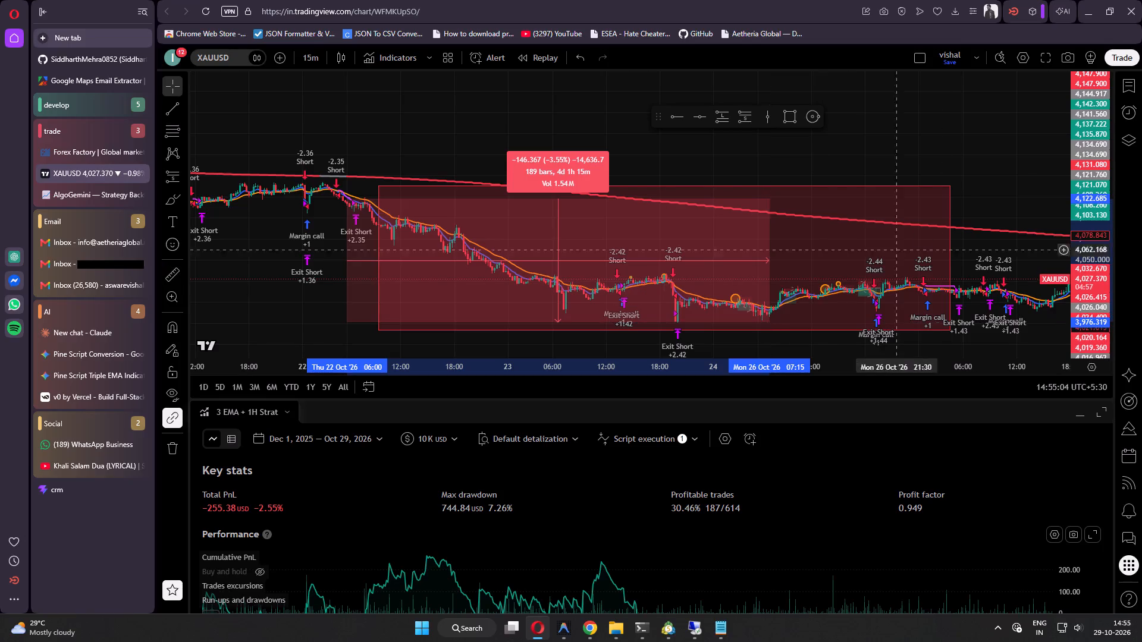
{"action": "left_click", "coordinate": [978, 165]}
Measure the price move around the latest short exit on 29 October, from 11:00 to 17:15, and clear the measurement.
{"action": "left_click_drag", "start_coordinate": [978, 165], "coordinate": [660, 146]}
{"action": "left_click_drag", "start_coordinate": [877, 136], "coordinate": [738, 140]}
{"action": "left_click_drag", "start_coordinate": [948, 171], "coordinate": [852, 171]}
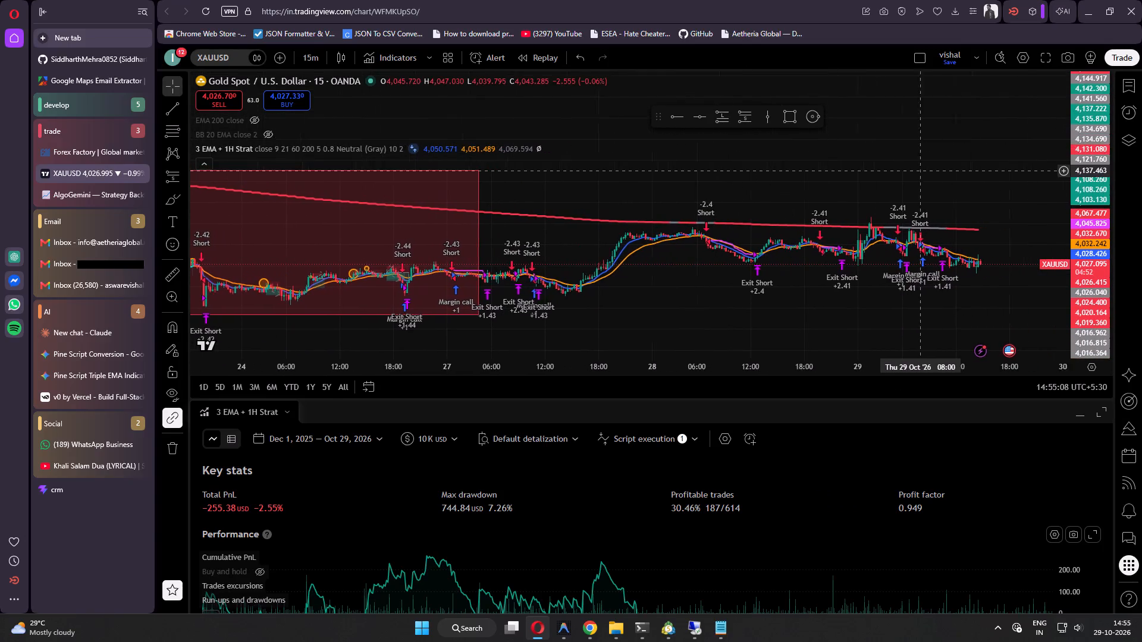
{"action": "left_click_drag", "start_coordinate": [852, 171], "coordinate": [833, 168]}
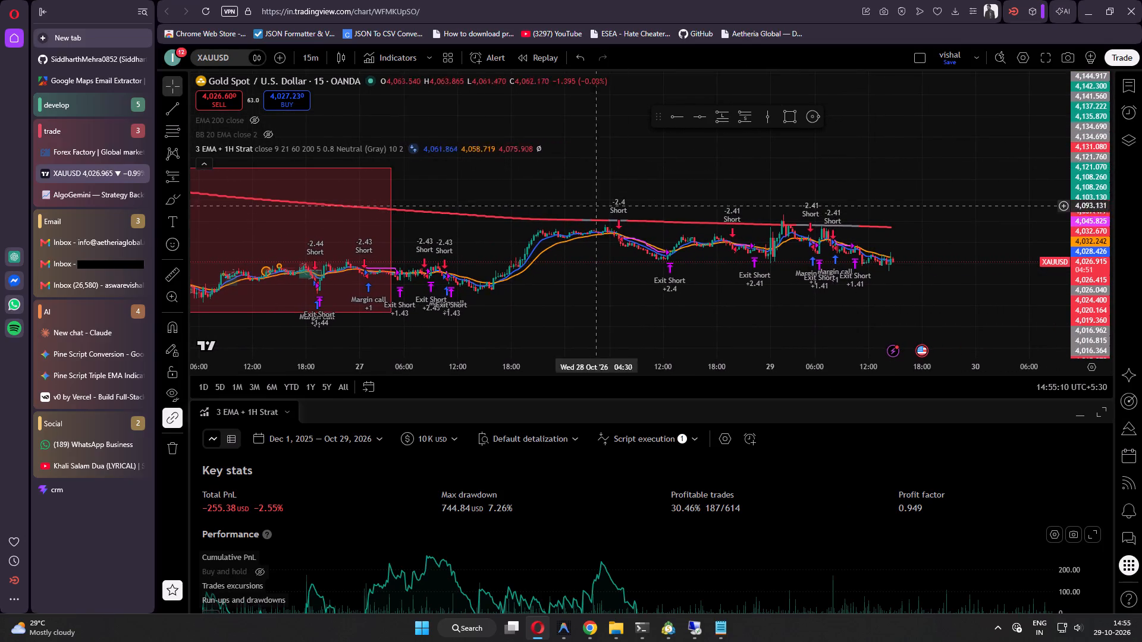
{"action": "left_click", "coordinate": [170, 270]}
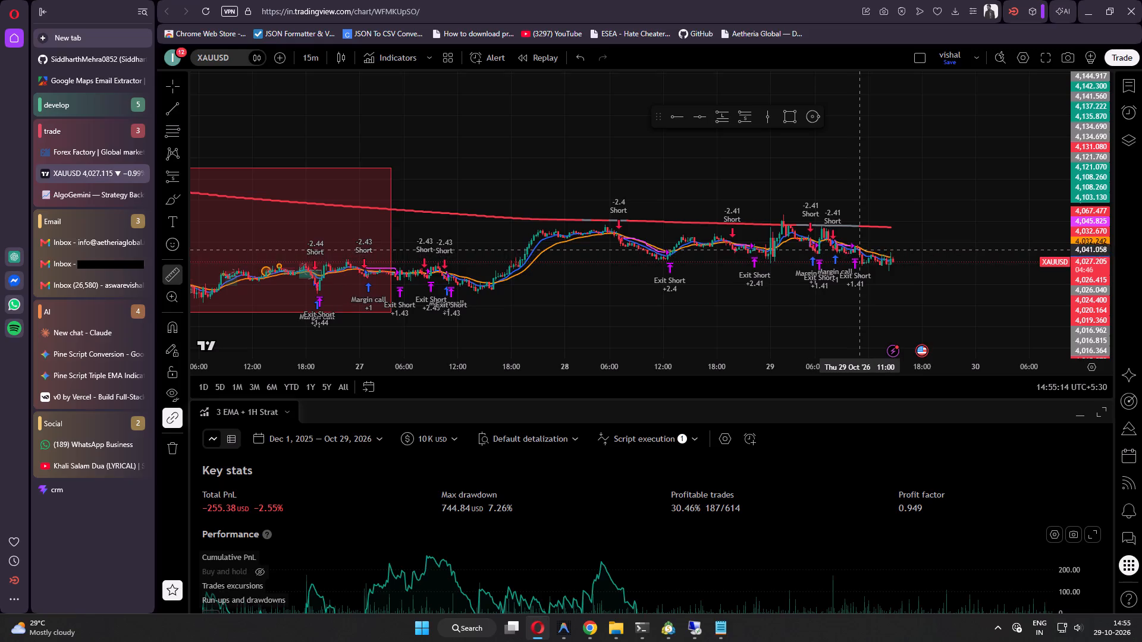
{"action": "left_click", "coordinate": [859, 246]}
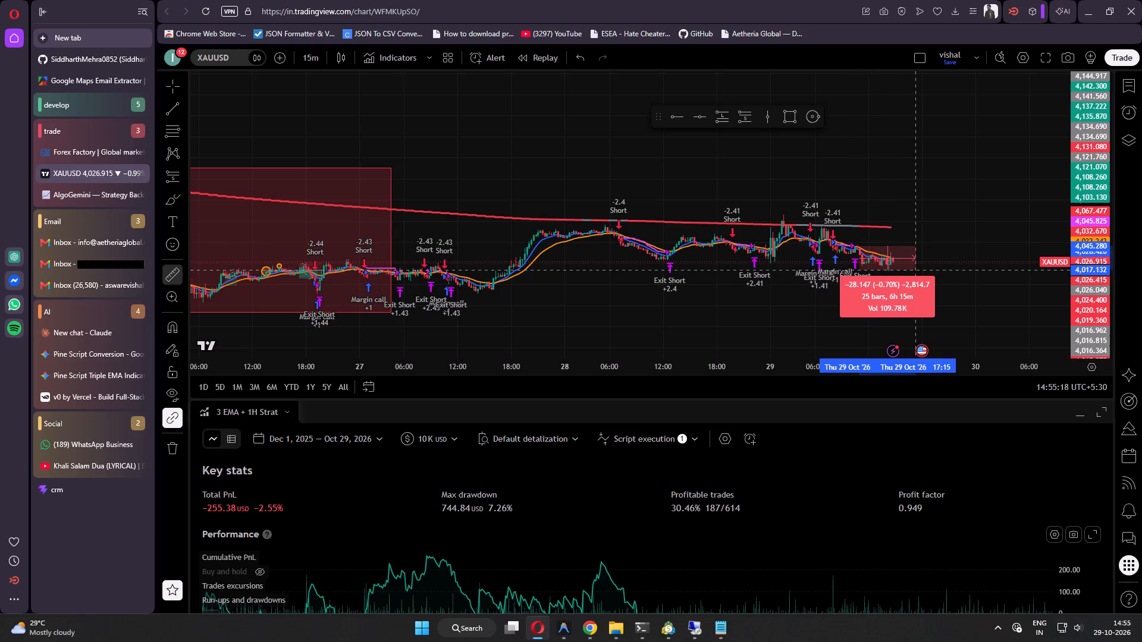
{"action": "left_click", "coordinate": [916, 270]}
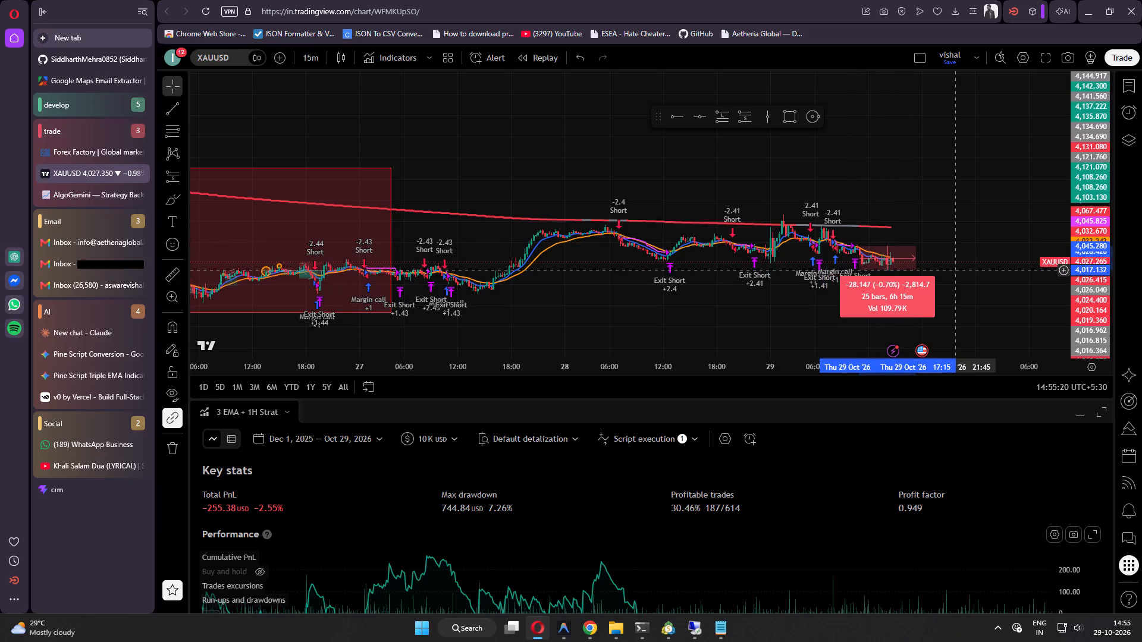
{"action": "double_click", "coordinate": [956, 270]}
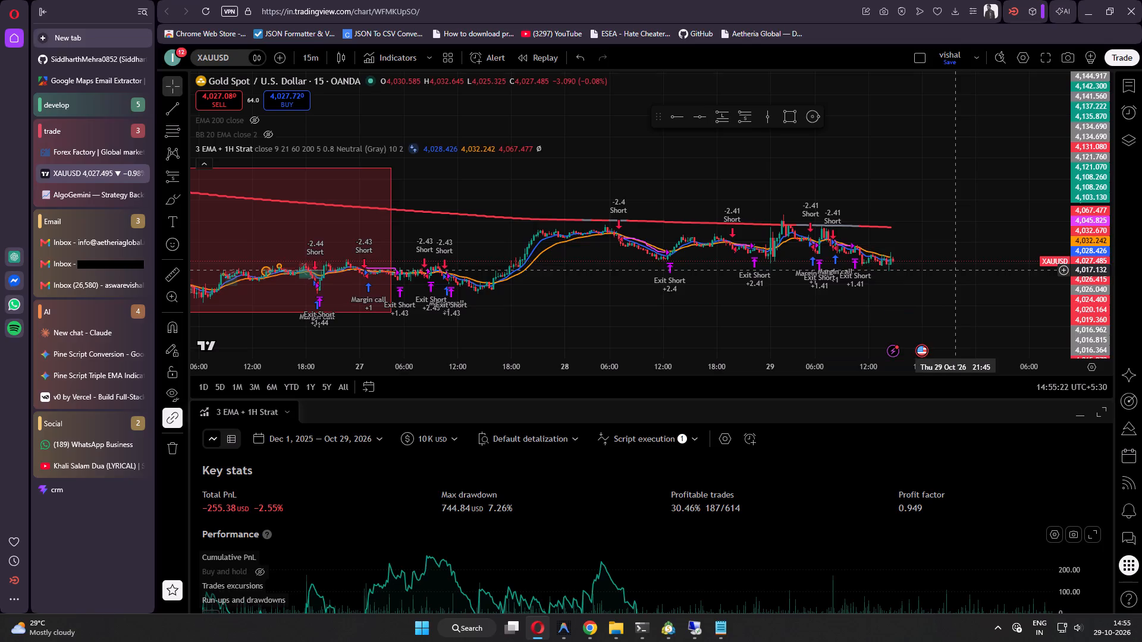
Examine the strategy's short and long entries and exits from late October back to 8 October.
{"action": "left_click_drag", "start_coordinate": [532, 275], "coordinate": [1073, 285]}
{"action": "left_click_drag", "start_coordinate": [248, 263], "coordinate": [659, 265]}
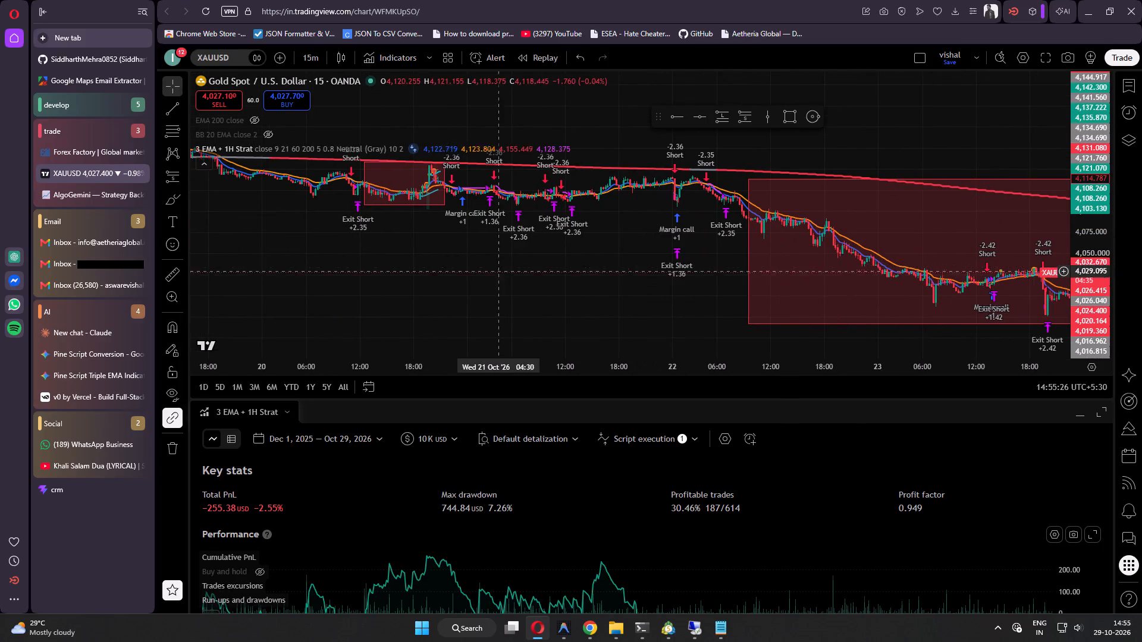
{"action": "left_click_drag", "start_coordinate": [468, 276], "coordinate": [465, 322]}
{"action": "left_click_drag", "start_coordinate": [415, 316], "coordinate": [593, 304]}
{"action": "left_click_drag", "start_coordinate": [529, 293], "coordinate": [705, 304]}
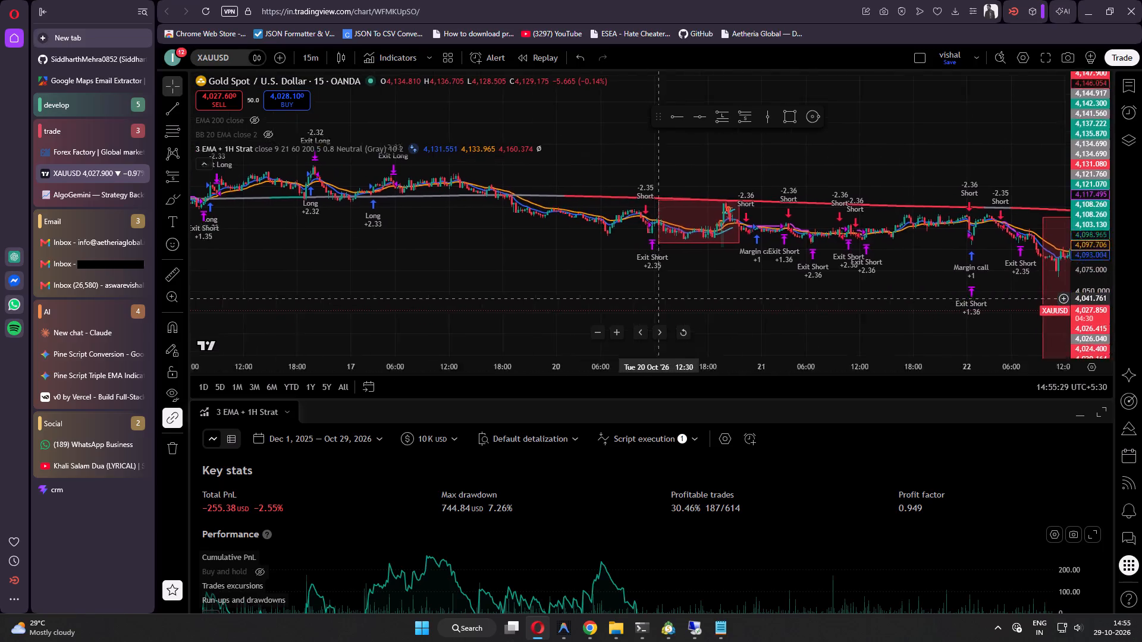
{"action": "left_click_drag", "start_coordinate": [705, 304], "coordinate": [739, 311]}
{"action": "left_click_drag", "start_coordinate": [461, 269], "coordinate": [677, 270]}
{"action": "left_click_drag", "start_coordinate": [482, 276], "coordinate": [594, 275]}
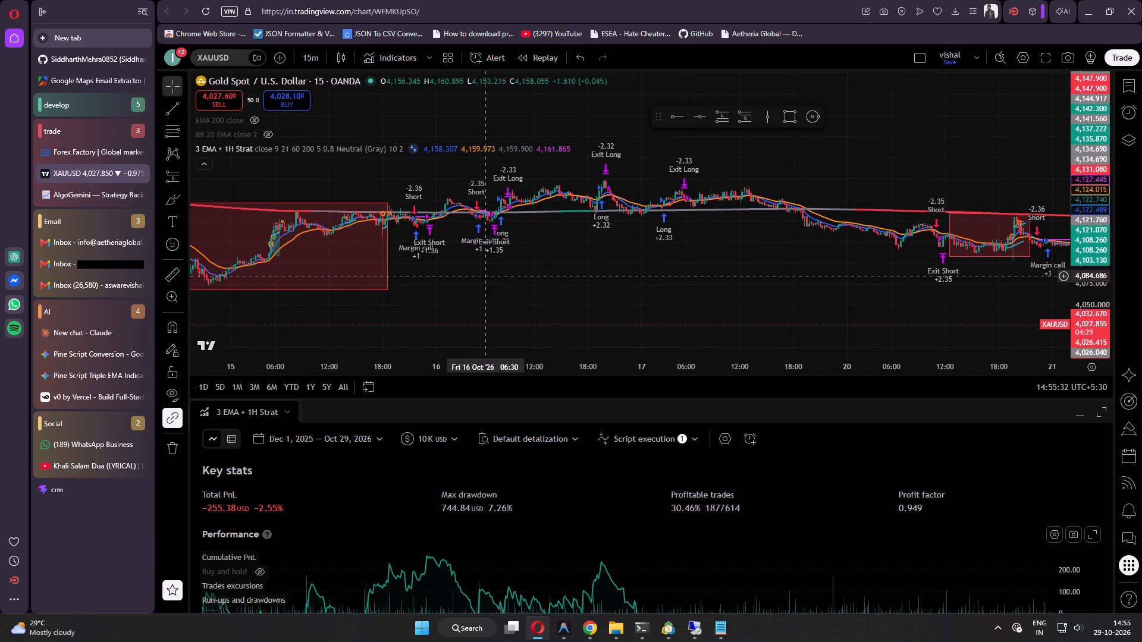
{"action": "left_click_drag", "start_coordinate": [594, 275], "coordinate": [798, 270]}
{"action": "left_click_drag", "start_coordinate": [305, 294], "coordinate": [766, 282]}
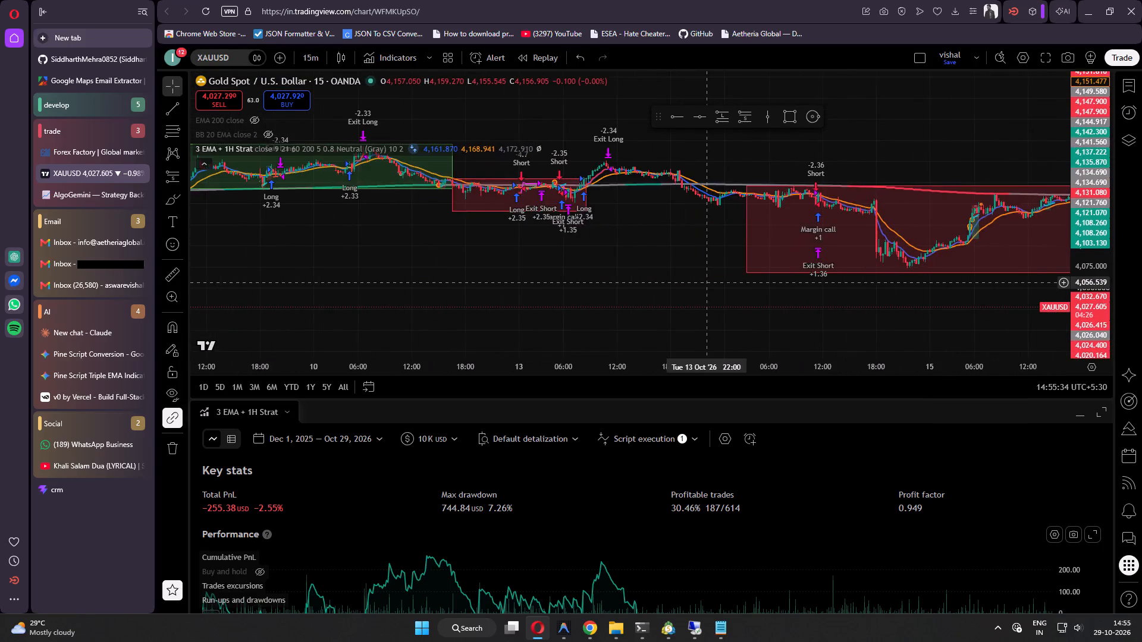
{"action": "left_click_drag", "start_coordinate": [766, 282], "coordinate": [810, 282]}
{"action": "left_click_drag", "start_coordinate": [500, 269], "coordinate": [638, 284]}
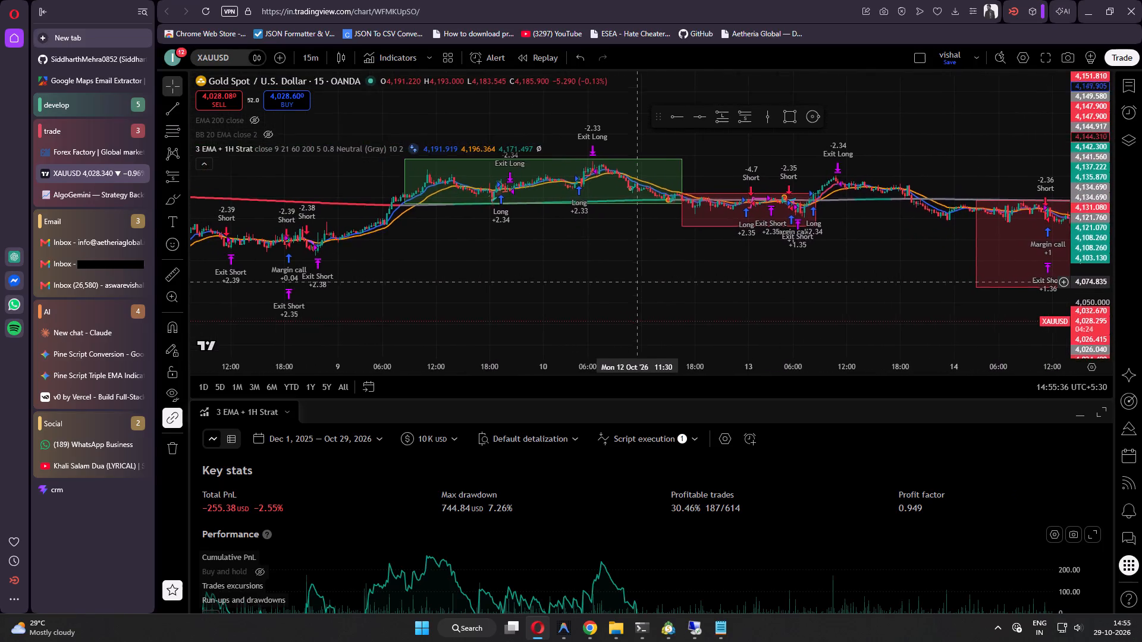
{"action": "left_click_drag", "start_coordinate": [638, 284], "coordinate": [640, 286]}
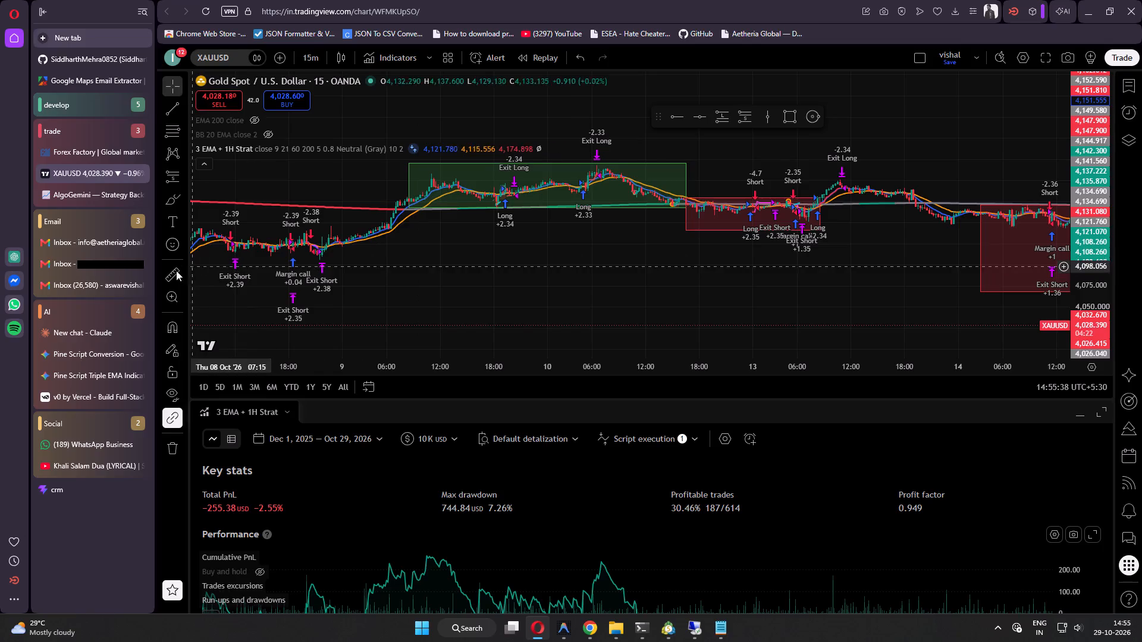
Measure the price move inside the green zone from 9 October 14:15 to 12 October 10:30, then clear the measurement.
{"action": "left_click", "coordinate": [168, 273]}
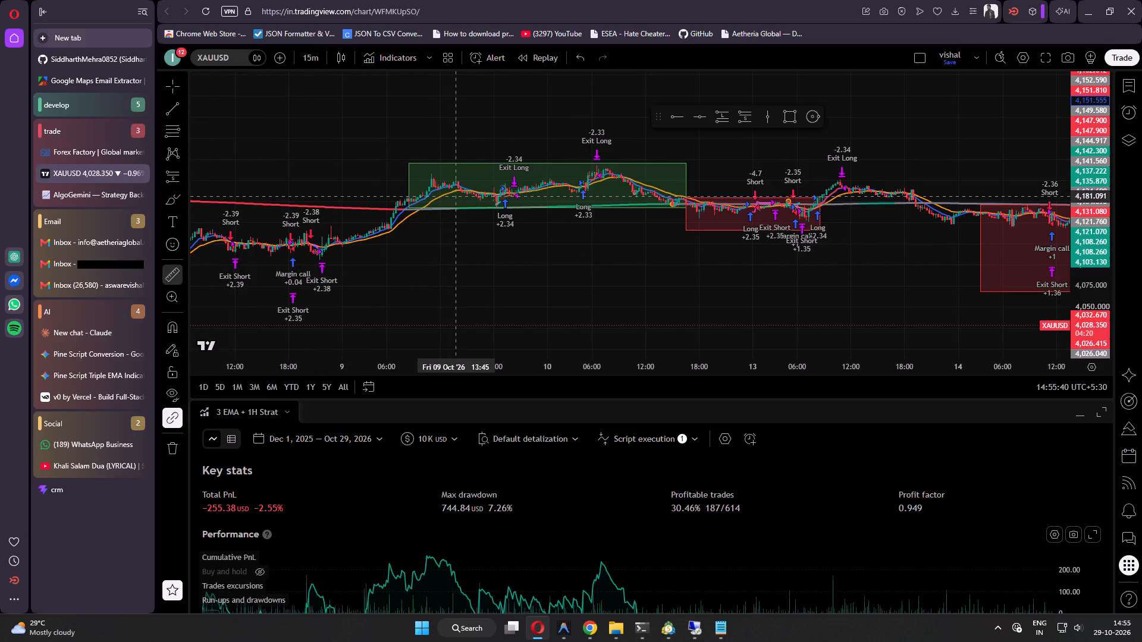
{"action": "left_click", "coordinate": [461, 193]}
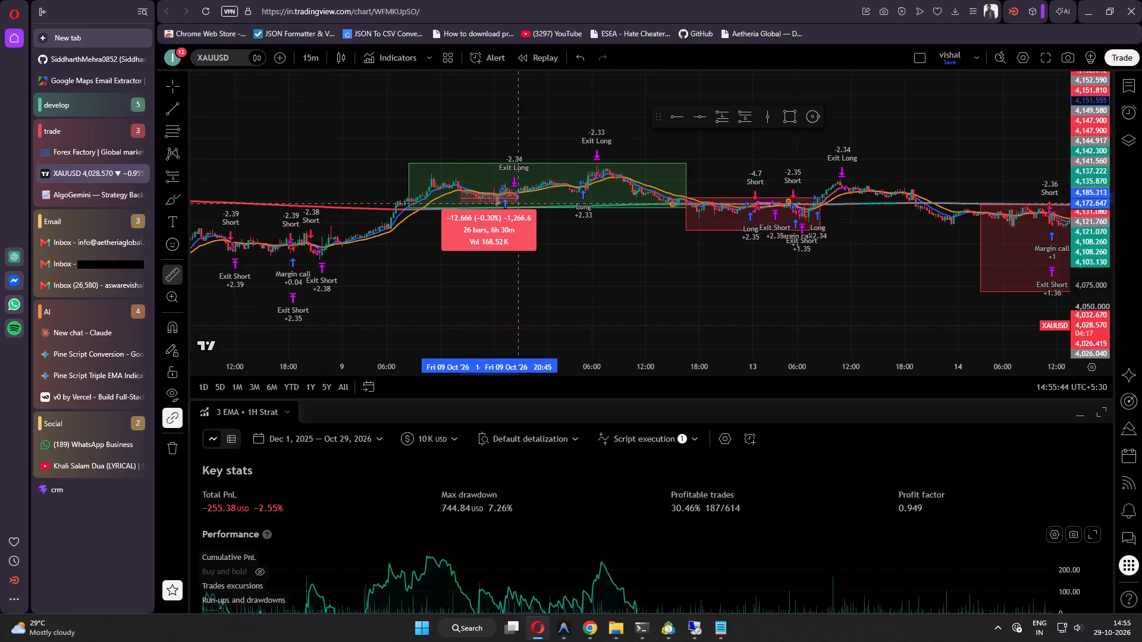
{"action": "left_click", "coordinate": [631, 167]}
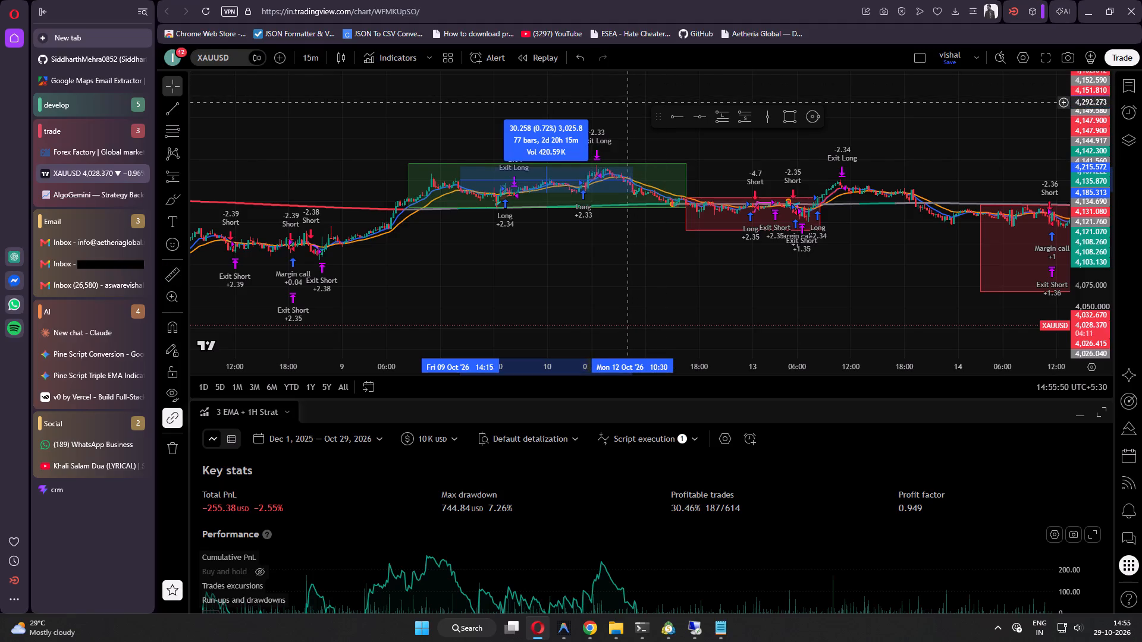
{"action": "left_click", "coordinate": [628, 104]}
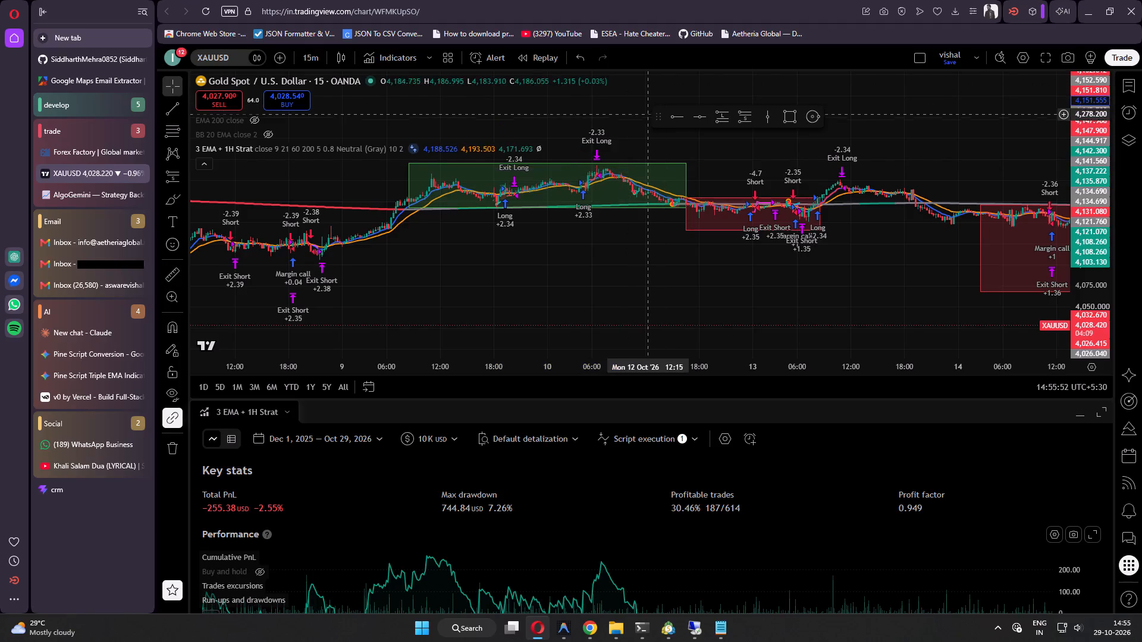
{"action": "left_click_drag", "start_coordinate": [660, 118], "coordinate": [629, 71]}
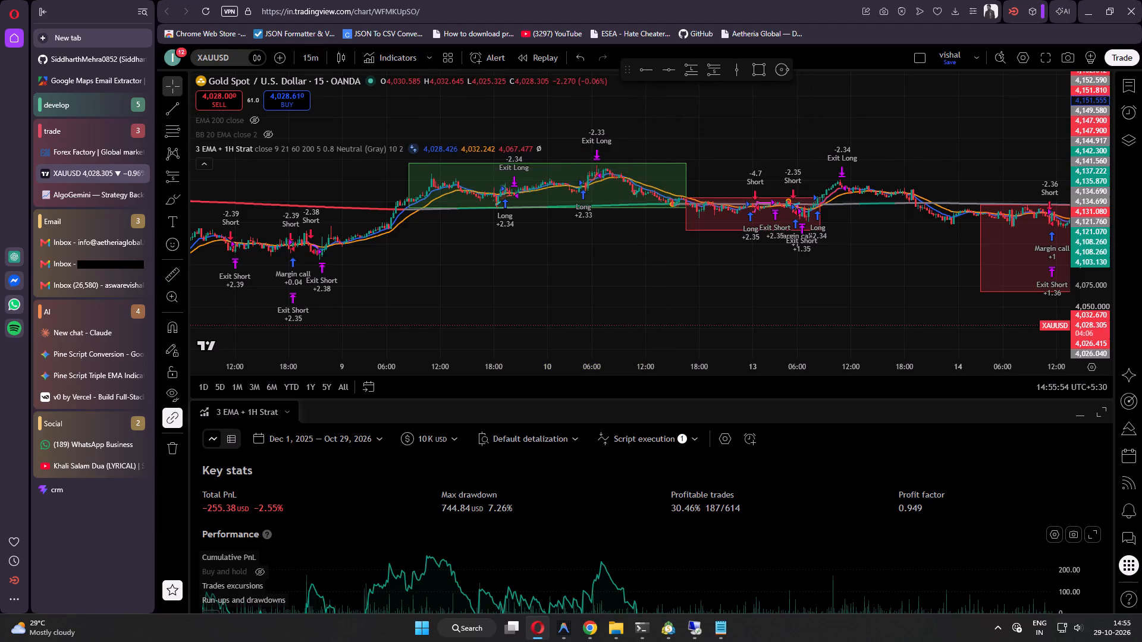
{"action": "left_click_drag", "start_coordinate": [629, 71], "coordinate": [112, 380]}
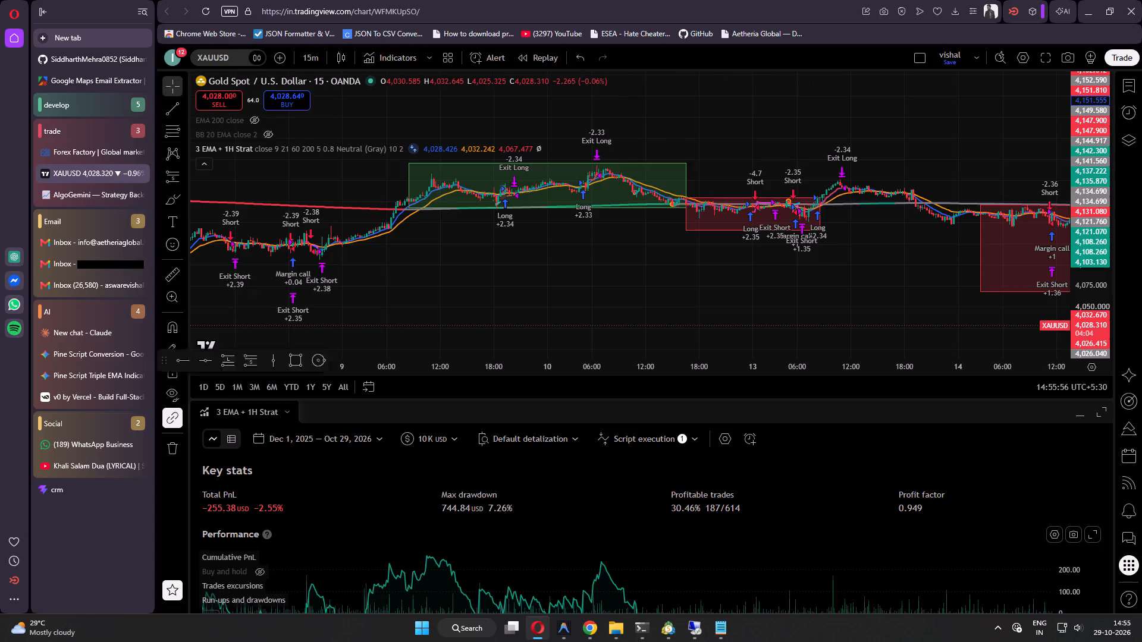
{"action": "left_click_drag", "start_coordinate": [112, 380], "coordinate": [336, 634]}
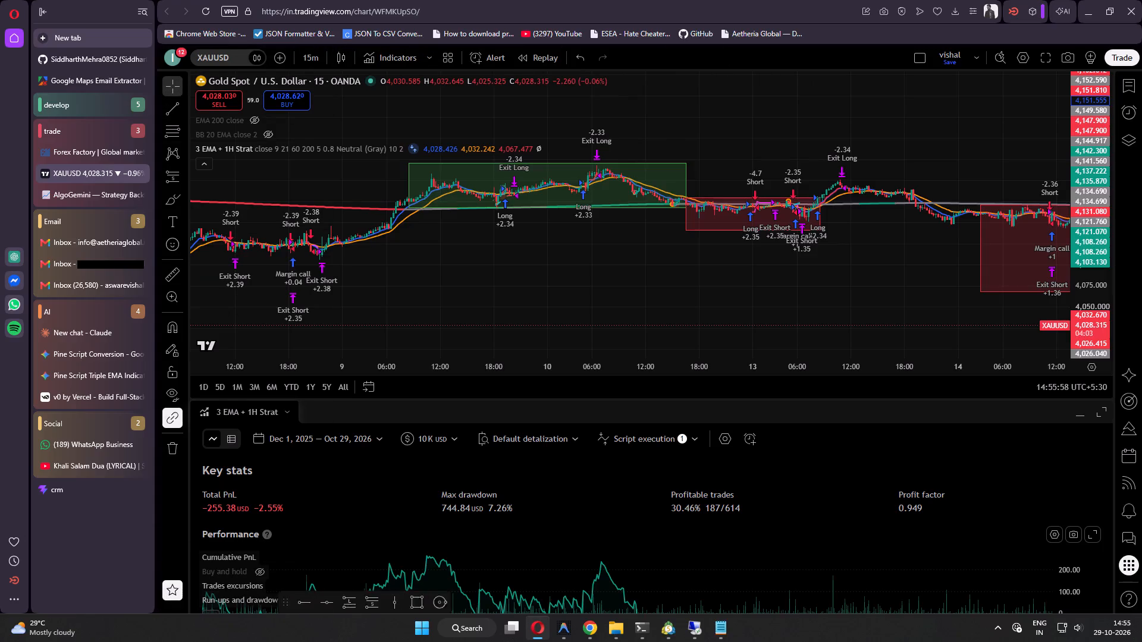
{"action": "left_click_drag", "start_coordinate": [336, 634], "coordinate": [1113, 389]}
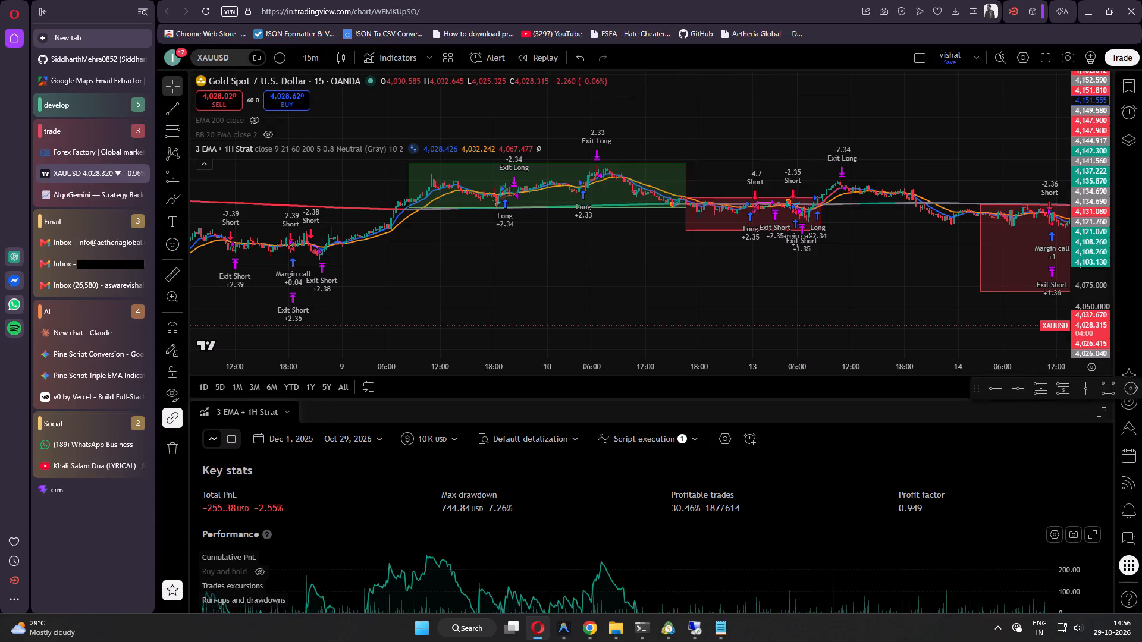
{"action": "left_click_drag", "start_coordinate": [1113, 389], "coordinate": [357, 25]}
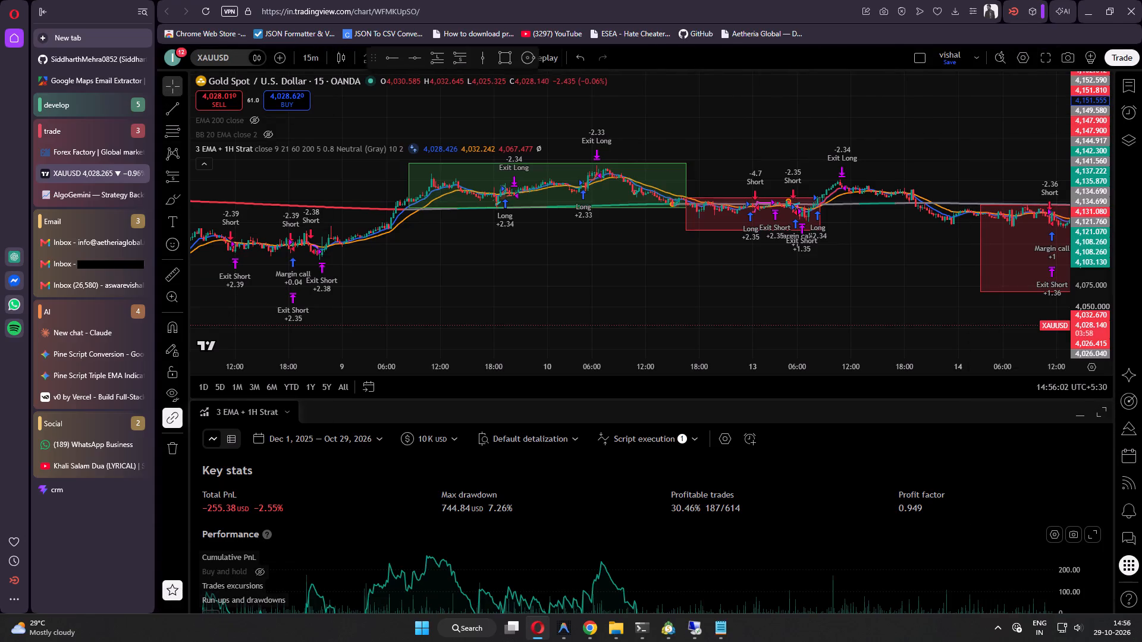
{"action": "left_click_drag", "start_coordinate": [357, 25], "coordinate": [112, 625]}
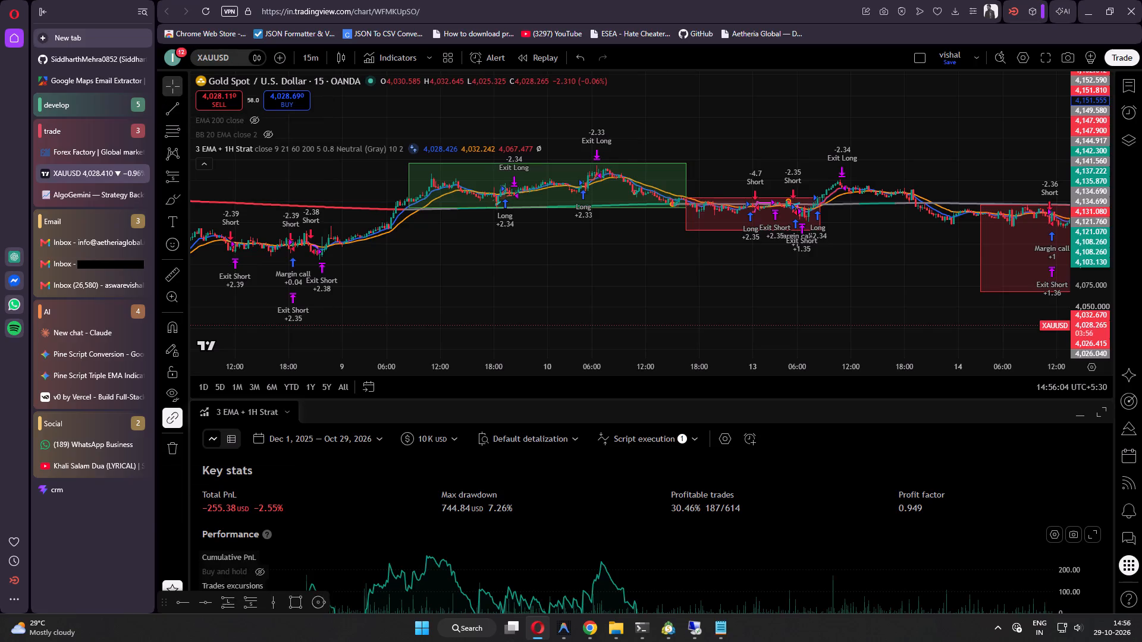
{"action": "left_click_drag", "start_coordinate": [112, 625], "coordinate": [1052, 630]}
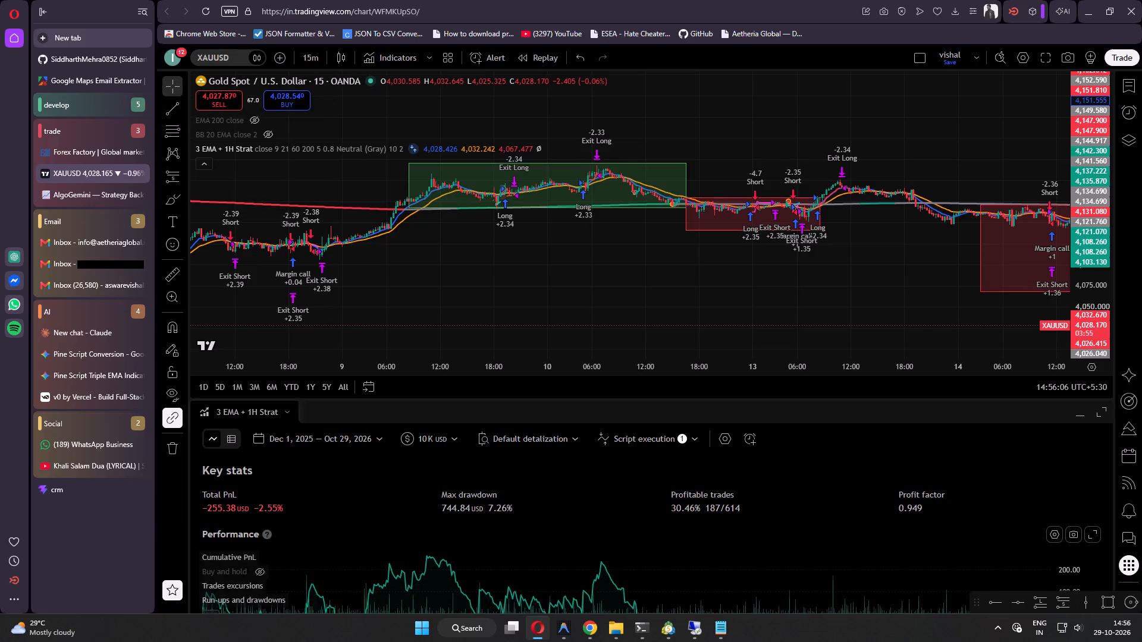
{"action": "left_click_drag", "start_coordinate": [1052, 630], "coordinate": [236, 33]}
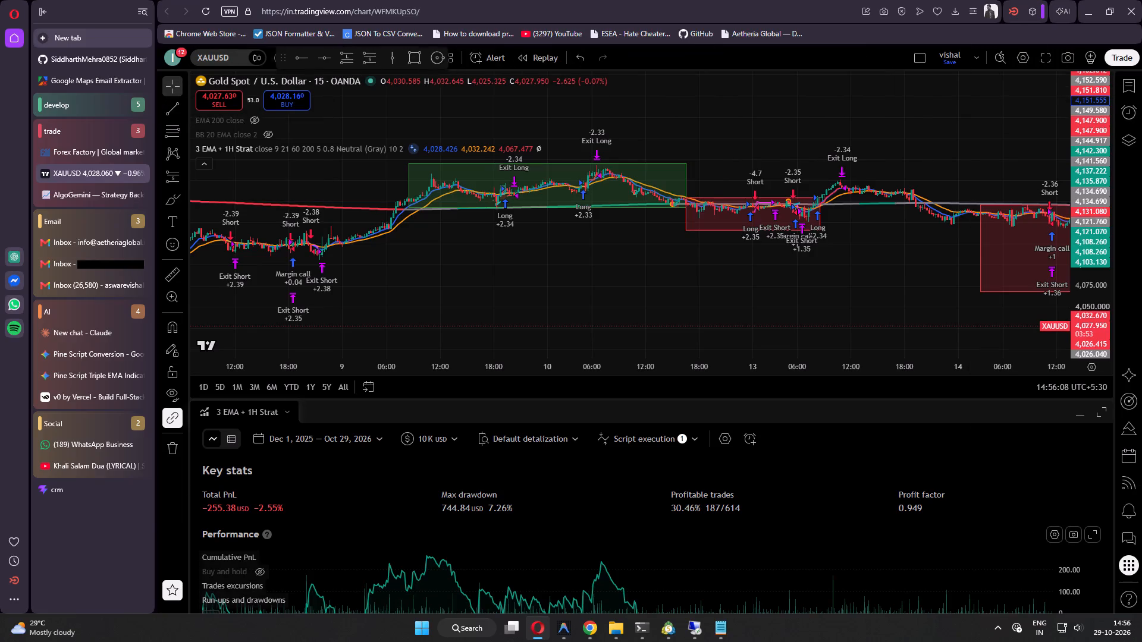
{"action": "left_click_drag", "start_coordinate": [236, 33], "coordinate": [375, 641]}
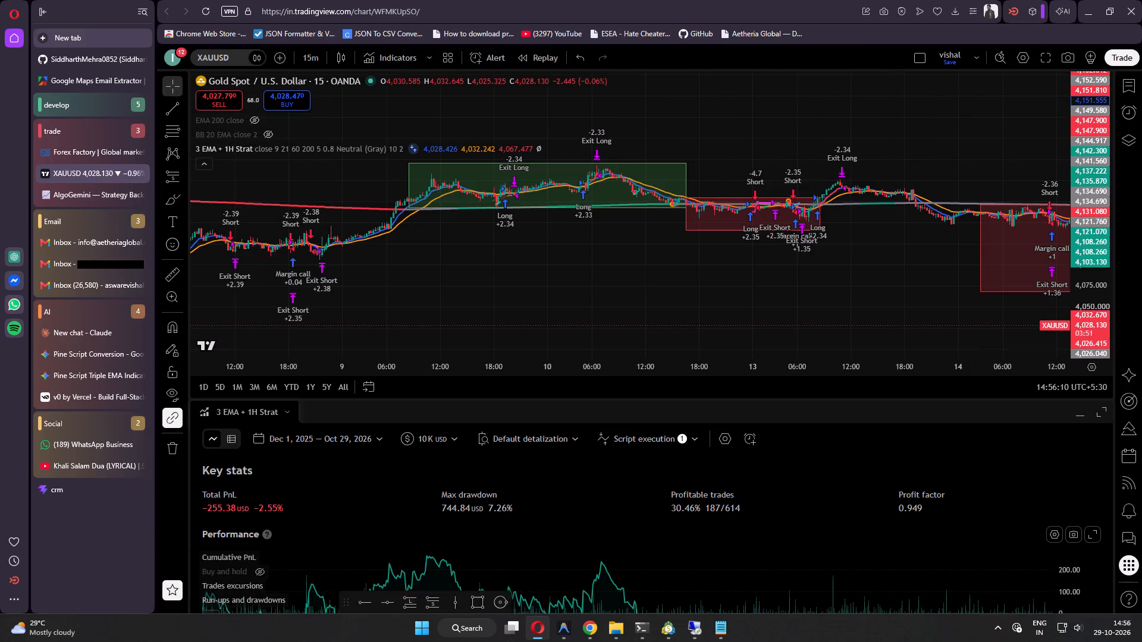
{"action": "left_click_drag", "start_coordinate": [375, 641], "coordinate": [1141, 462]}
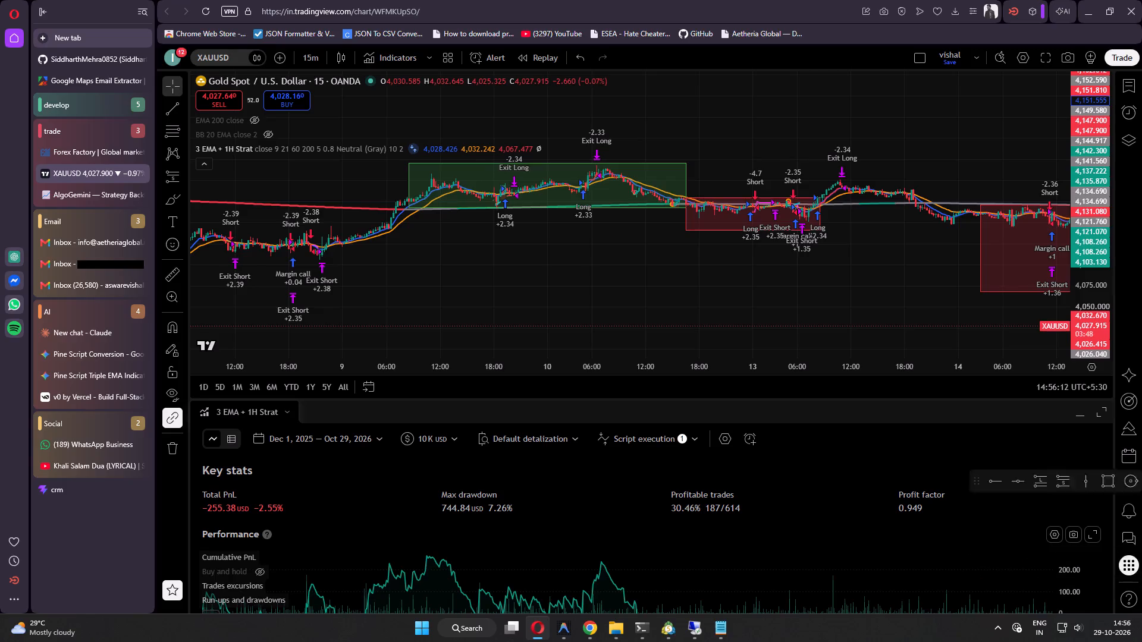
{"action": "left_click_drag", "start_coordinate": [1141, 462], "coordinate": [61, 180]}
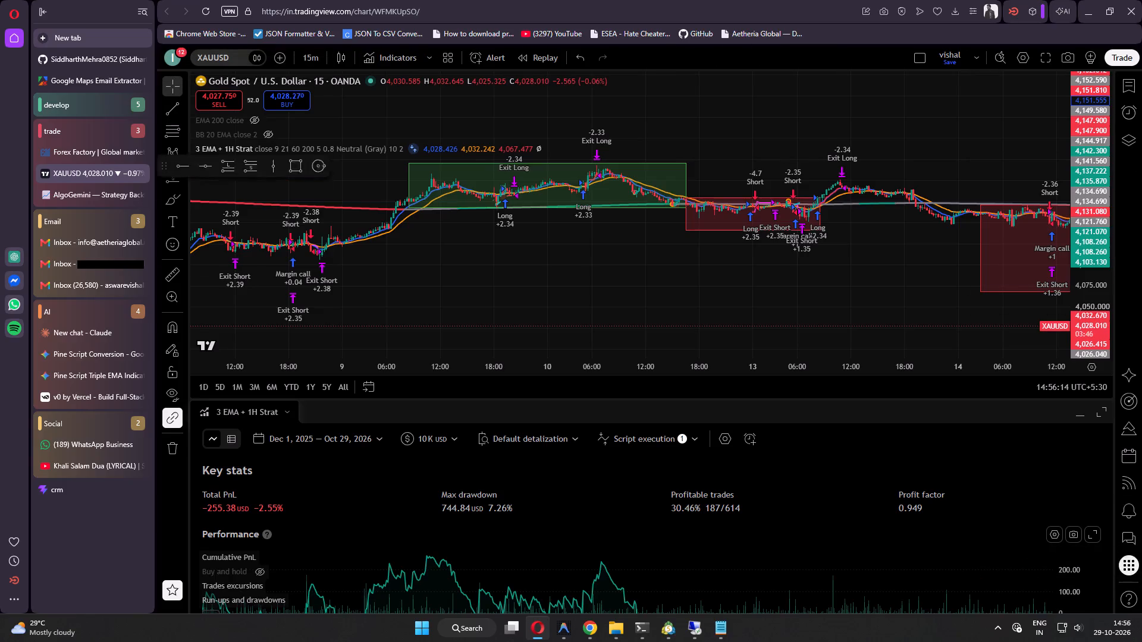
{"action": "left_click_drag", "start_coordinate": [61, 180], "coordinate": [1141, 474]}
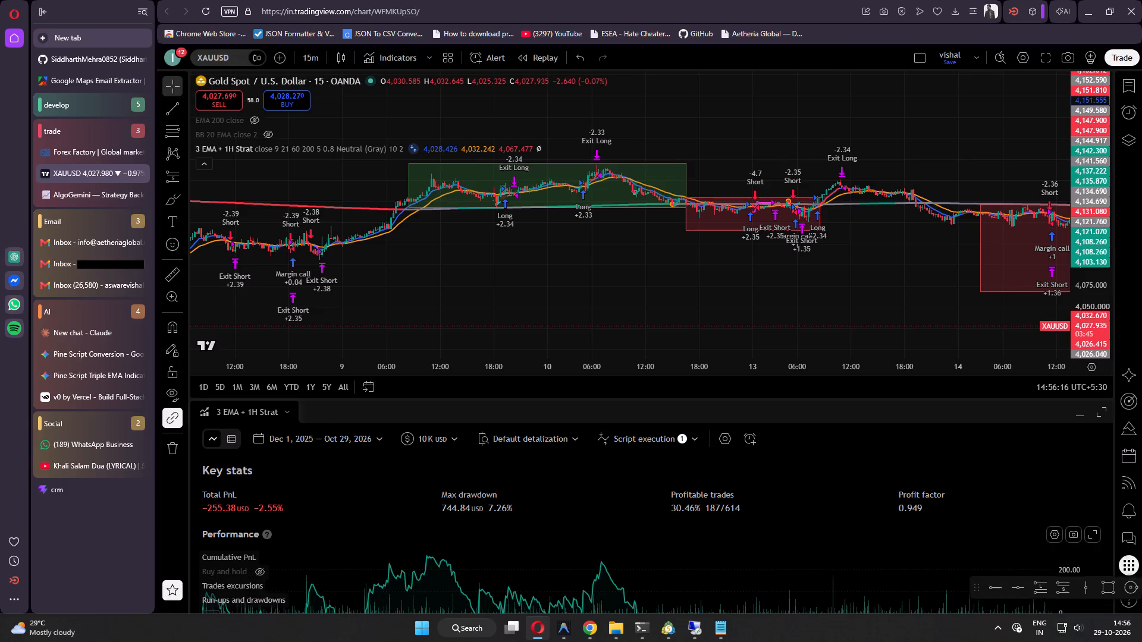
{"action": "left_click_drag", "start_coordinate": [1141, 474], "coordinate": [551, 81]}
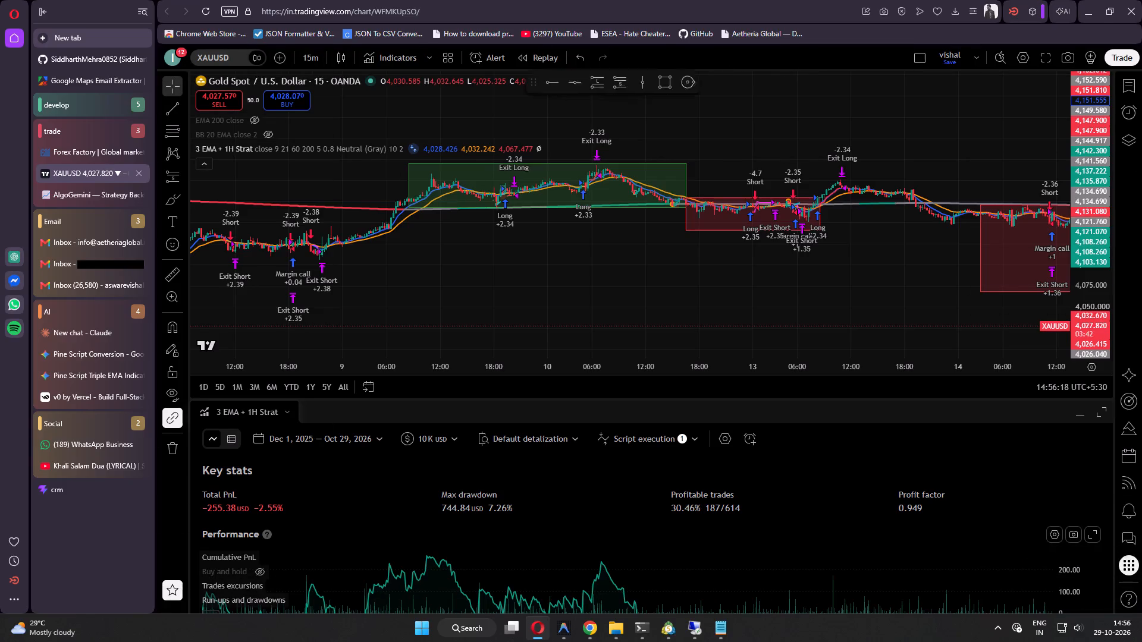
Park the floating favourite drawing tools bar in the empty space beside Replay, above the chart.
{"action": "left_click_drag", "start_coordinate": [551, 81], "coordinate": [674, 56]}
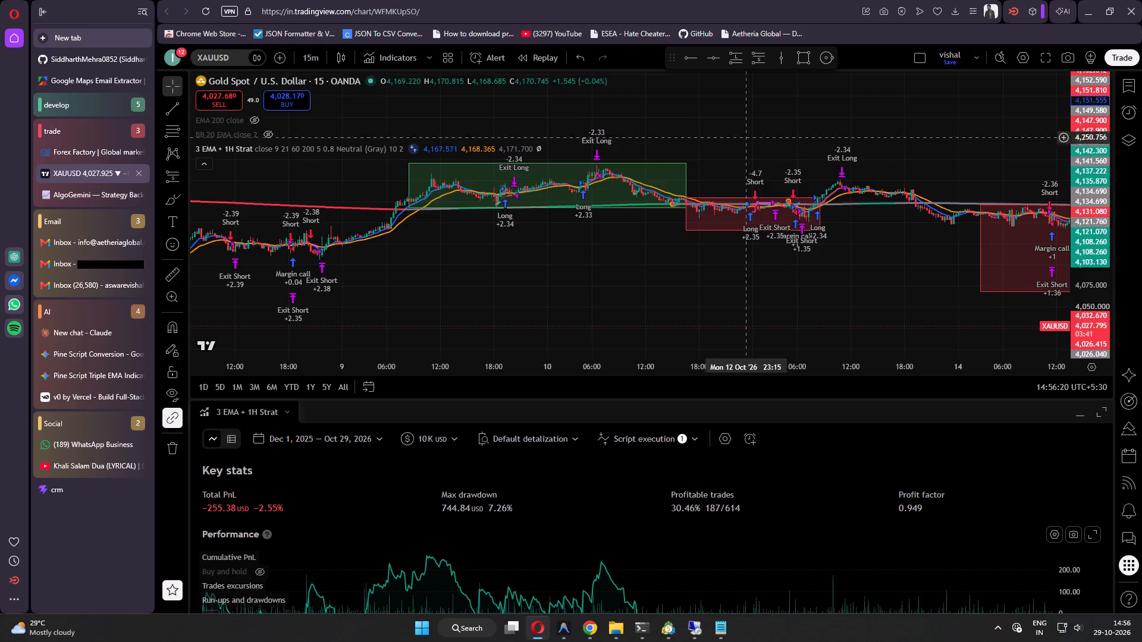
Examine the strategy's entries and exits on the XAUUSD chart from 12 October back to 1 October.
{"action": "left_click", "coordinate": [749, 145]}
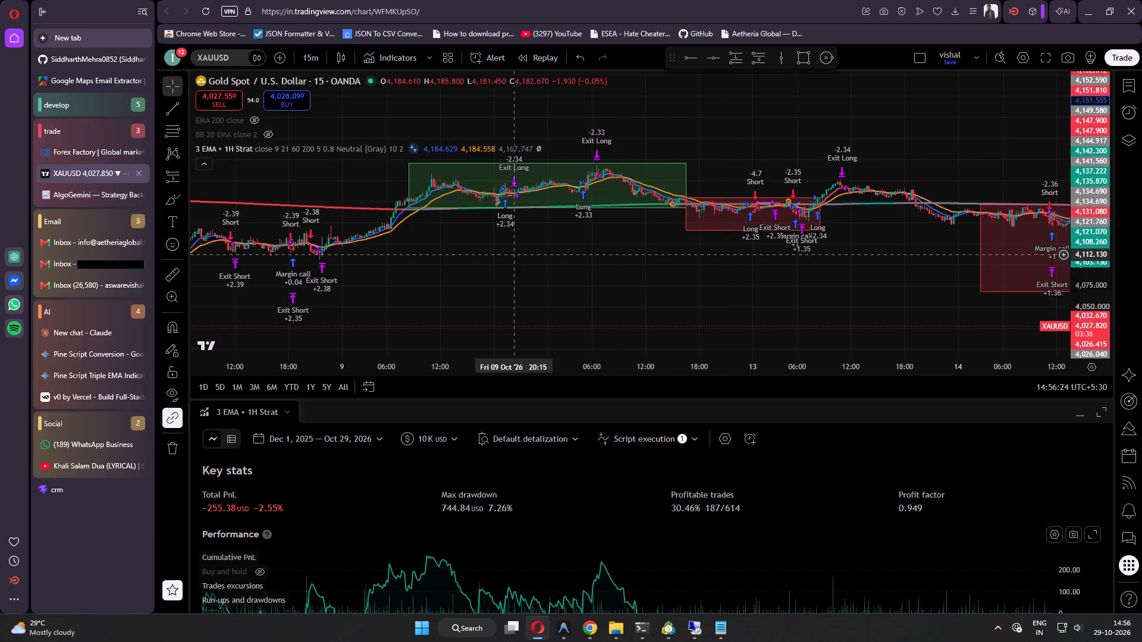
{"action": "left_click_drag", "start_coordinate": [514, 256], "coordinate": [534, 261]}
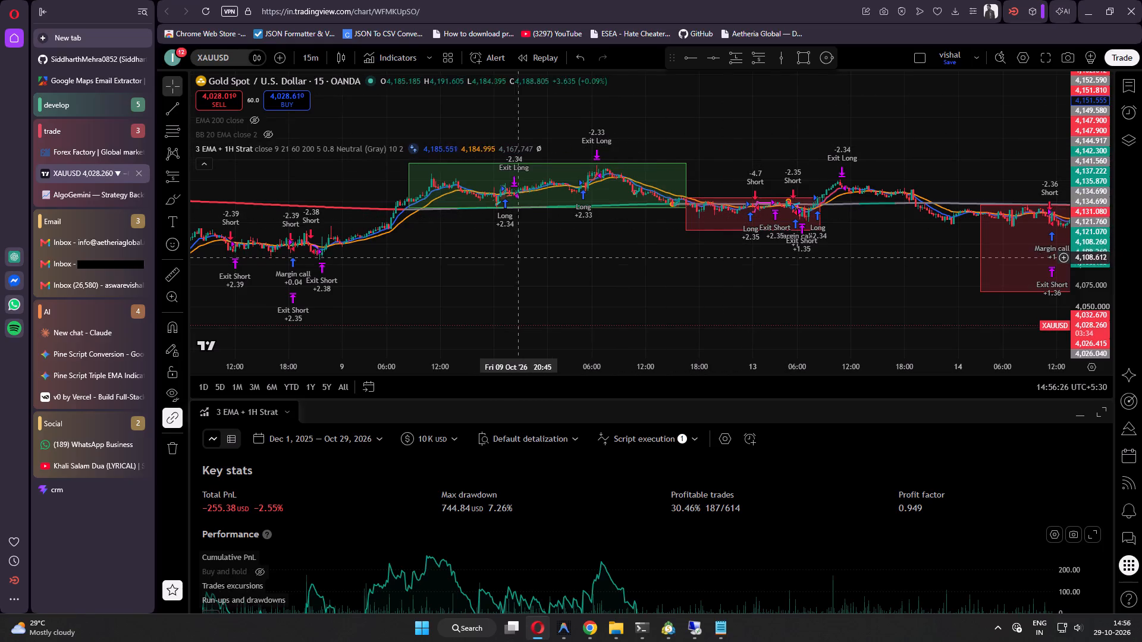
{"action": "left_click_drag", "start_coordinate": [534, 261], "coordinate": [842, 296]}
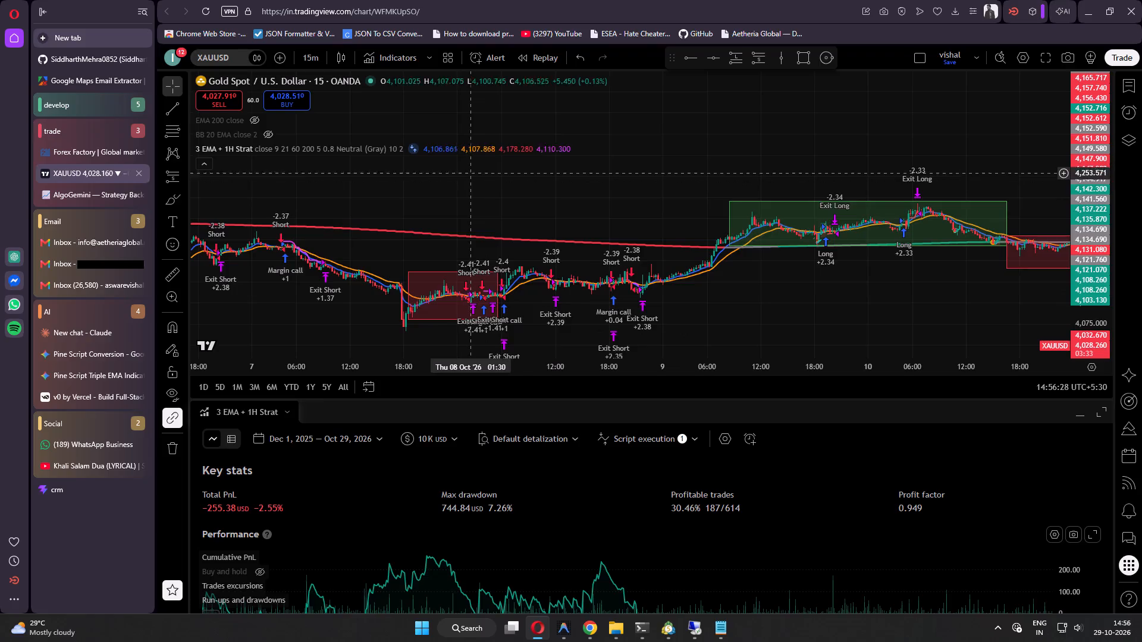
{"action": "left_click_drag", "start_coordinate": [404, 184], "coordinate": [850, 197]}
{"action": "left_click_drag", "start_coordinate": [500, 179], "coordinate": [671, 179]}
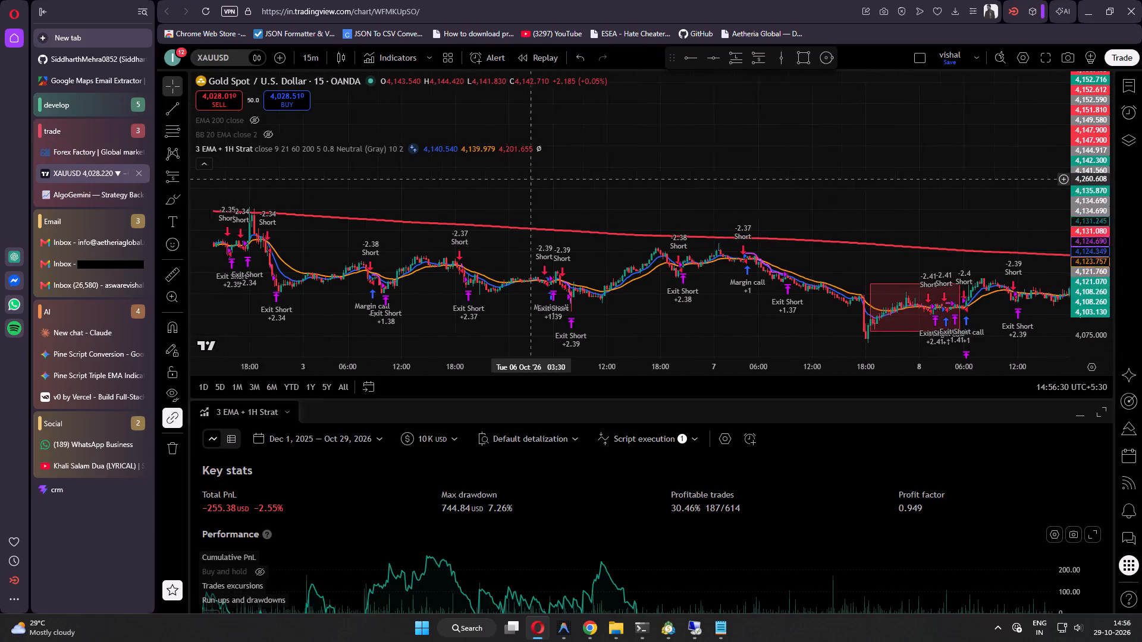
{"action": "left_click_drag", "start_coordinate": [671, 179], "coordinate": [783, 179]}
{"action": "left_click_drag", "start_coordinate": [588, 185], "coordinate": [608, 187]}
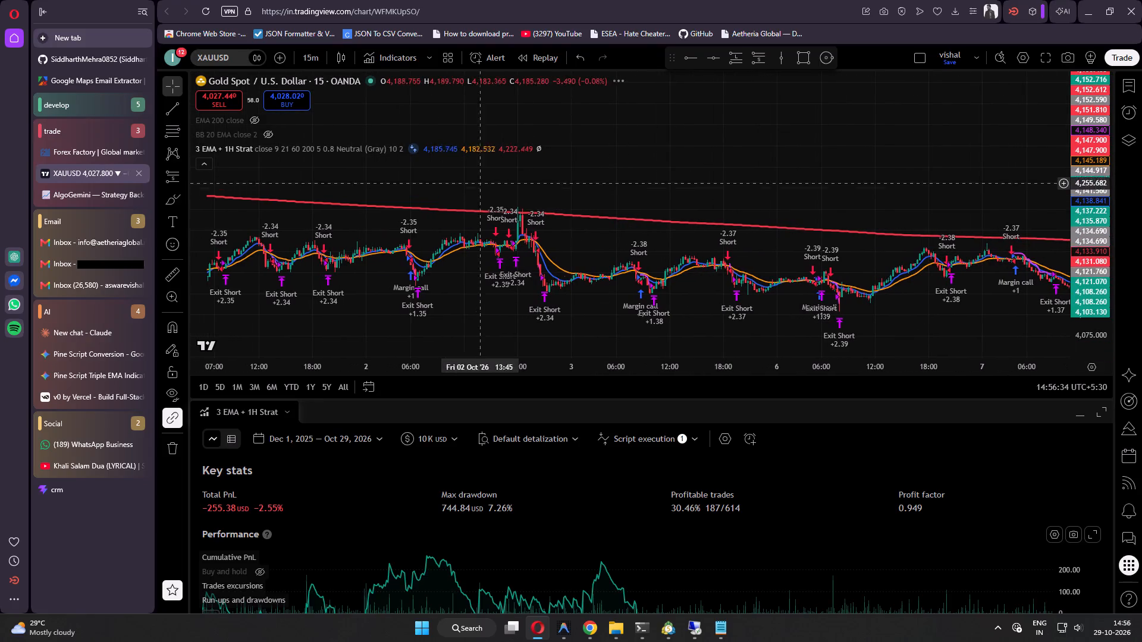
Set the 3 EMA + 1H strategy's running trailing stop loss distance to 5 points.
{"action": "left_click", "coordinate": [429, 145]}
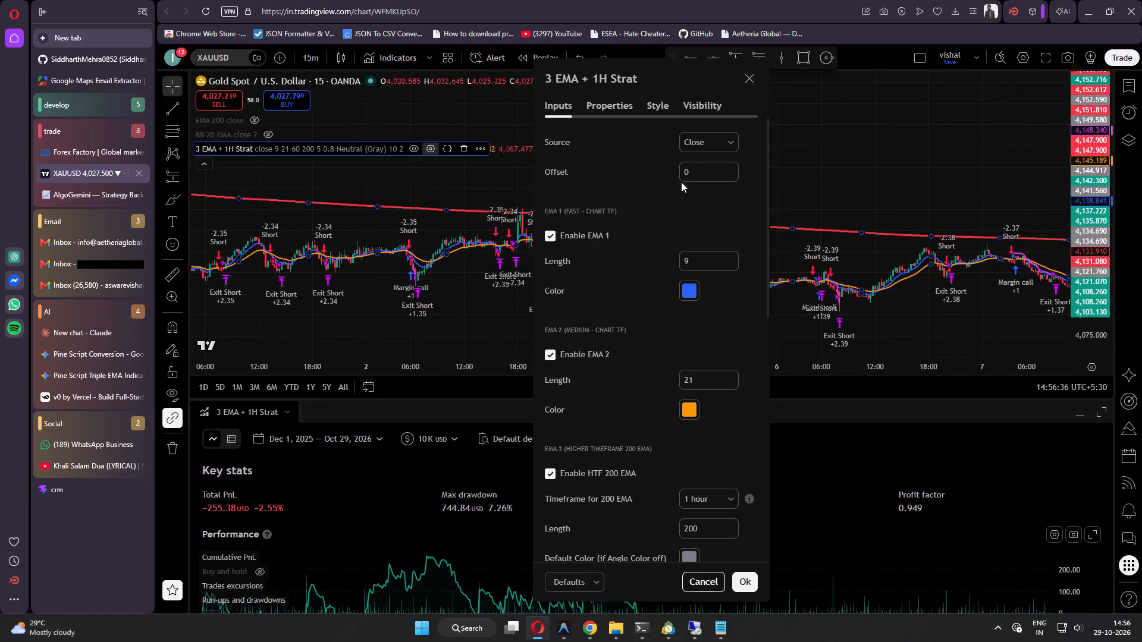
{"action": "scroll", "coordinate": [630, 467], "scroll_direction": "down", "scroll_amount": 6}
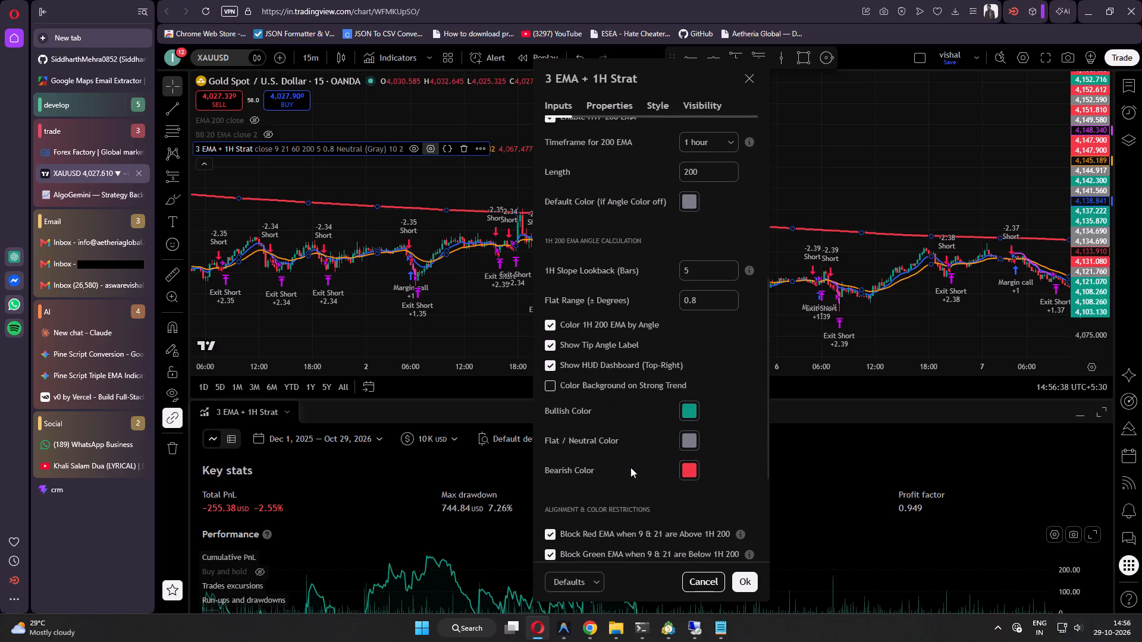
{"action": "scroll", "coordinate": [633, 464], "scroll_direction": "down", "scroll_amount": 3}
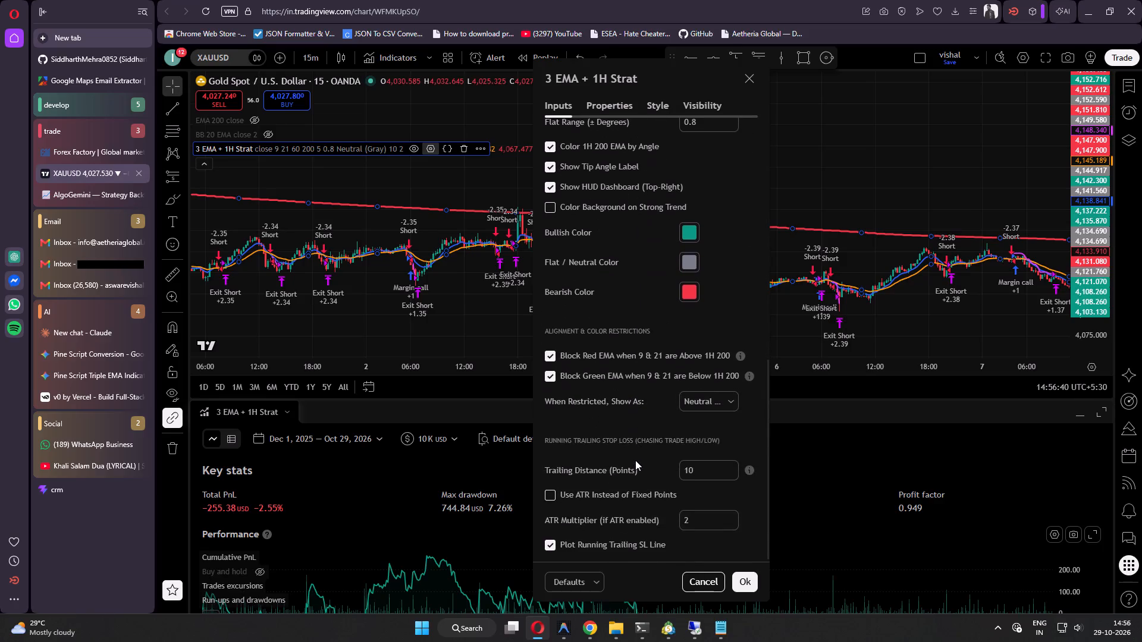
{"action": "left_click_drag", "start_coordinate": [697, 474], "coordinate": [677, 471]}
{"action": "key", "text": "5"}
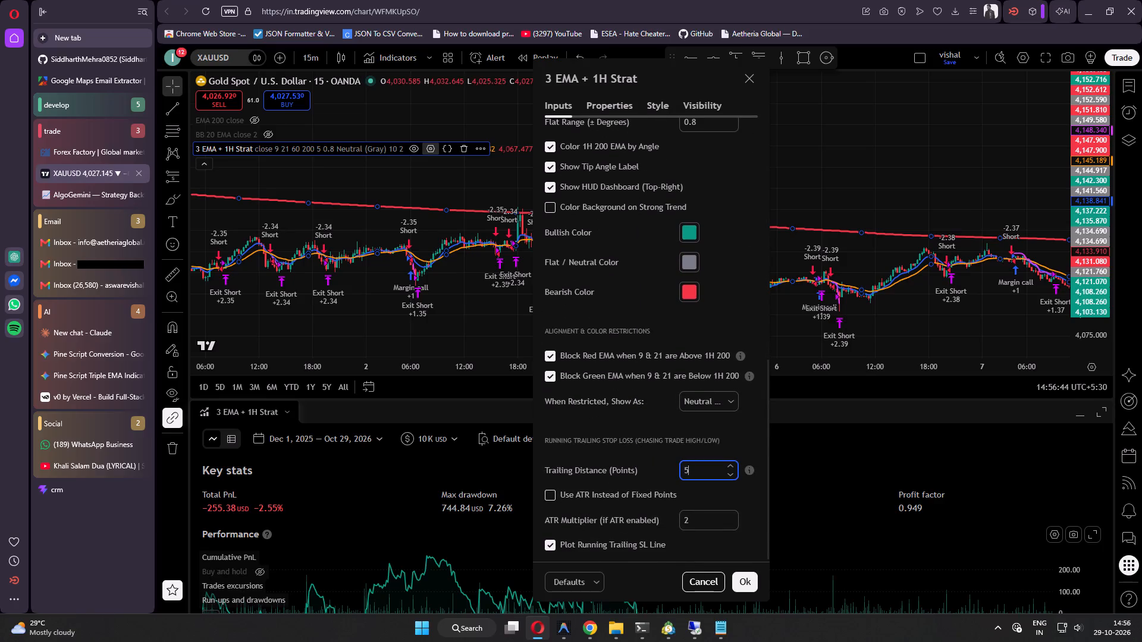
{"action": "key", "text": "Return"}
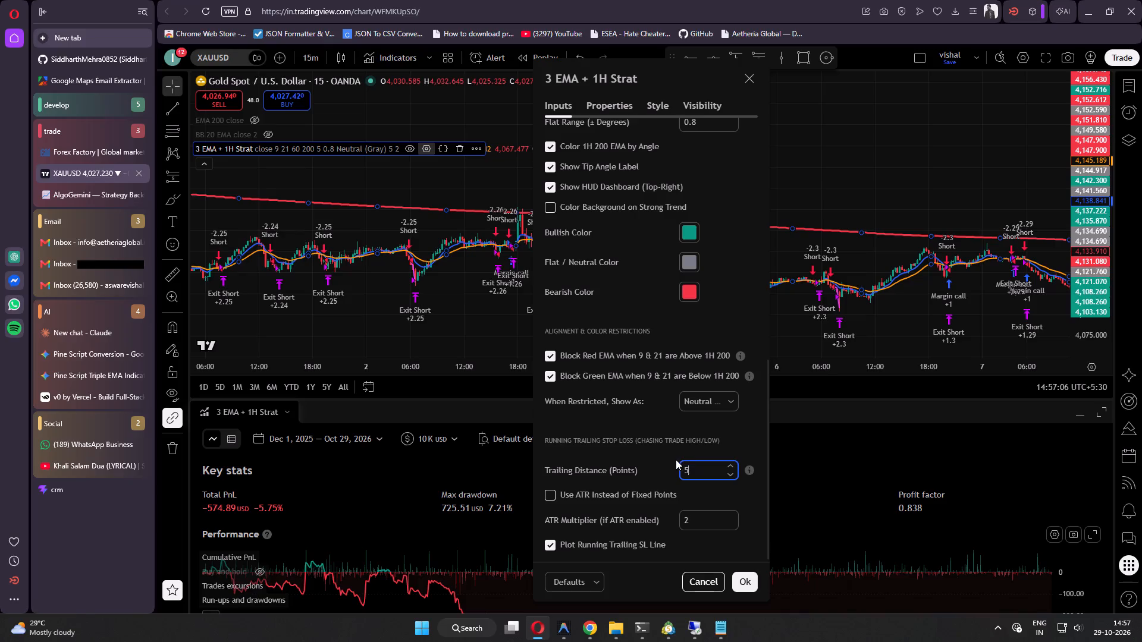
Review the strategy's EMA lengths and colours, 1H 200 EMA angle and alignment restriction inputs, and close the settings.
{"action": "scroll", "coordinate": [573, 412], "scroll_direction": "up", "scroll_amount": 3}
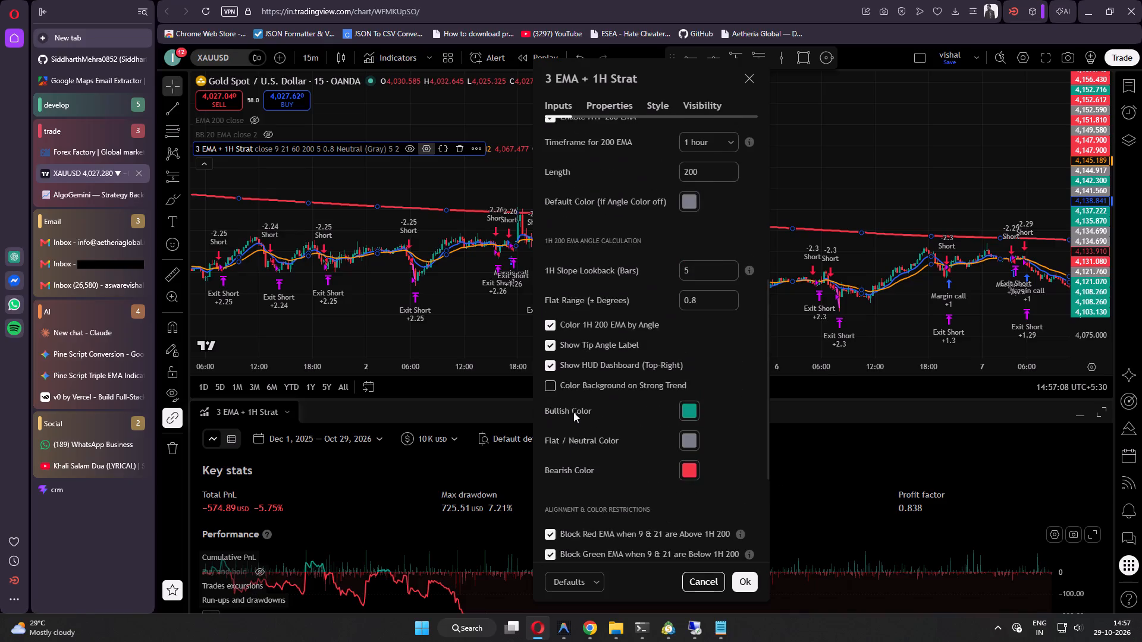
{"action": "scroll", "coordinate": [573, 412], "scroll_direction": "up", "scroll_amount": 13}
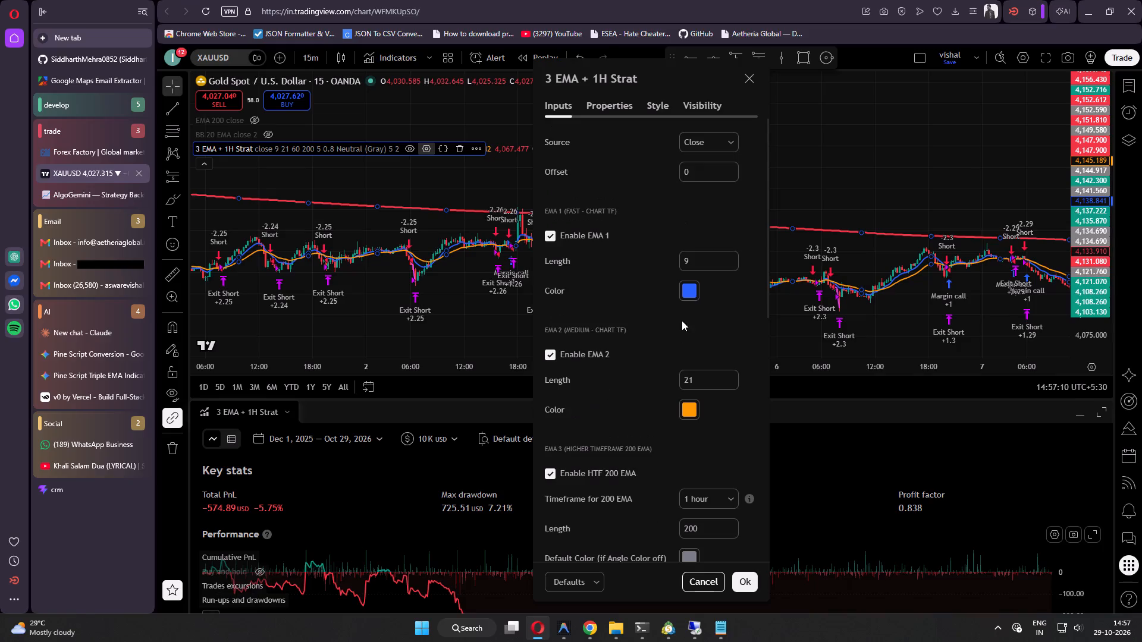
{"action": "left_click", "coordinate": [689, 294]}
{"action": "left_click", "coordinate": [648, 310]}
{"action": "scroll", "coordinate": [648, 310], "scroll_direction": "down", "scroll_amount": 2}
{"action": "left_click", "coordinate": [683, 294]}
{"action": "left_click", "coordinate": [606, 294]}
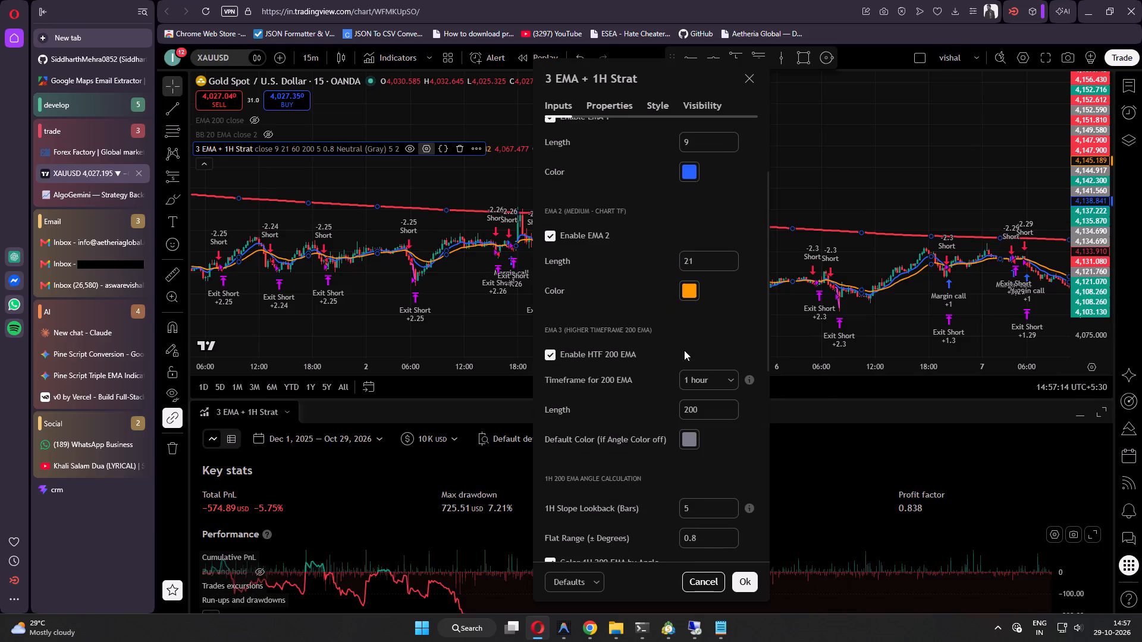
{"action": "left_click", "coordinate": [687, 444]}
{"action": "left_click", "coordinate": [620, 437]}
{"action": "scroll", "coordinate": [554, 438], "scroll_direction": "down", "scroll_amount": 1}
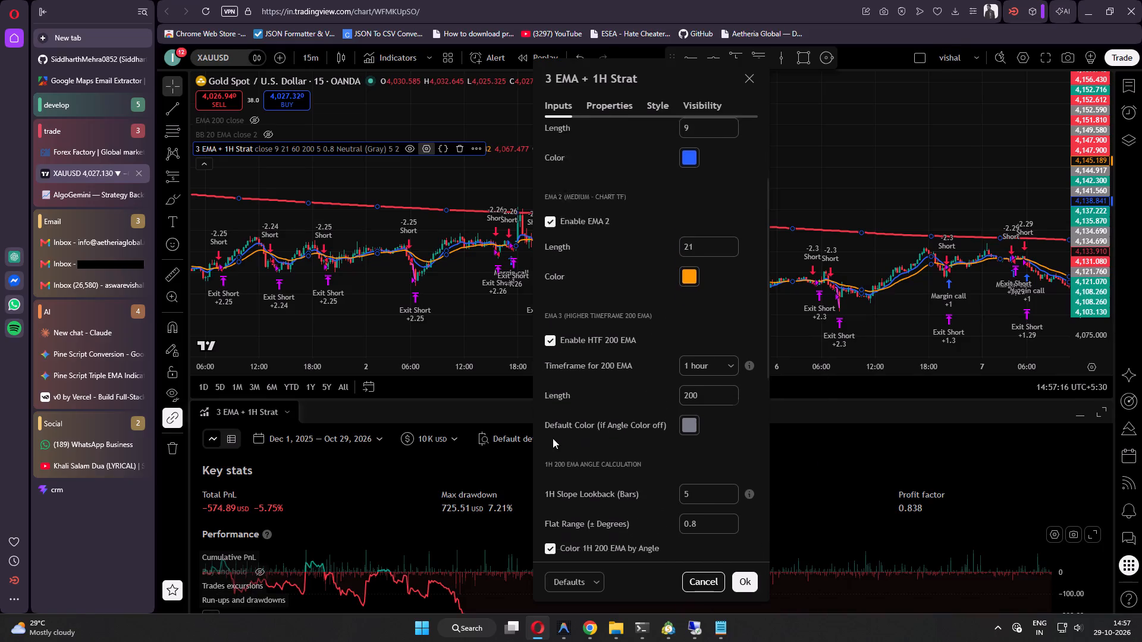
{"action": "scroll", "coordinate": [595, 448], "scroll_direction": "down", "scroll_amount": 4}
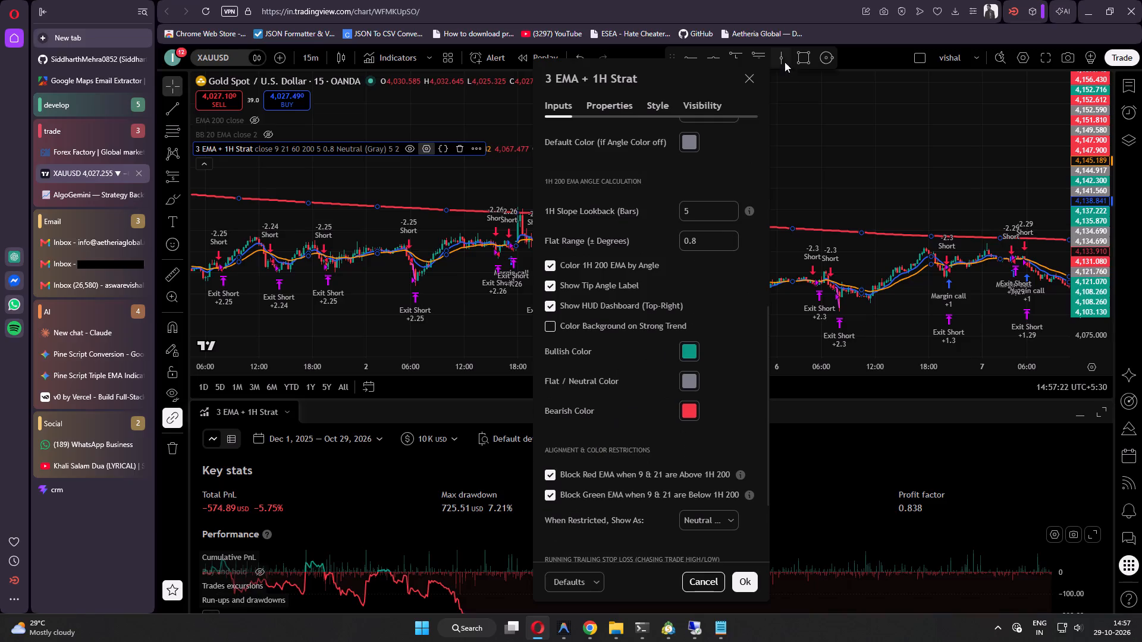
{"action": "left_click", "coordinate": [751, 82]}
Examine the strategy's short entries and exits on the XAUUSD chart from 7 October back to 25 September and forward again.
{"action": "left_click", "coordinate": [679, 137]}
{"action": "left_click_drag", "start_coordinate": [663, 166], "coordinate": [663, 166]}
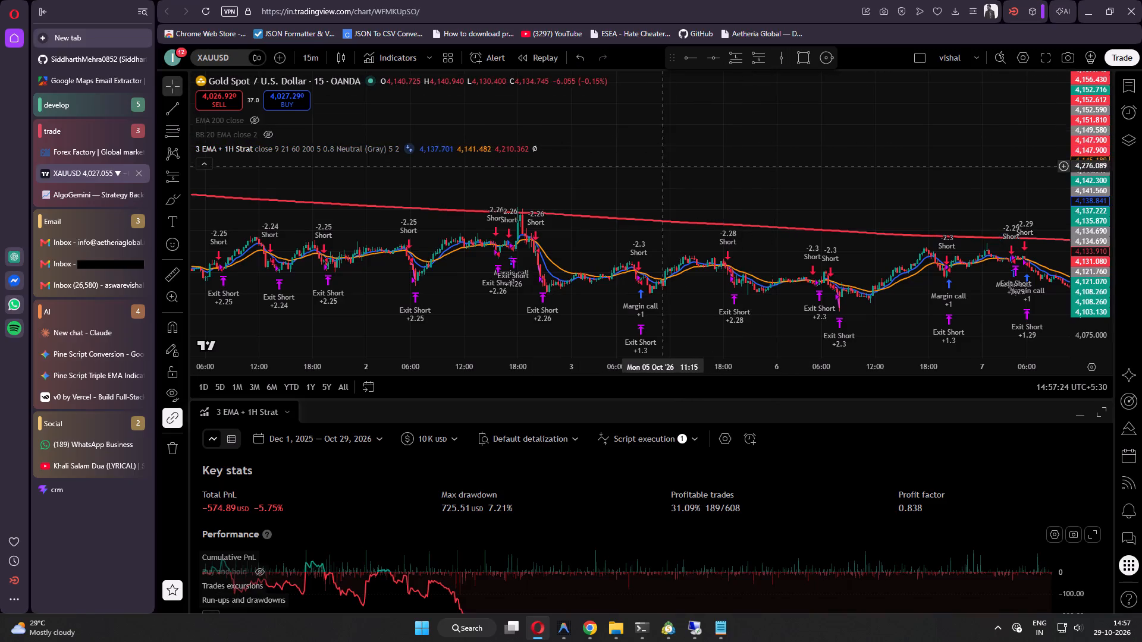
{"action": "left_click_drag", "start_coordinate": [663, 166], "coordinate": [855, 178]}
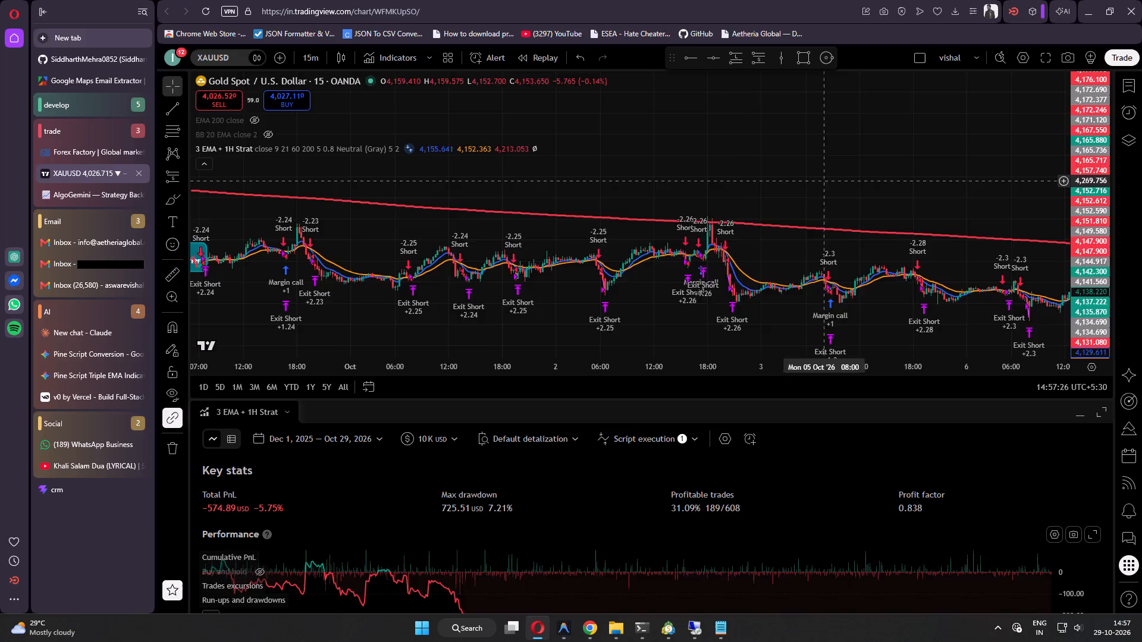
{"action": "left_click_drag", "start_coordinate": [715, 181], "coordinate": [889, 181]}
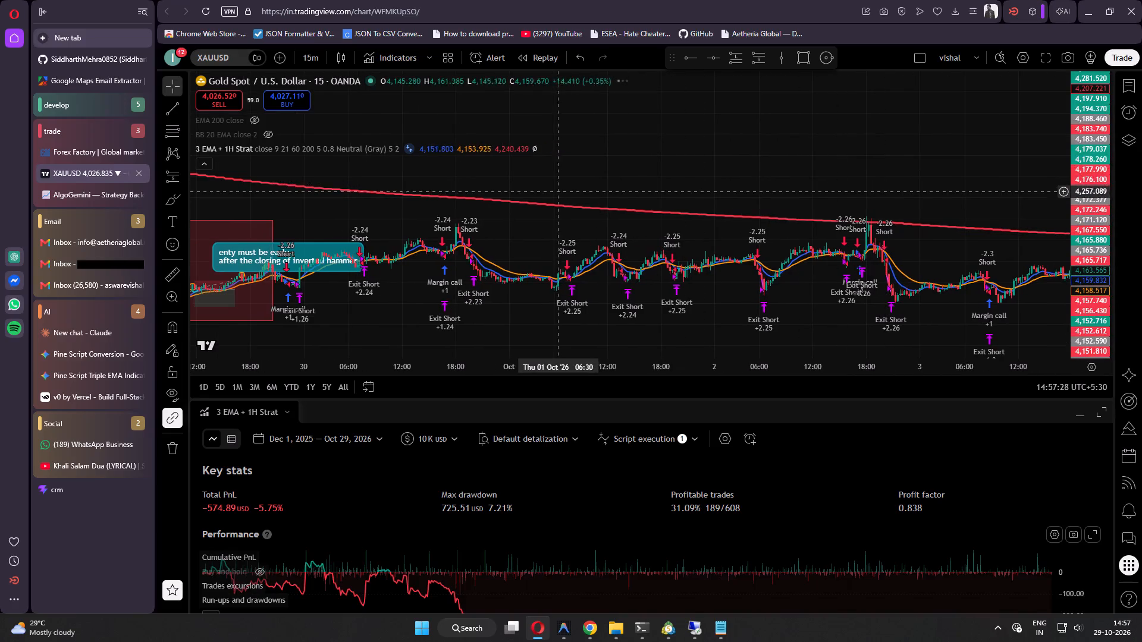
{"action": "left_click_drag", "start_coordinate": [546, 192], "coordinate": [795, 191]}
{"action": "left_click_drag", "start_coordinate": [795, 191], "coordinate": [760, 188]}
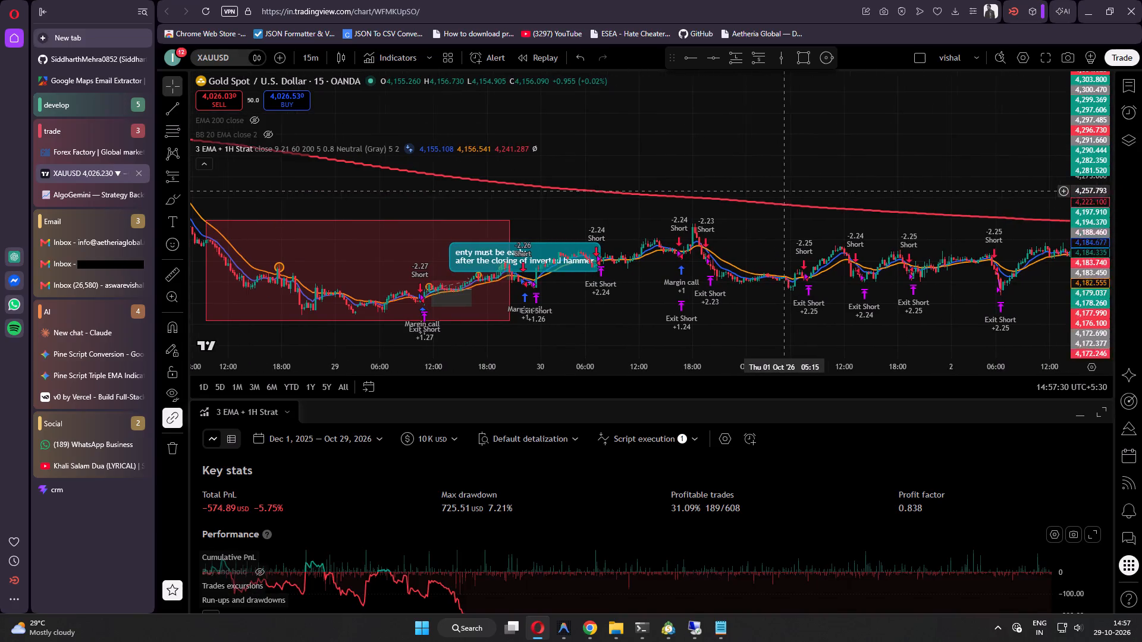
{"action": "left_click_drag", "start_coordinate": [760, 188], "coordinate": [1141, 238]}
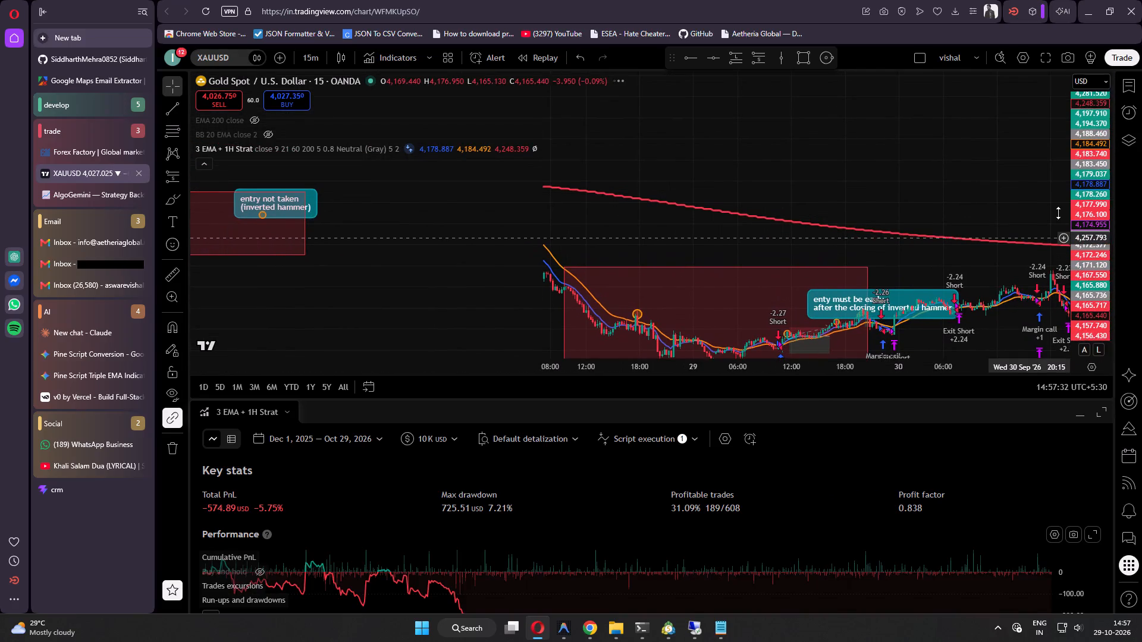
{"action": "left_click_drag", "start_coordinate": [937, 190], "coordinate": [773, 150]}
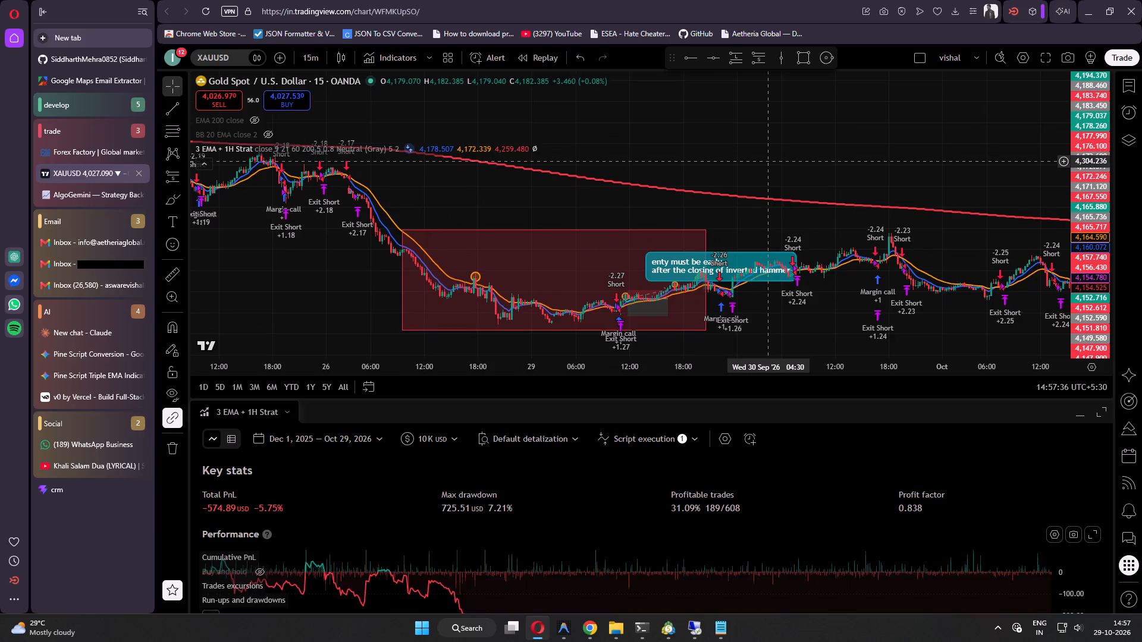
{"action": "left_click_drag", "start_coordinate": [767, 161], "coordinate": [795, 185]}
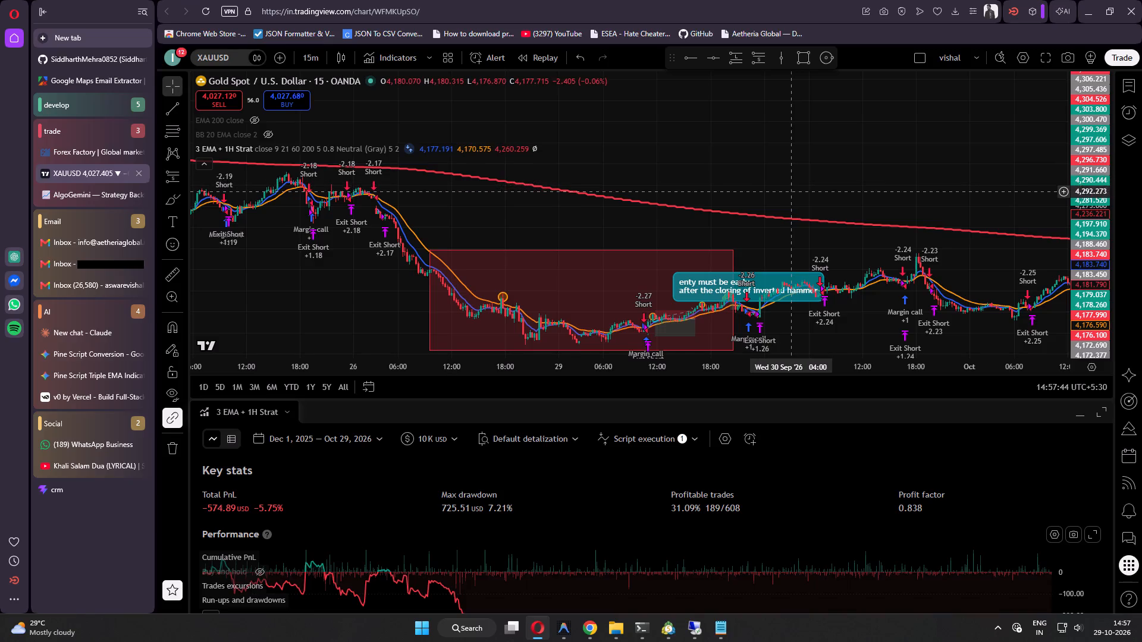
{"action": "left_click_drag", "start_coordinate": [790, 190], "coordinate": [665, 162]}
{"action": "left_click", "coordinate": [652, 160]}
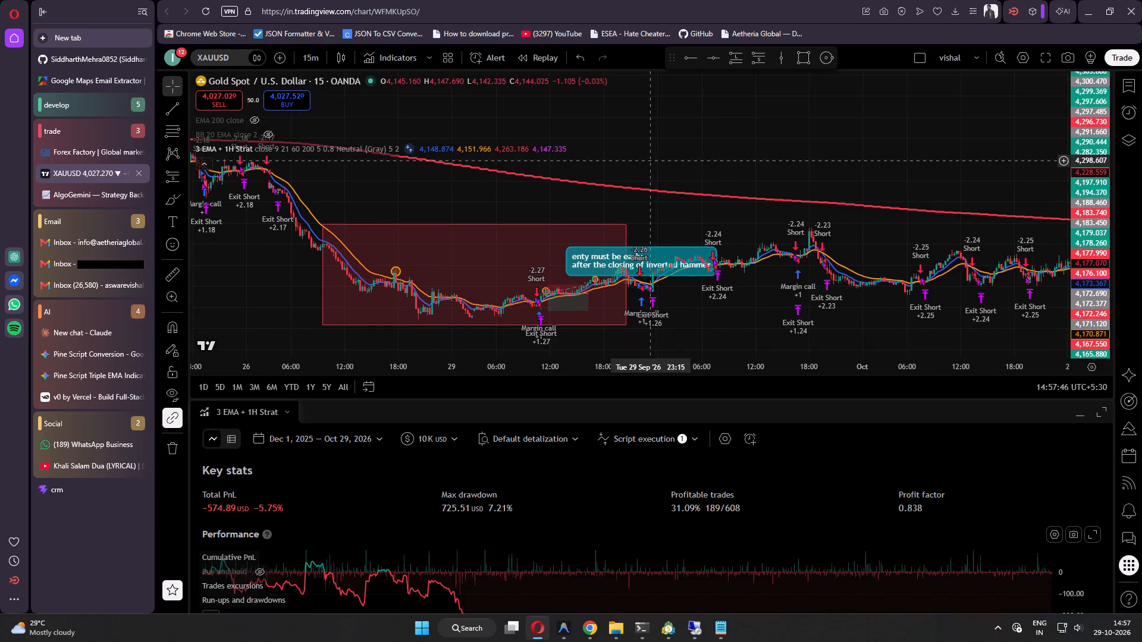
{"action": "left_click_drag", "start_coordinate": [854, 185], "coordinate": [773, 175]}
{"action": "left_click", "coordinate": [773, 175]}
{"action": "left_click_drag", "start_coordinate": [958, 190], "coordinate": [836, 172]}
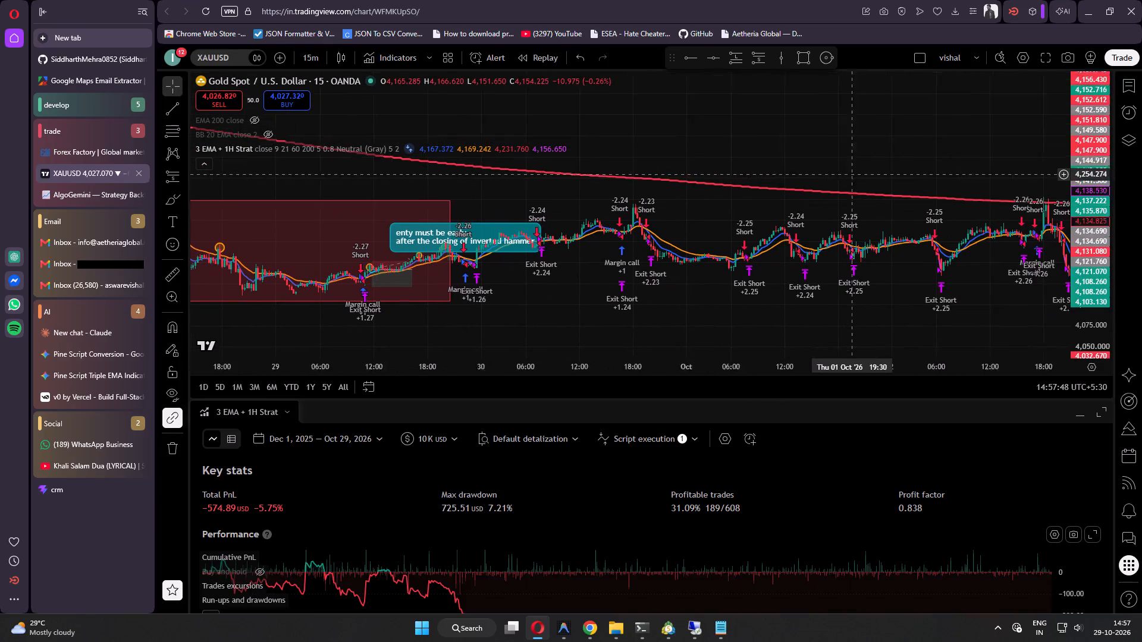
{"action": "left_click_drag", "start_coordinate": [836, 172], "coordinate": [835, 172]}
{"action": "left_click_drag", "start_coordinate": [946, 180], "coordinate": [857, 172]}
{"action": "left_click", "coordinate": [857, 172]}
{"action": "left_click_drag", "start_coordinate": [857, 172], "coordinate": [606, 164]}
{"action": "left_click", "coordinate": [604, 164]}
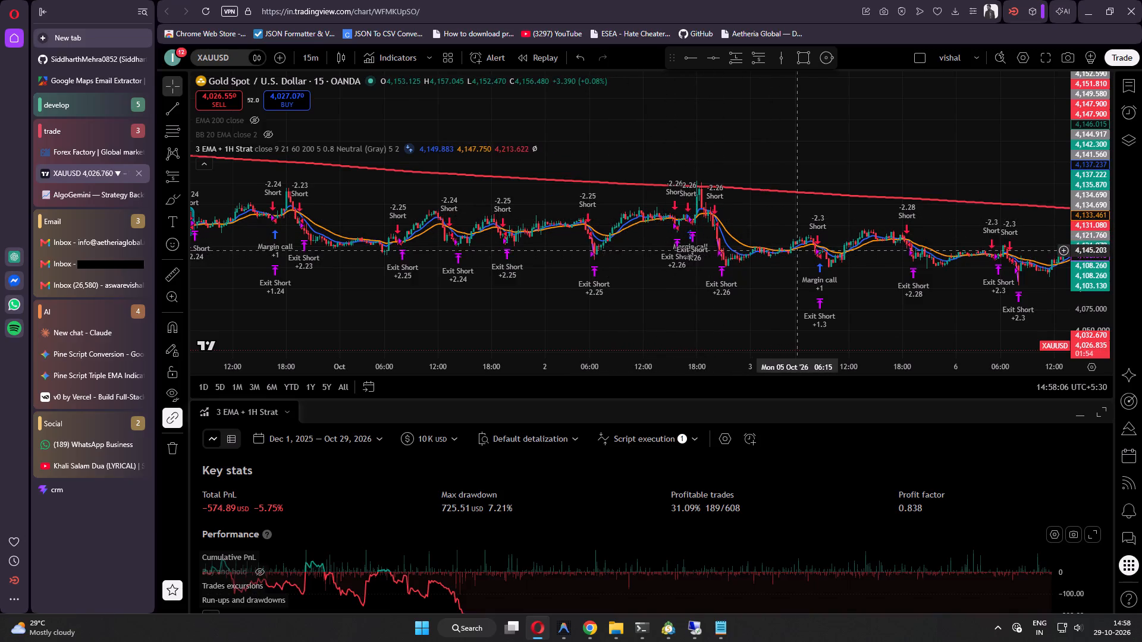
Examine the strategy's trades on the XAUUSD chart from early October forward to the latest candles on 29 October.
{"action": "left_click_drag", "start_coordinate": [892, 270], "coordinate": [843, 271]}
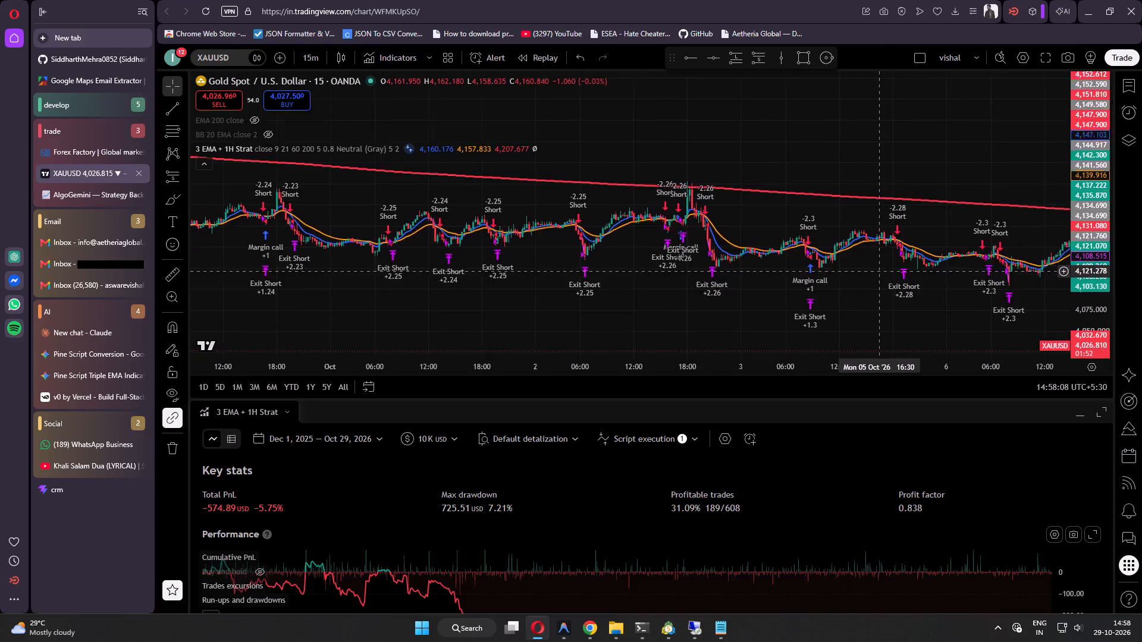
{"action": "left_click_drag", "start_coordinate": [843, 271], "coordinate": [320, 232]}
{"action": "left_click_drag", "start_coordinate": [967, 322], "coordinate": [682, 296]}
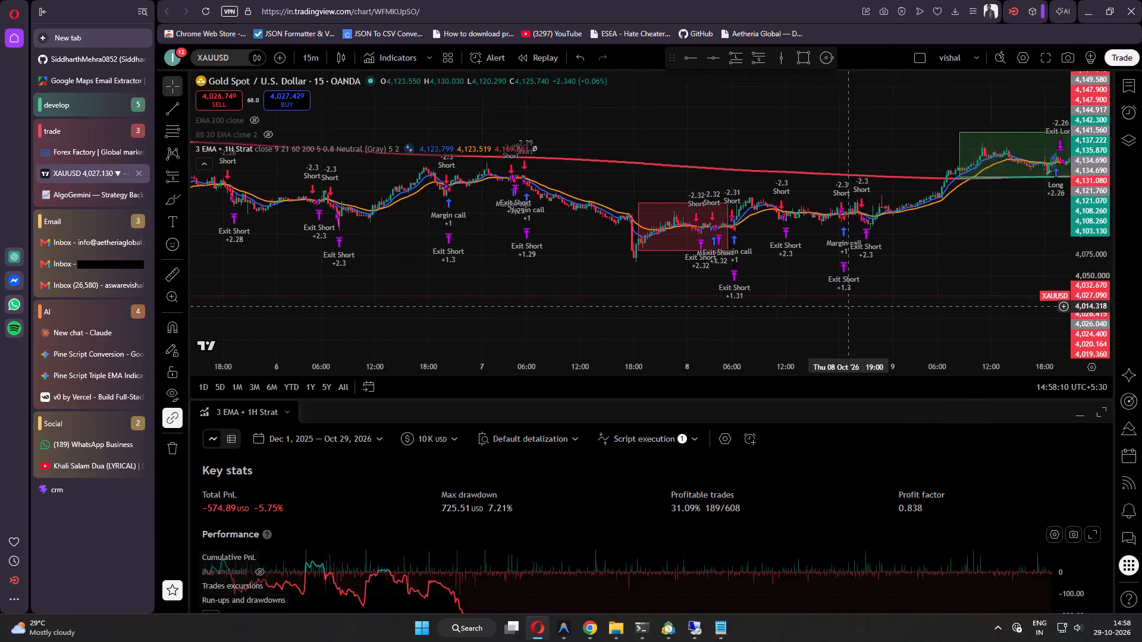
{"action": "left_click_drag", "start_coordinate": [682, 296], "coordinate": [331, 293]}
{"action": "left_click_drag", "start_coordinate": [927, 303], "coordinate": [125, 231]}
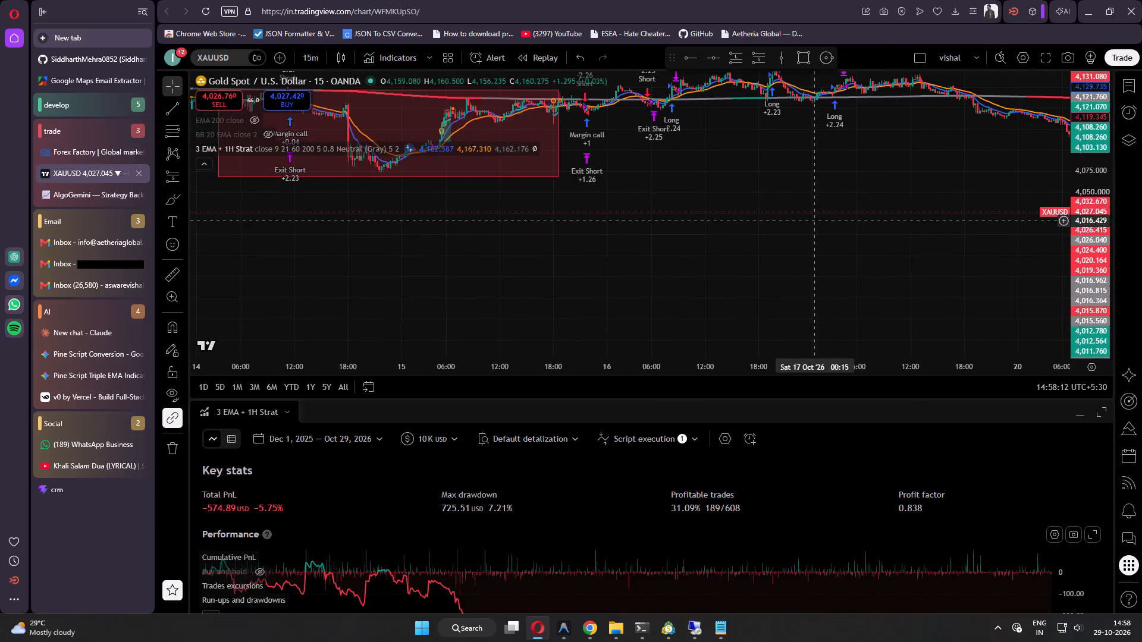
{"action": "left_click_drag", "start_coordinate": [939, 244], "coordinate": [277, 312]}
{"action": "left_click_drag", "start_coordinate": [738, 329], "coordinate": [0, 262]}
{"action": "left_click_drag", "start_coordinate": [919, 264], "coordinate": [149, 287]}
{"action": "left_click_drag", "start_coordinate": [310, 294], "coordinate": [526, 322]}
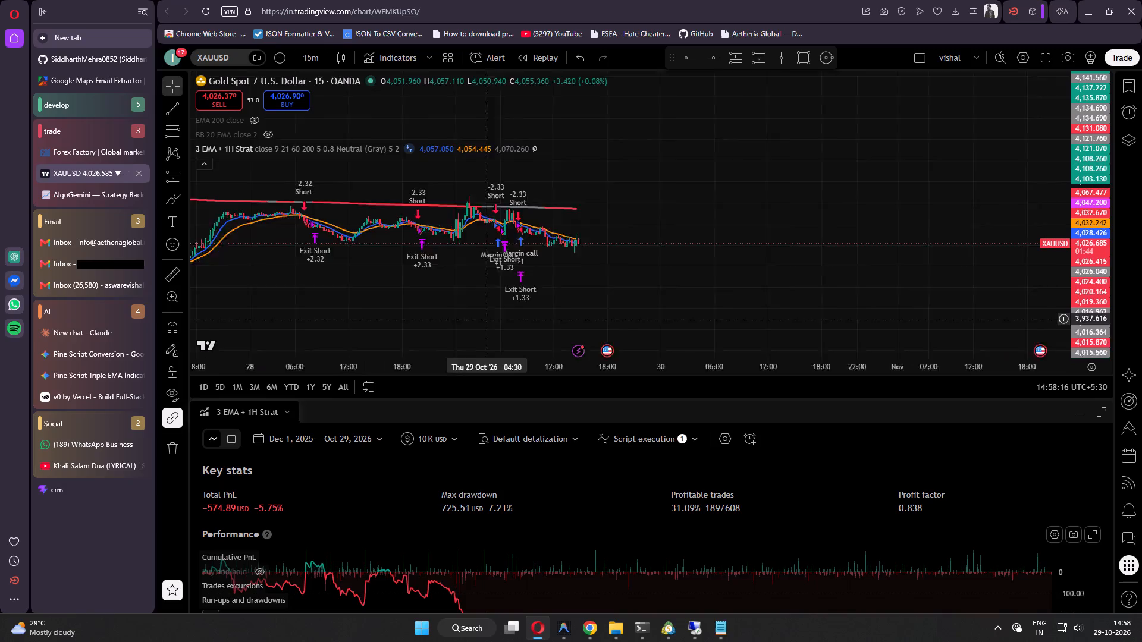
{"action": "left_click_drag", "start_coordinate": [526, 322], "coordinate": [613, 324]}
{"action": "left_click", "coordinate": [619, 324]}
{"action": "left_click_drag", "start_coordinate": [1102, 338], "coordinate": [1112, 155]}
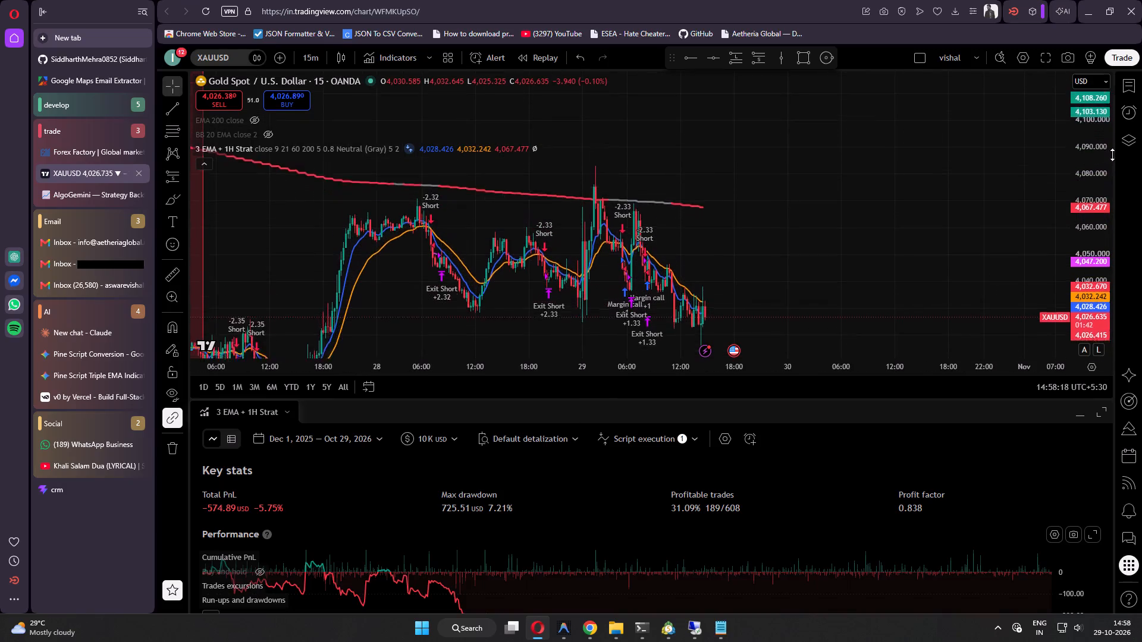
{"action": "left_click_drag", "start_coordinate": [1112, 155], "coordinate": [1111, 134]}
{"action": "scroll", "coordinate": [849, 320], "scroll_direction": "up", "scroll_amount": 6}
{"action": "left_click_drag", "start_coordinate": [666, 289], "coordinate": [899, 236]}
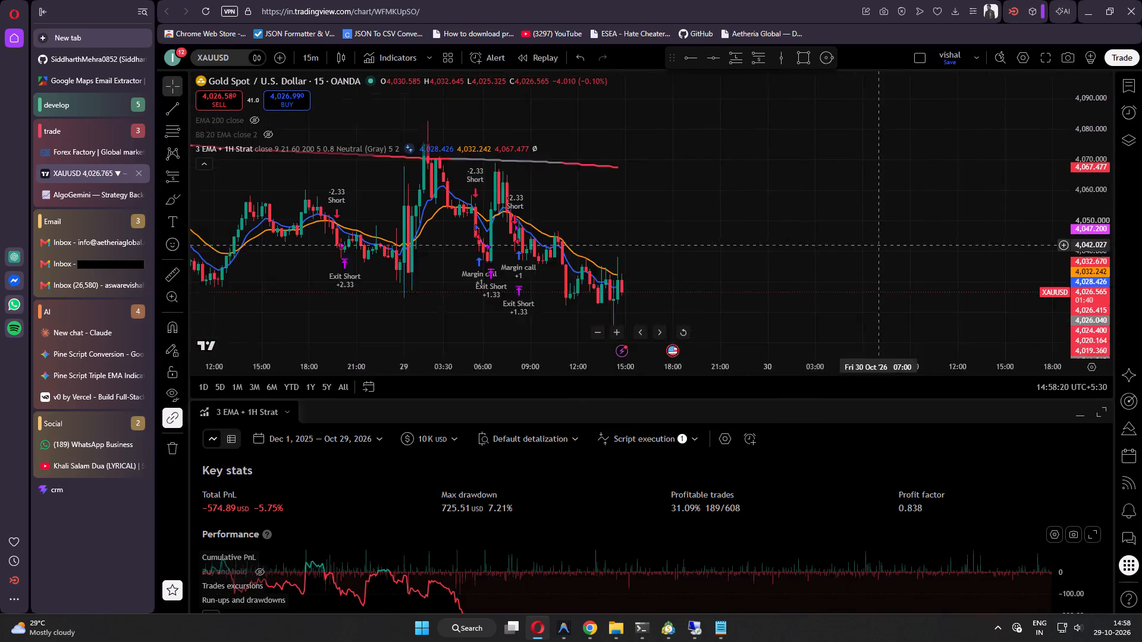
{"action": "left_click_drag", "start_coordinate": [899, 236], "coordinate": [955, 226]}
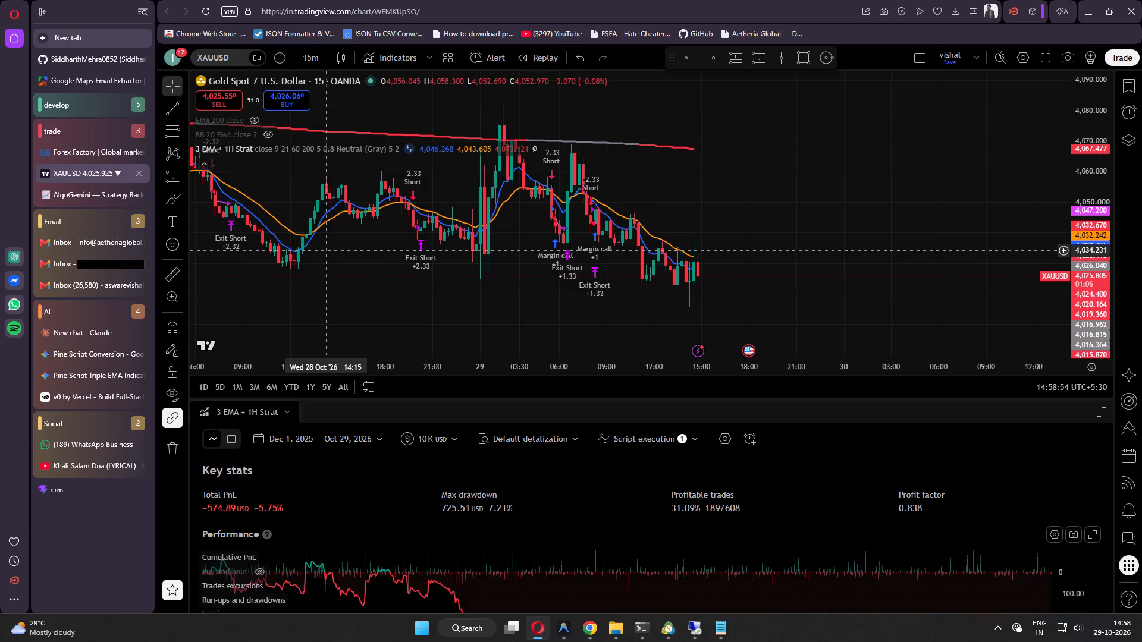
Collapse the strategy report so the price chart fills the full height.
{"action": "left_click", "coordinate": [1075, 412]}
Examine the strategy's short entries and exits on the XAUUSD chart from 29 October back to 27 October.
{"action": "left_click_drag", "start_coordinate": [588, 420], "coordinate": [858, 455]}
{"action": "scroll", "coordinate": [859, 453], "scroll_direction": "up", "scroll_amount": 1}
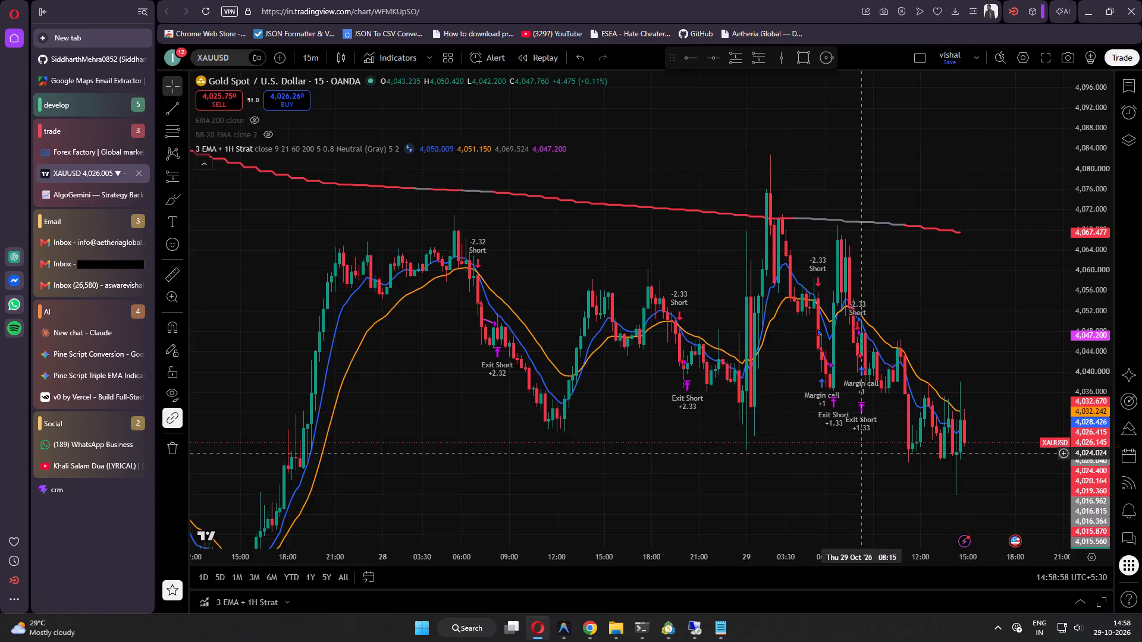
{"action": "scroll", "coordinate": [859, 453], "scroll_direction": "up", "scroll_amount": 2}
{"action": "left_click_drag", "start_coordinate": [1088, 313], "coordinate": [1090, 409]}
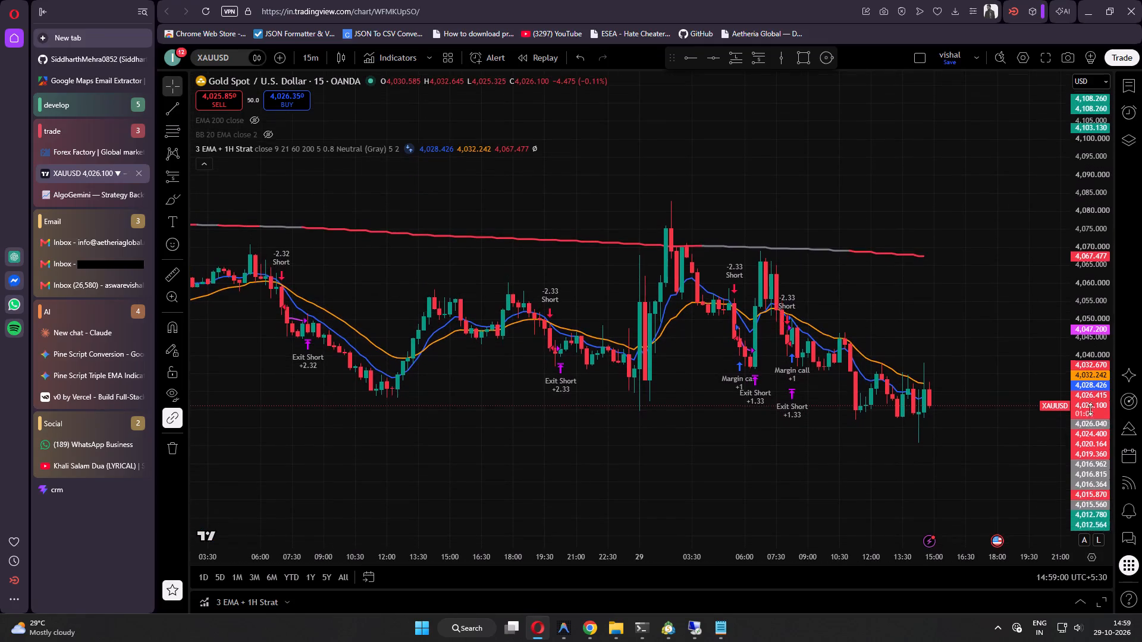
{"action": "left_click_drag", "start_coordinate": [1090, 409], "coordinate": [1090, 409]}
{"action": "left_click_drag", "start_coordinate": [566, 407], "coordinate": [644, 407]}
{"action": "left_click_drag", "start_coordinate": [554, 410], "coordinate": [715, 423]}
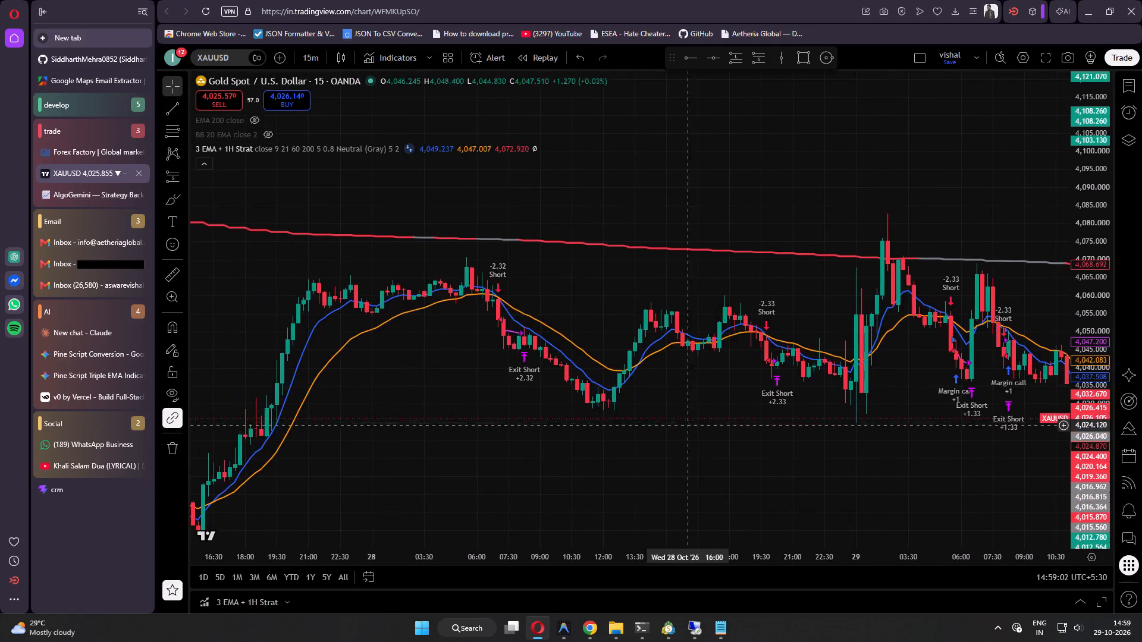
{"action": "left_click_drag", "start_coordinate": [586, 433], "coordinate": [692, 427]}
{"action": "left_click_drag", "start_coordinate": [555, 445], "coordinate": [661, 422]}
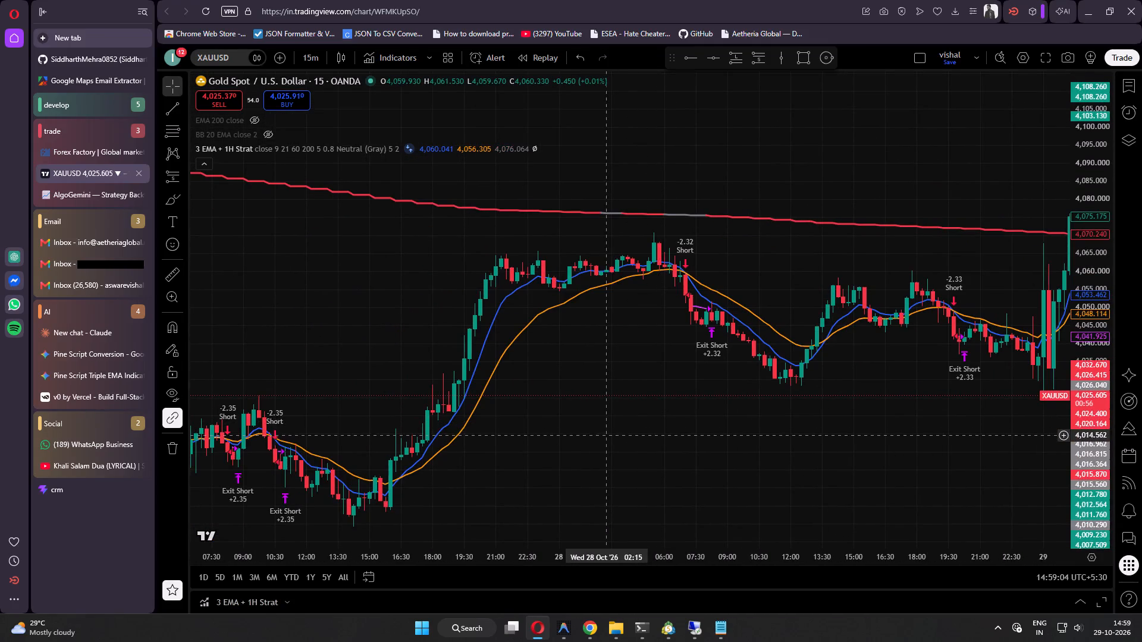
{"action": "left_click_drag", "start_coordinate": [608, 435], "coordinate": [647, 429]}
{"action": "left_click_drag", "start_coordinate": [628, 429], "coordinate": [642, 430]}
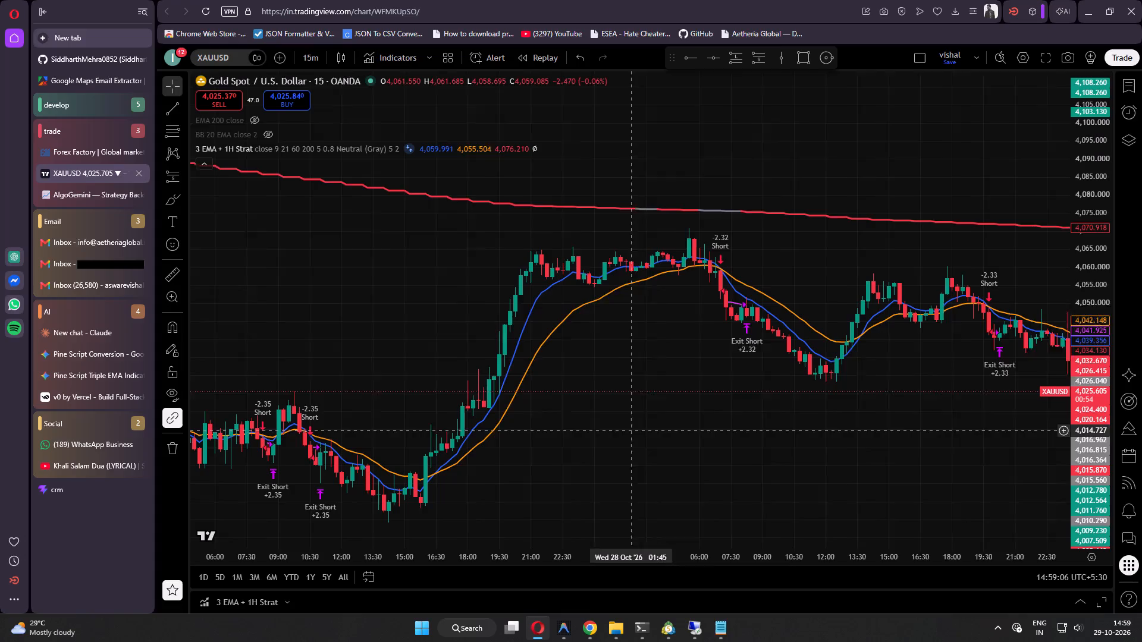
{"action": "left_click_drag", "start_coordinate": [642, 430], "coordinate": [660, 430]}
Switch to the AlgoGemini strategy page and select the ishansiralpha strategy.
{"action": "left_click", "coordinate": [72, 194]}
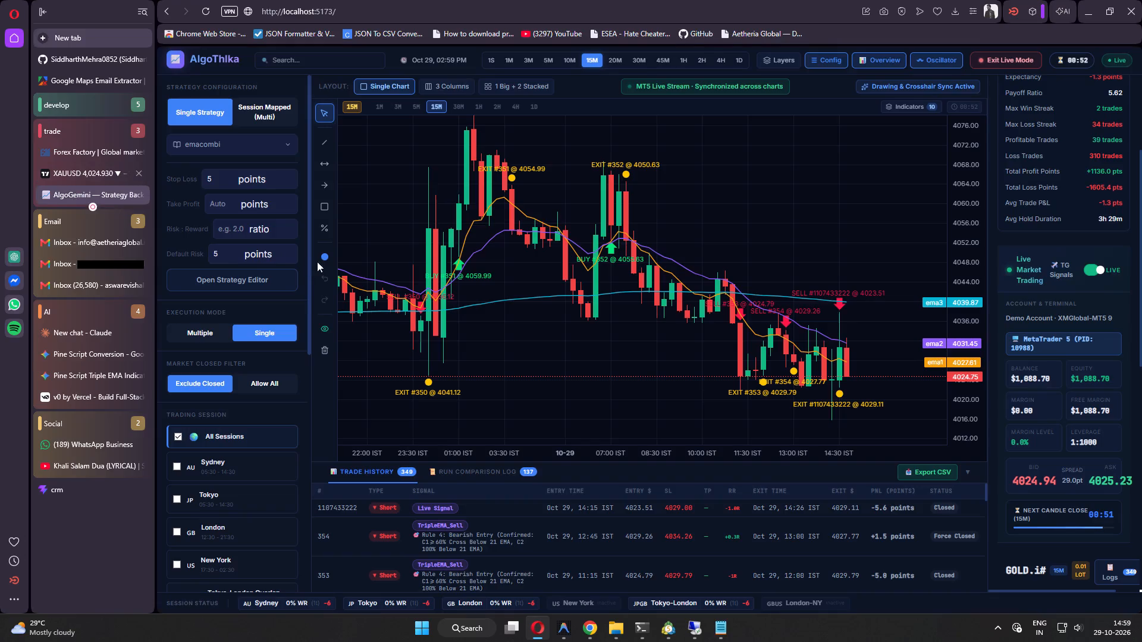
{"action": "left_click", "coordinate": [242, 140]}
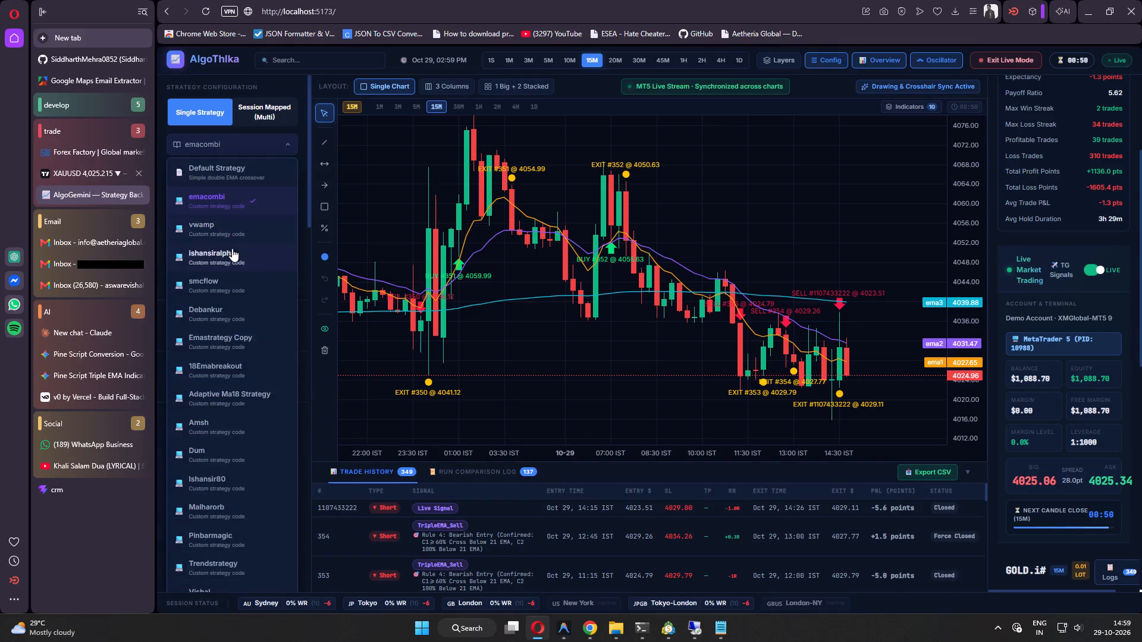
{"action": "left_click", "coordinate": [233, 250]}
Set the strategy's stop loss to 10 points, take profit to 20 points, risk-reward to 2 and default risk to 10 points.
{"action": "left_click", "coordinate": [220, 200]}
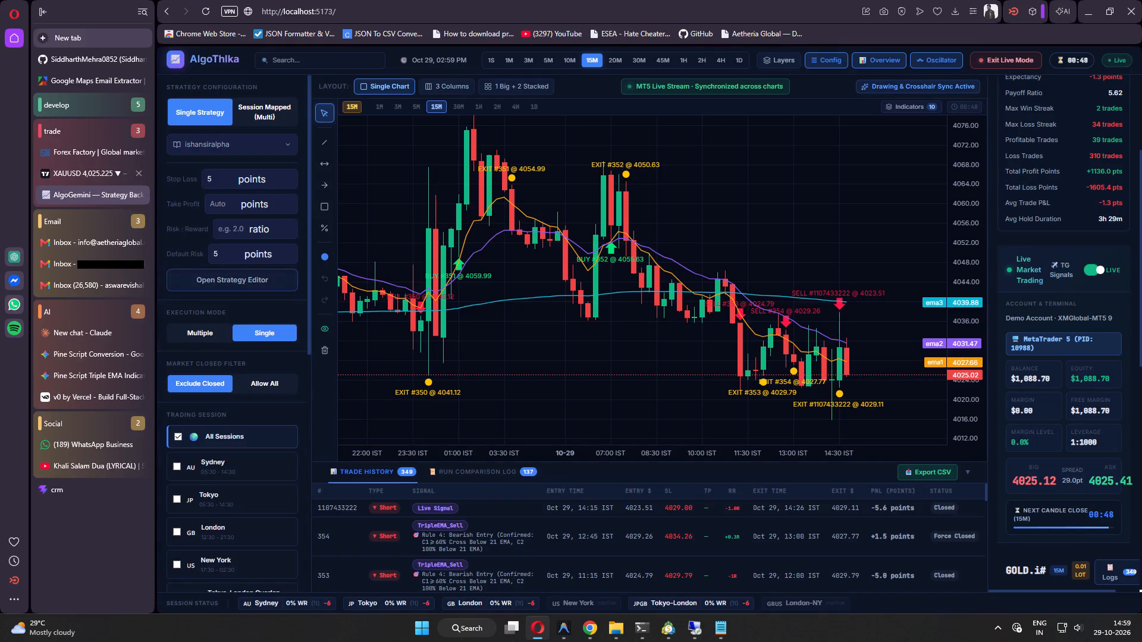
{"action": "left_click_drag", "start_coordinate": [220, 179], "coordinate": [190, 179]}
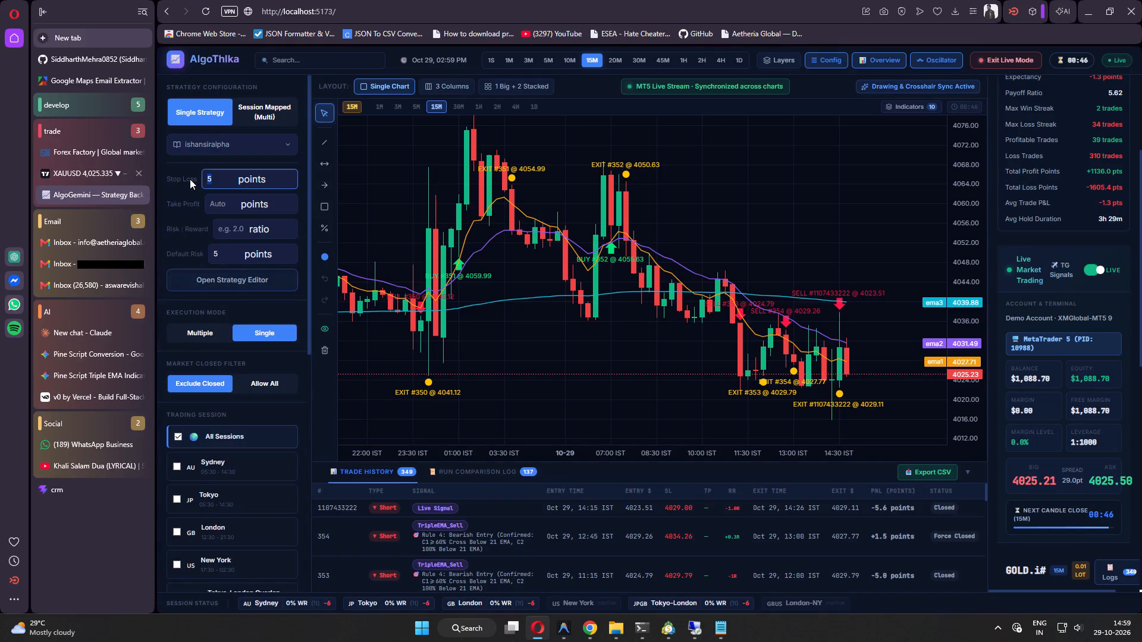
{"action": "type", "text": "10"}
{"action": "key", "text": "Tab"}
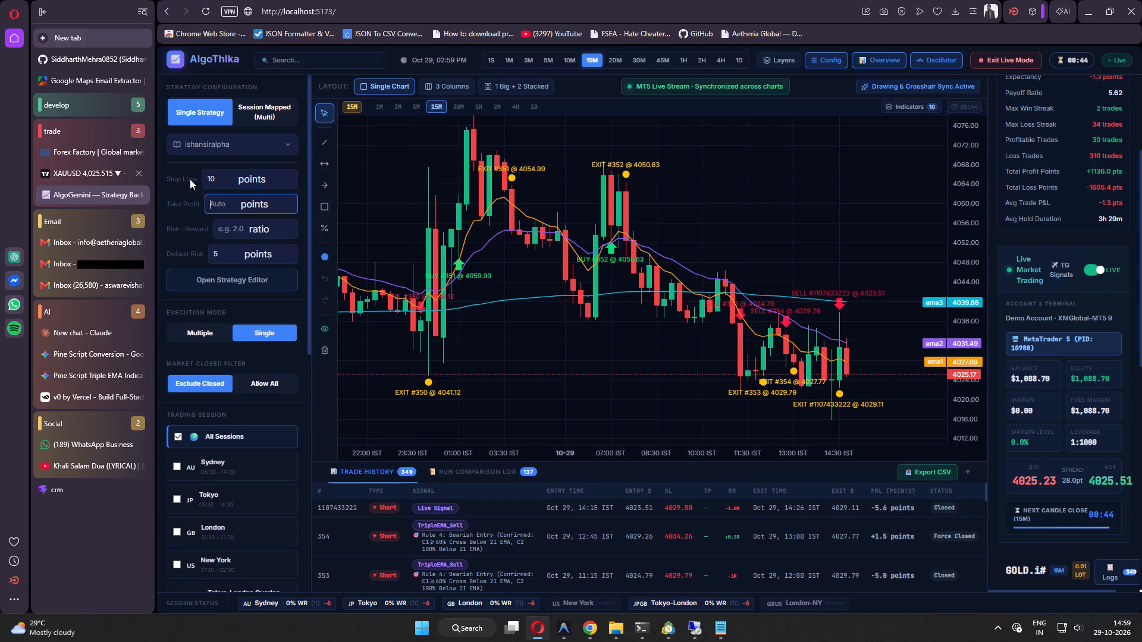
{"action": "type", "text": "20"}
{"action": "key", "text": "Tab"}
{"action": "key", "text": "2"}
{"action": "key", "text": "Tab"}
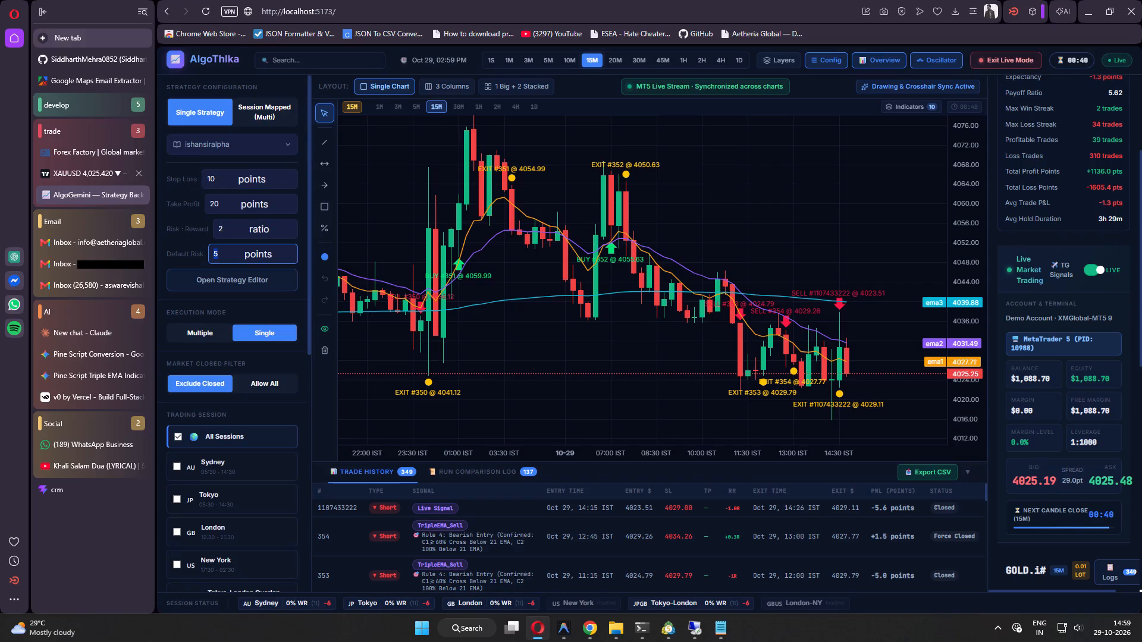
{"action": "type", "text": "10"}
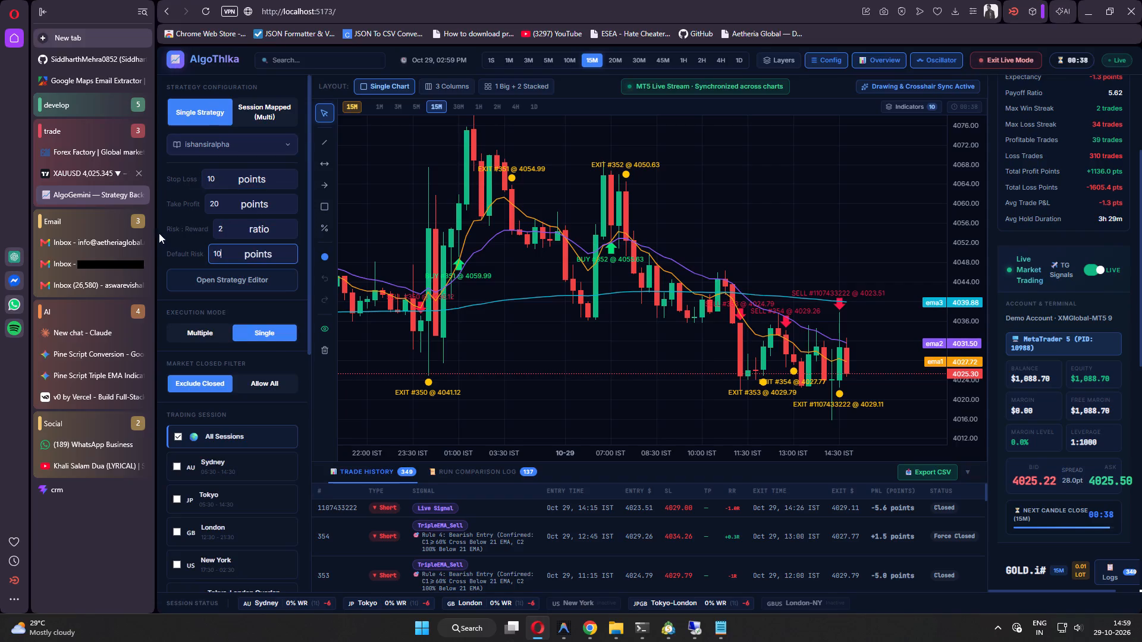
{"action": "left_click", "coordinate": [177, 231]}
Exit the running live session and reopen the live market trading setup.
{"action": "left_click", "coordinate": [1021, 62]}
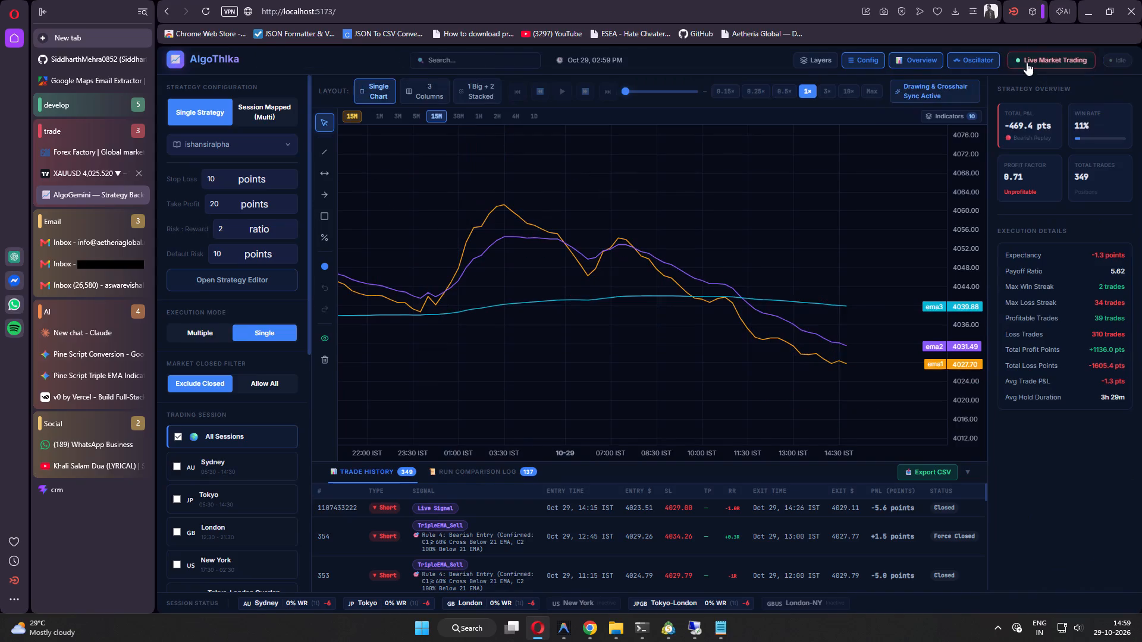
{"action": "left_click", "coordinate": [1050, 60]}
Set the live trading symbol to GOLD.i#.
{"action": "scroll", "coordinate": [1042, 331], "scroll_direction": "down", "scroll_amount": 8}
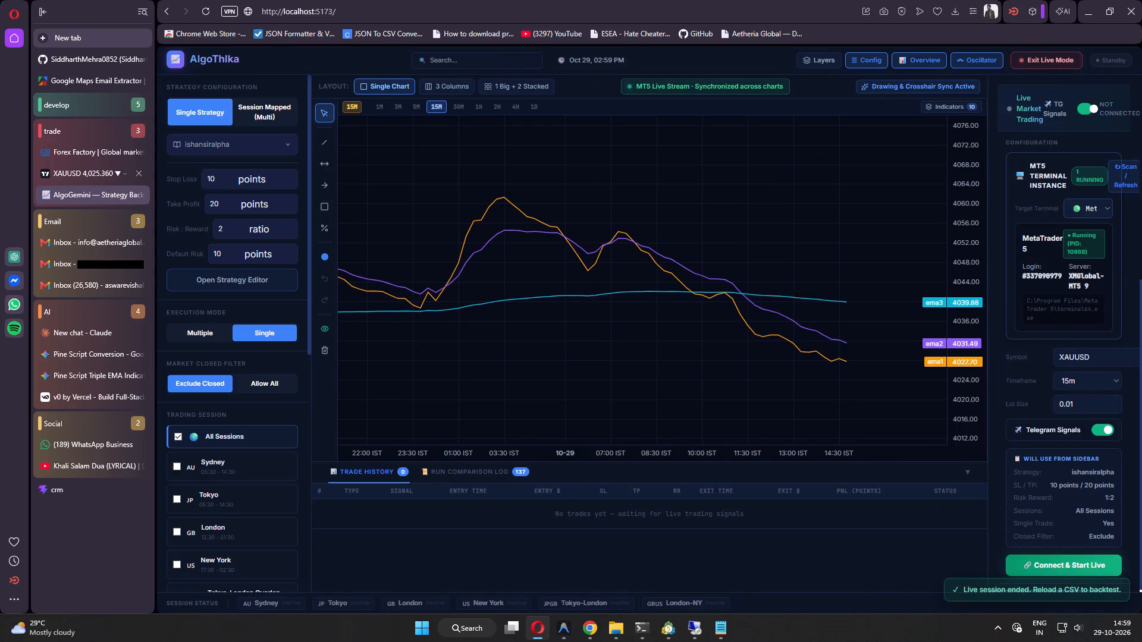
{"action": "left_click_drag", "start_coordinate": [1101, 355], "coordinate": [1033, 353]}
{"action": "key", "text": "g"}
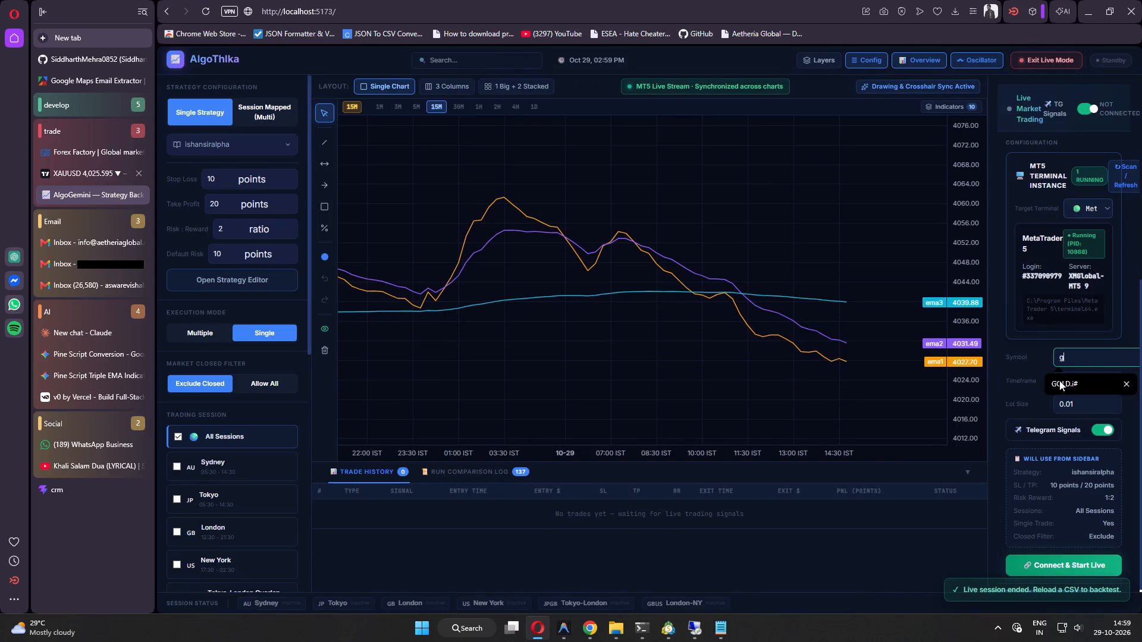
{"action": "left_click", "coordinate": [1061, 380]}
{"action": "left_click", "coordinate": [1080, 384]}
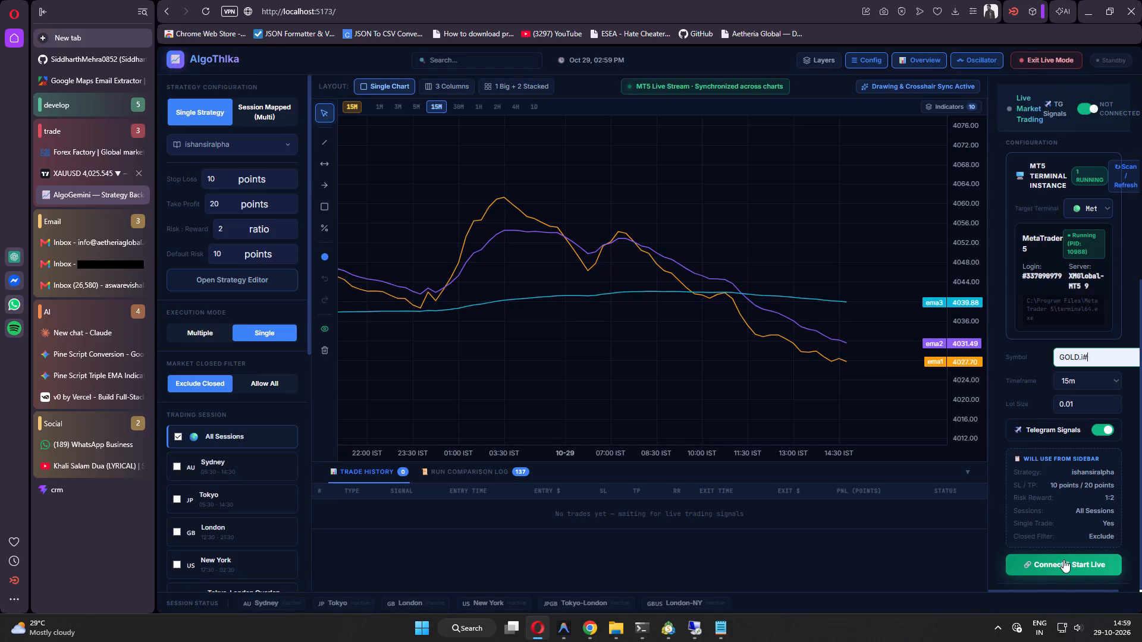
Connect to the MT5 terminal and start live trading with the ishansiralpha strategy.
{"action": "left_click", "coordinate": [1063, 559]}
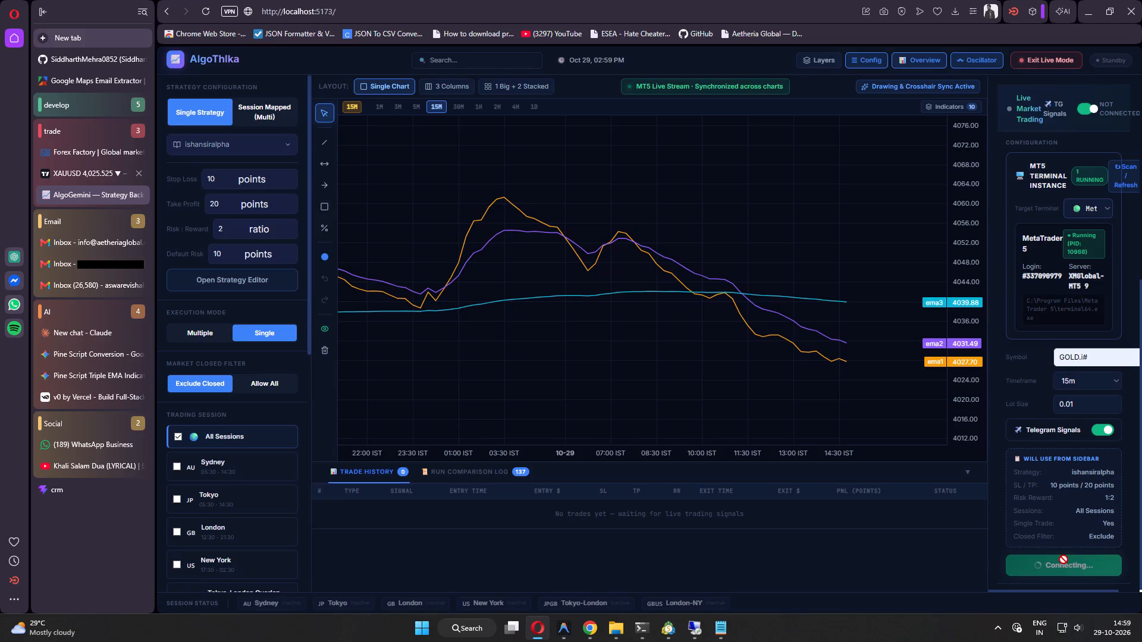
{"action": "left_click_drag", "start_coordinate": [1115, 539], "coordinate": [1103, 536]}
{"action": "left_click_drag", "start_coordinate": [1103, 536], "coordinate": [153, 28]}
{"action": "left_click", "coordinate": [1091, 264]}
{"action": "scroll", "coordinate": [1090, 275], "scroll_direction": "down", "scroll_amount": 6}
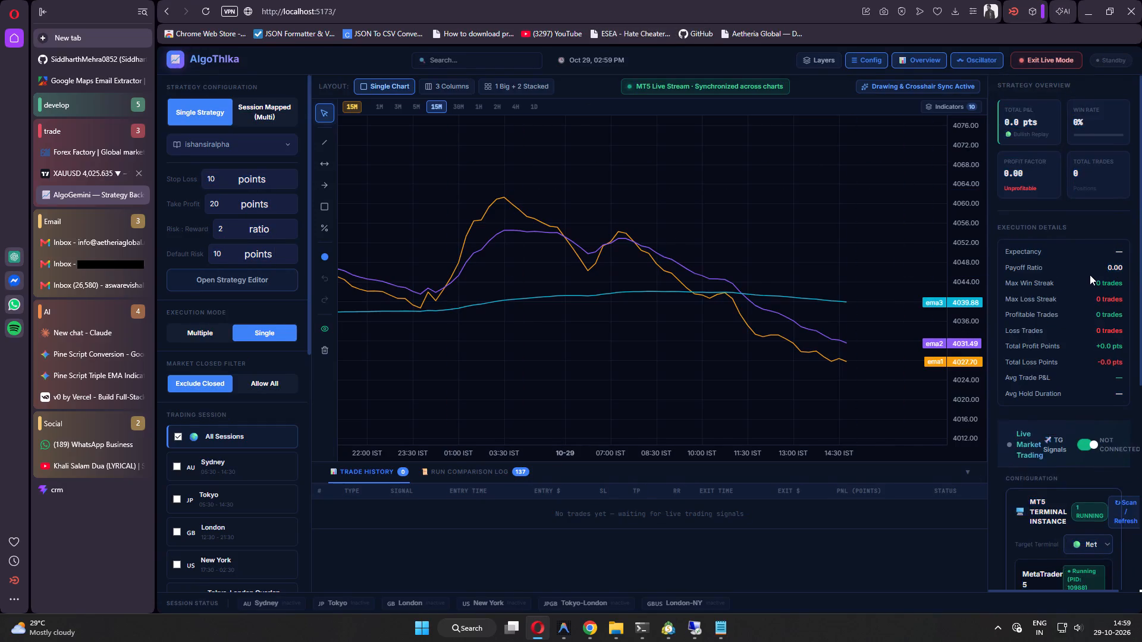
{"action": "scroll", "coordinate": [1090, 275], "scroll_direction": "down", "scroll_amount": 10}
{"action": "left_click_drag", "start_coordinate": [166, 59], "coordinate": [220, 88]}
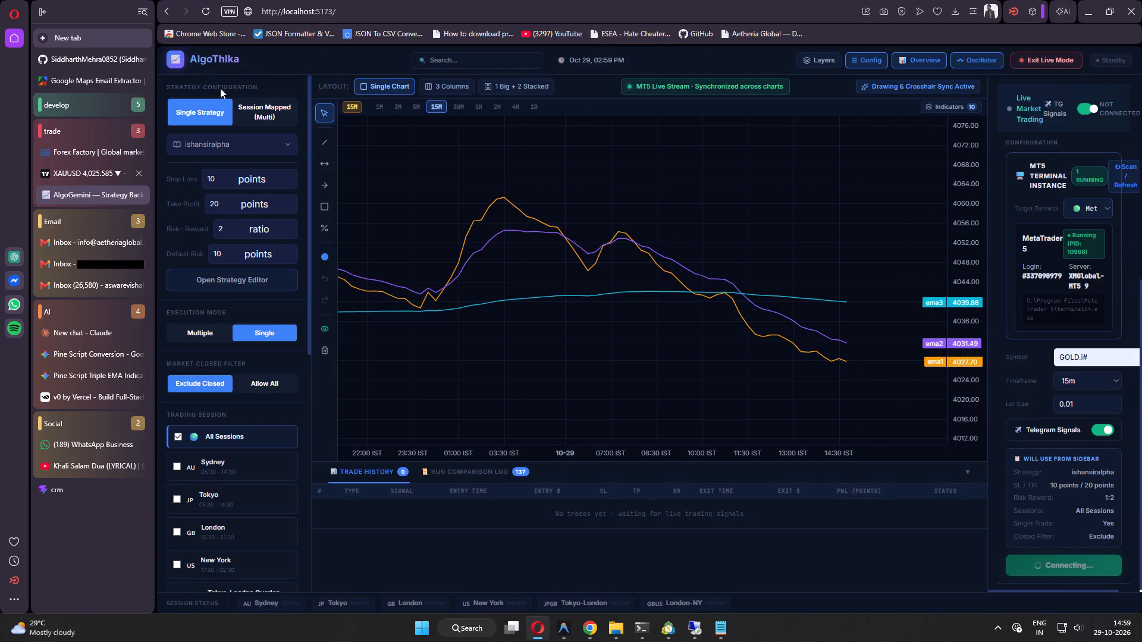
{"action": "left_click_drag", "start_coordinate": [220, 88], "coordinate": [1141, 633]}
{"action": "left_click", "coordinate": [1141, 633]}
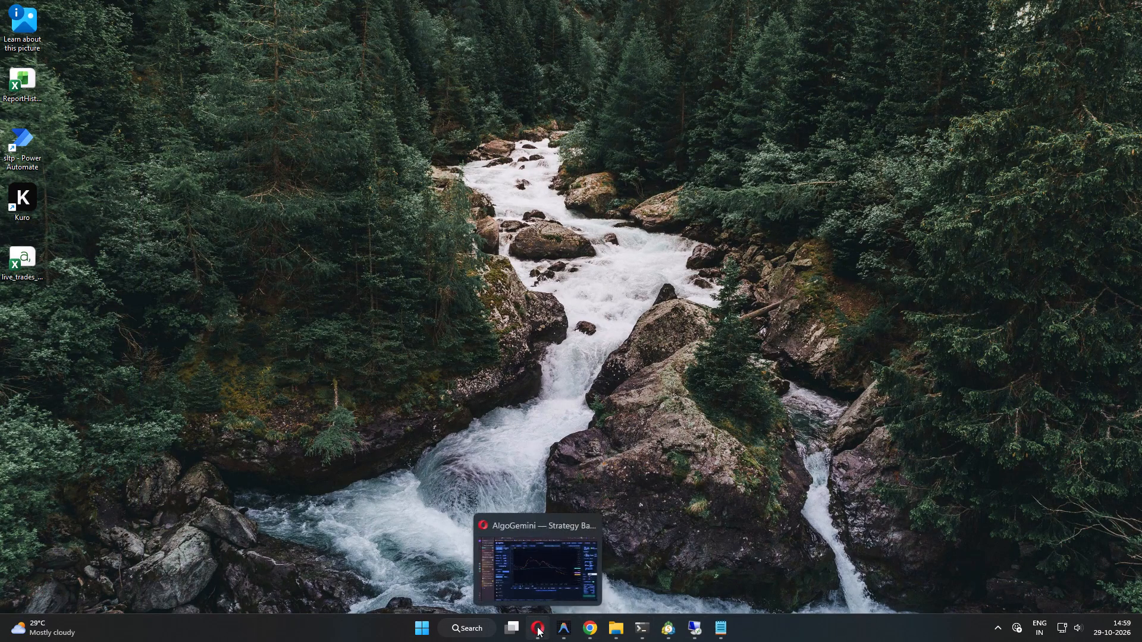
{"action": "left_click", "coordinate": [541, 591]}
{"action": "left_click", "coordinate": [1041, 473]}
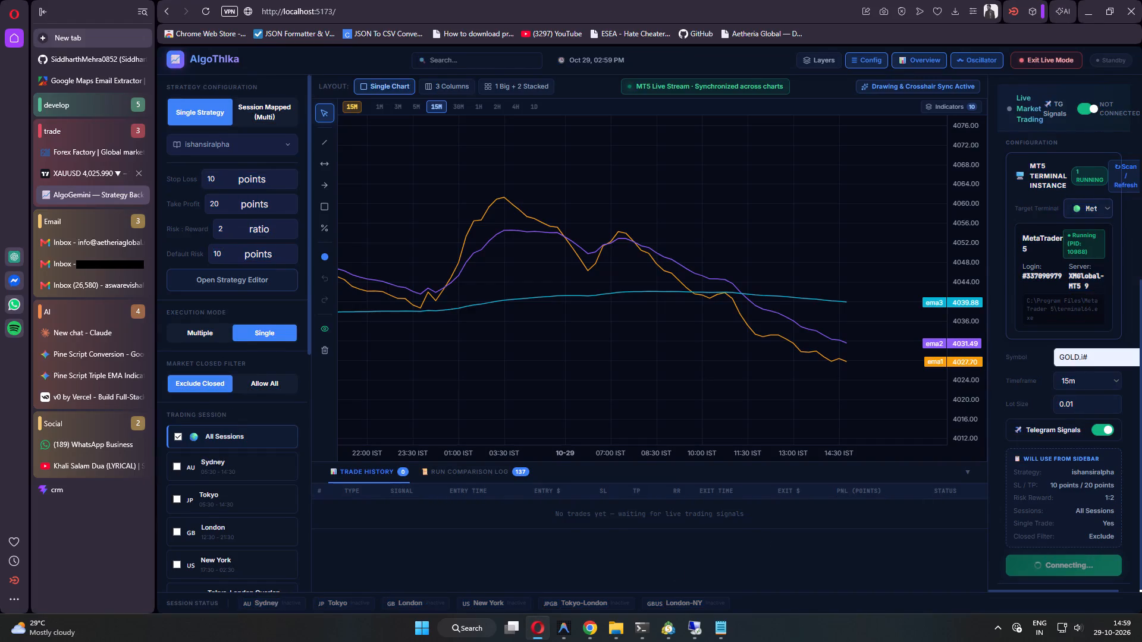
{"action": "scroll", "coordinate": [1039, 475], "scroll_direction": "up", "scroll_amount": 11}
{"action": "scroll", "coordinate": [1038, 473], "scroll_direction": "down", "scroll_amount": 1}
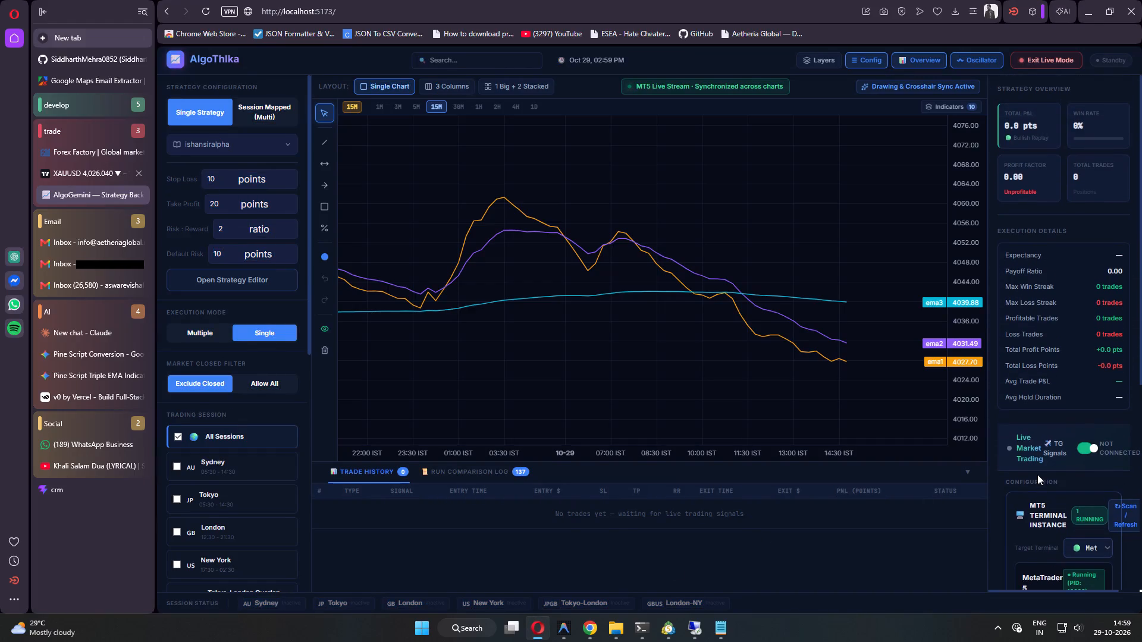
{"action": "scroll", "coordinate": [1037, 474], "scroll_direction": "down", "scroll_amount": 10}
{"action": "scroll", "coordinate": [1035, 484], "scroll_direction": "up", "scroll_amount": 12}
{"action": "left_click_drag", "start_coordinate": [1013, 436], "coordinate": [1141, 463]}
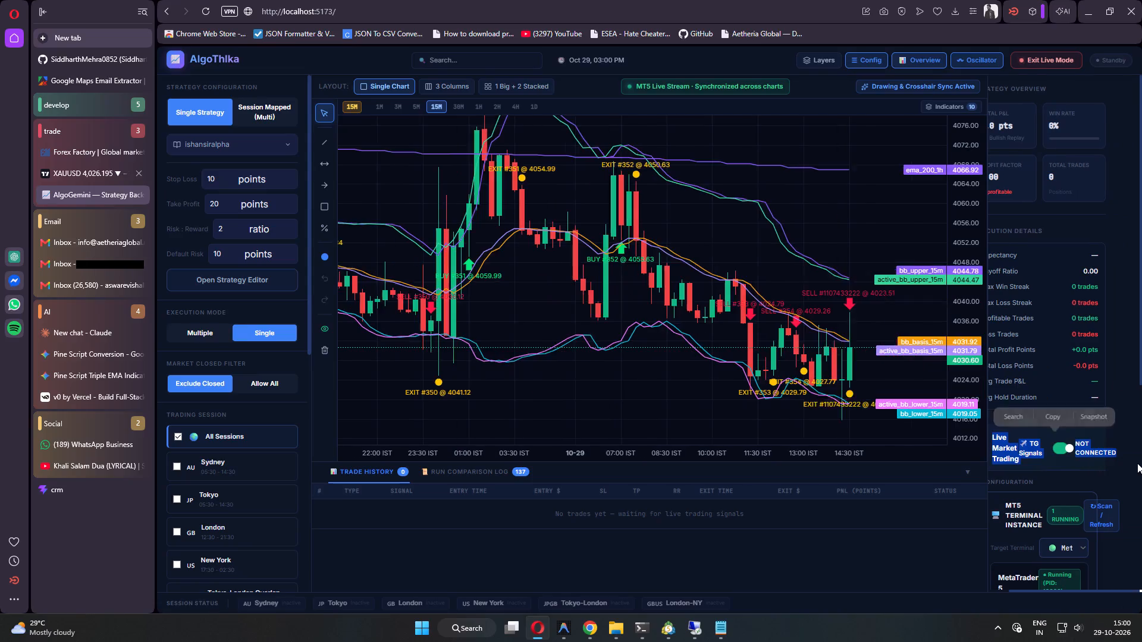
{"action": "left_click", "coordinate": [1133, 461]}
Examine the live GOLD.i# chart's recent candles and Bollinger Bands, along with the strategy radar and open position details.
{"action": "left_click_drag", "start_coordinate": [852, 316], "coordinate": [588, 304]}
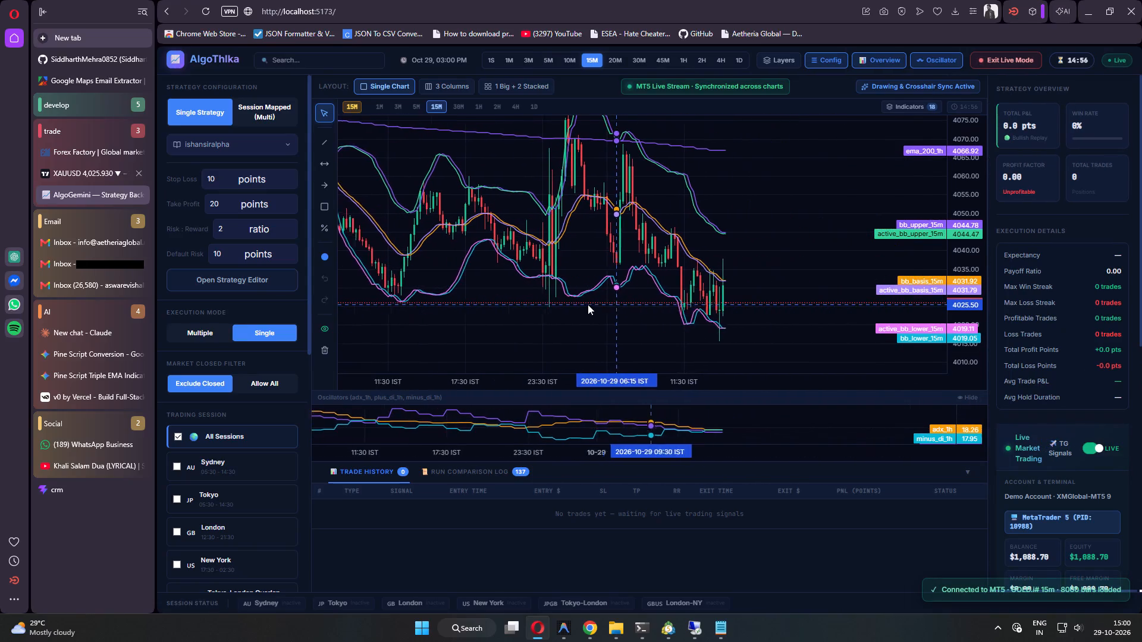
{"action": "left_click_drag", "start_coordinate": [588, 304], "coordinate": [584, 304]}
{"action": "left_click", "coordinate": [777, 317]}
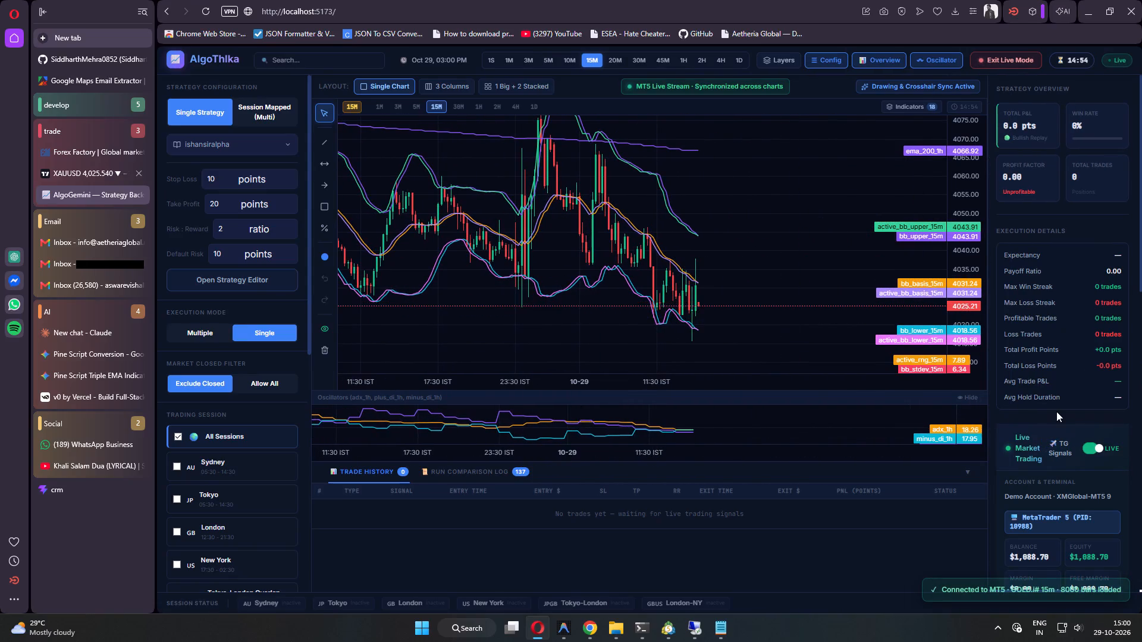
{"action": "scroll", "coordinate": [1056, 411], "scroll_direction": "up", "scroll_amount": 13}
{"action": "scroll", "coordinate": [1056, 411], "scroll_direction": "down", "scroll_amount": 20}
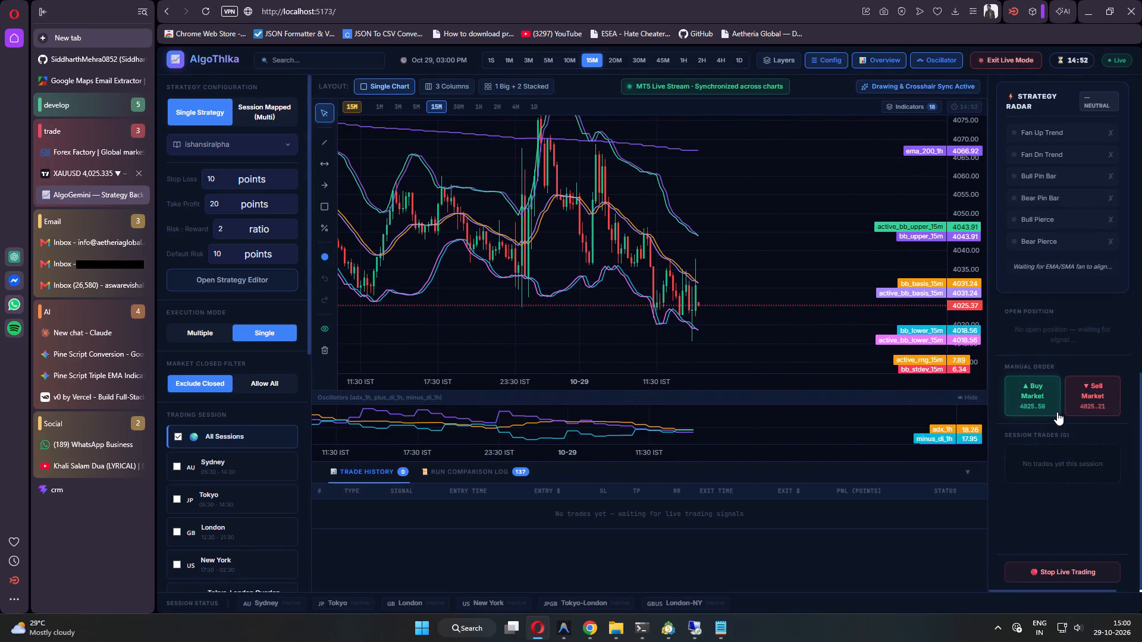
{"action": "scroll", "coordinate": [1057, 412], "scroll_direction": "up", "scroll_amount": 19}
{"action": "left_click_drag", "start_coordinate": [741, 299], "coordinate": [887, 354]}
{"action": "scroll", "coordinate": [861, 306], "scroll_direction": "up", "scroll_amount": 3}
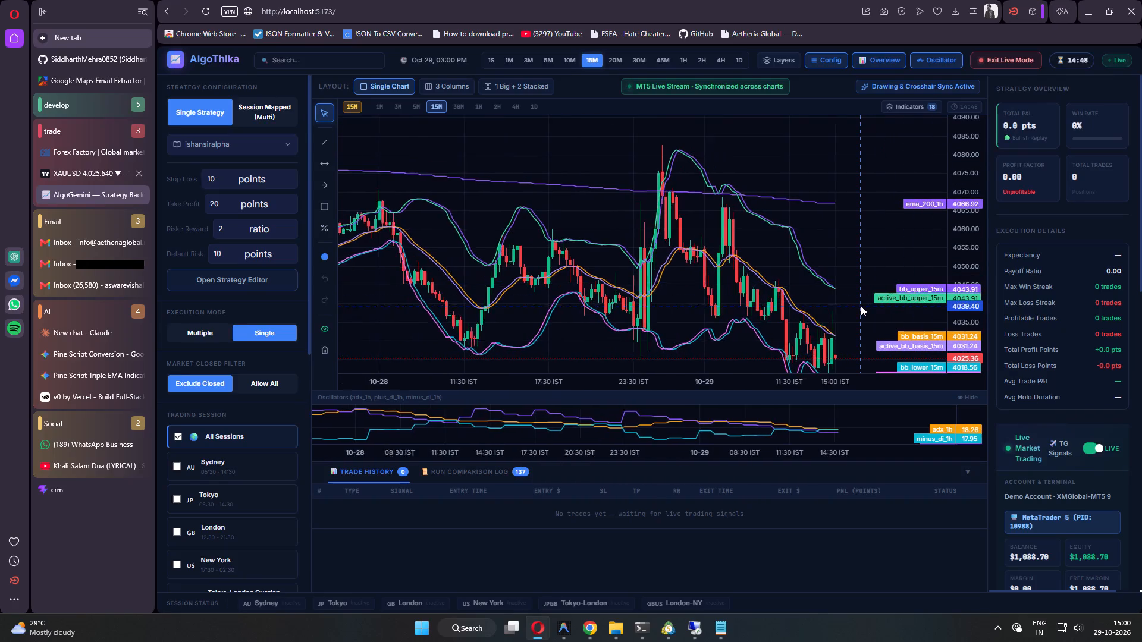
{"action": "scroll", "coordinate": [861, 306], "scroll_direction": "up", "scroll_amount": 3}
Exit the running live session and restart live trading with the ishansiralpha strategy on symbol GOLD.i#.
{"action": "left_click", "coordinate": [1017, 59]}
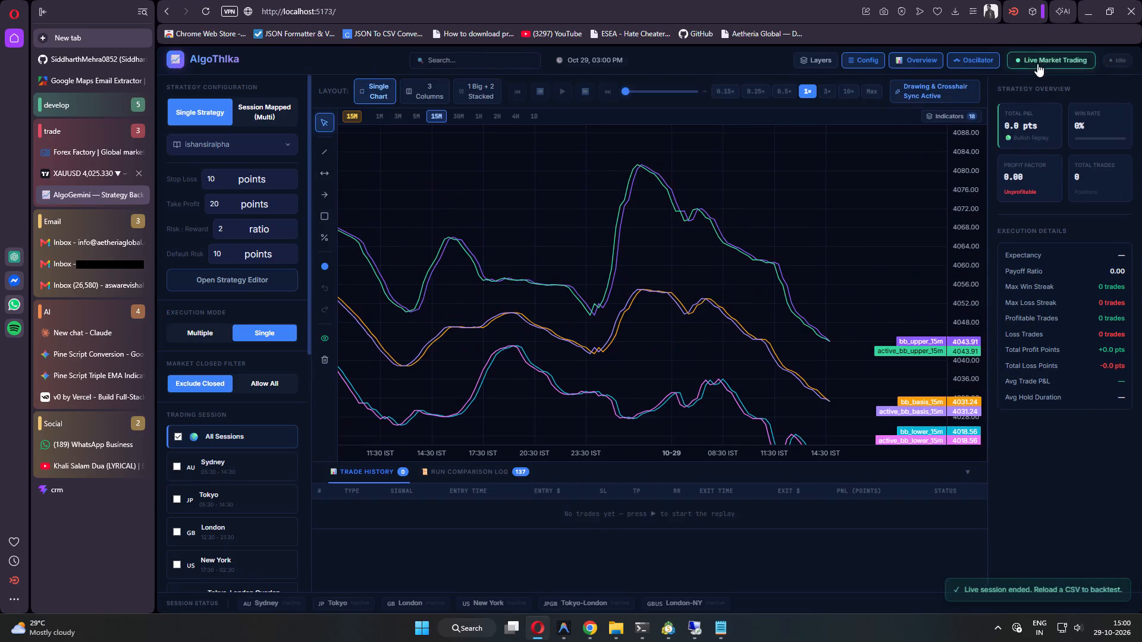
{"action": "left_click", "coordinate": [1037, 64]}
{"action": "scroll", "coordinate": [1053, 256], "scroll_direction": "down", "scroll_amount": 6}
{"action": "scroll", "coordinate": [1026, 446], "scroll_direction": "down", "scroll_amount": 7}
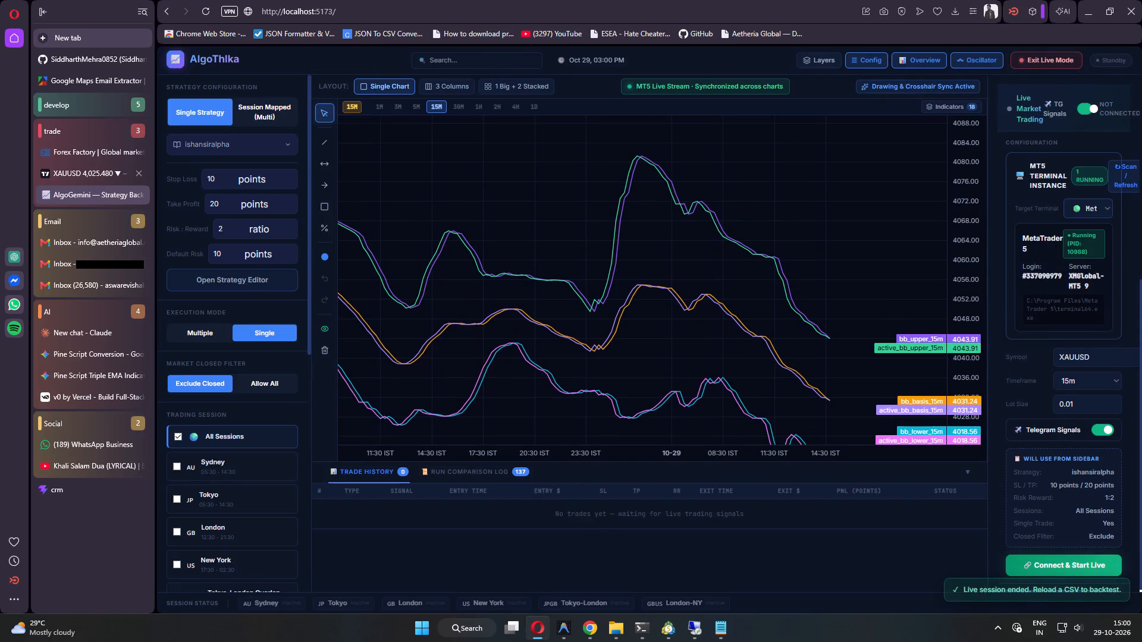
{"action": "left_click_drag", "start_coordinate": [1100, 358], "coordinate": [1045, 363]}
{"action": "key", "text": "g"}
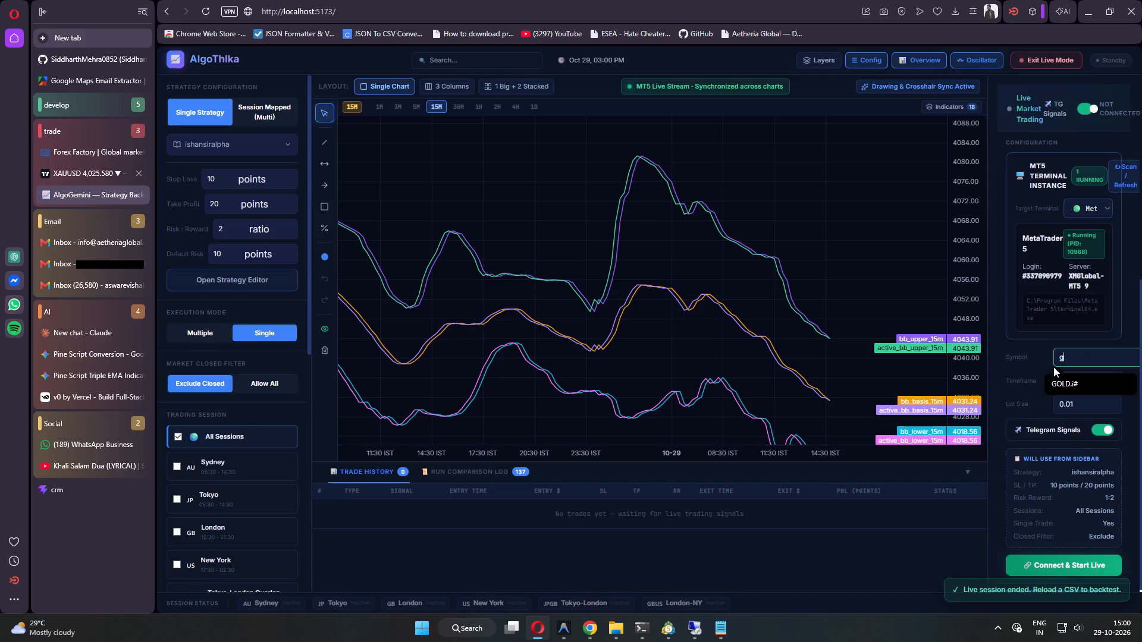
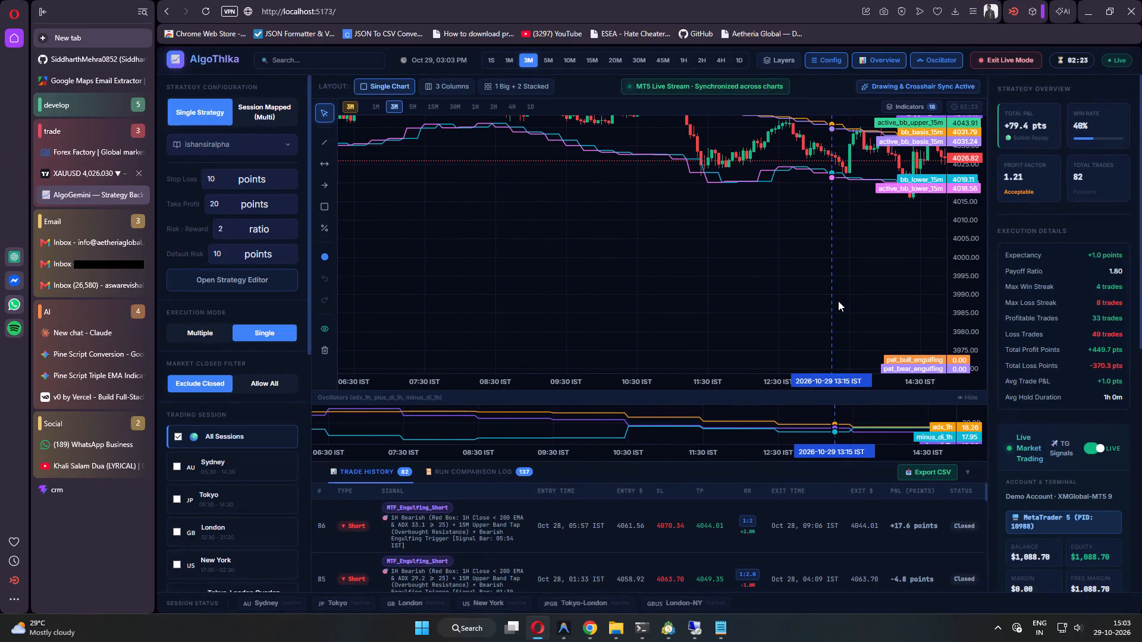
{"action": "left_click_drag", "start_coordinate": [739, 279], "coordinate": [734, 297]}
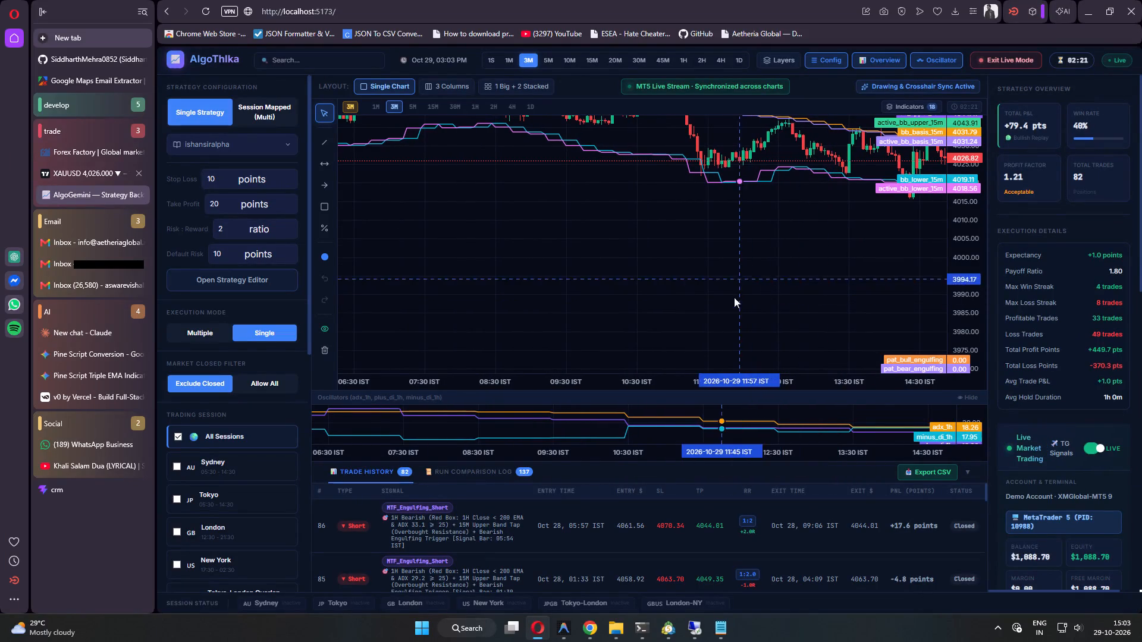
{"action": "left_click_drag", "start_coordinate": [734, 297], "coordinate": [721, 420]}
{"action": "left_click_drag", "start_coordinate": [779, 274], "coordinate": [519, 232]}
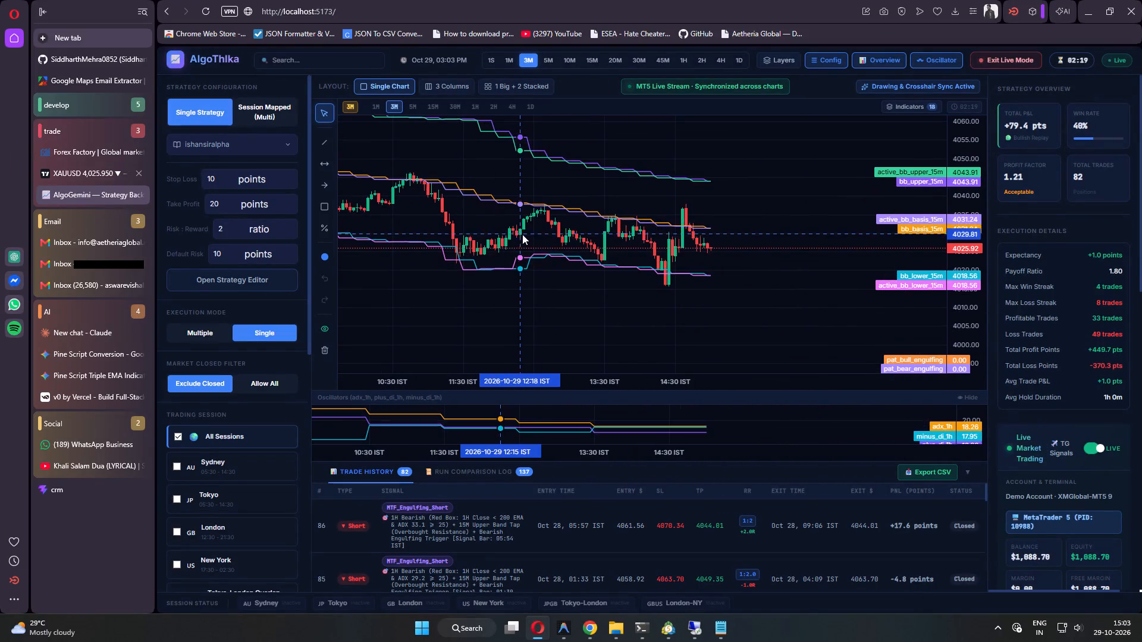
{"action": "left_click_drag", "start_coordinate": [531, 234], "coordinate": [874, 291]}
{"action": "left_click_drag", "start_coordinate": [542, 266], "coordinate": [868, 313]}
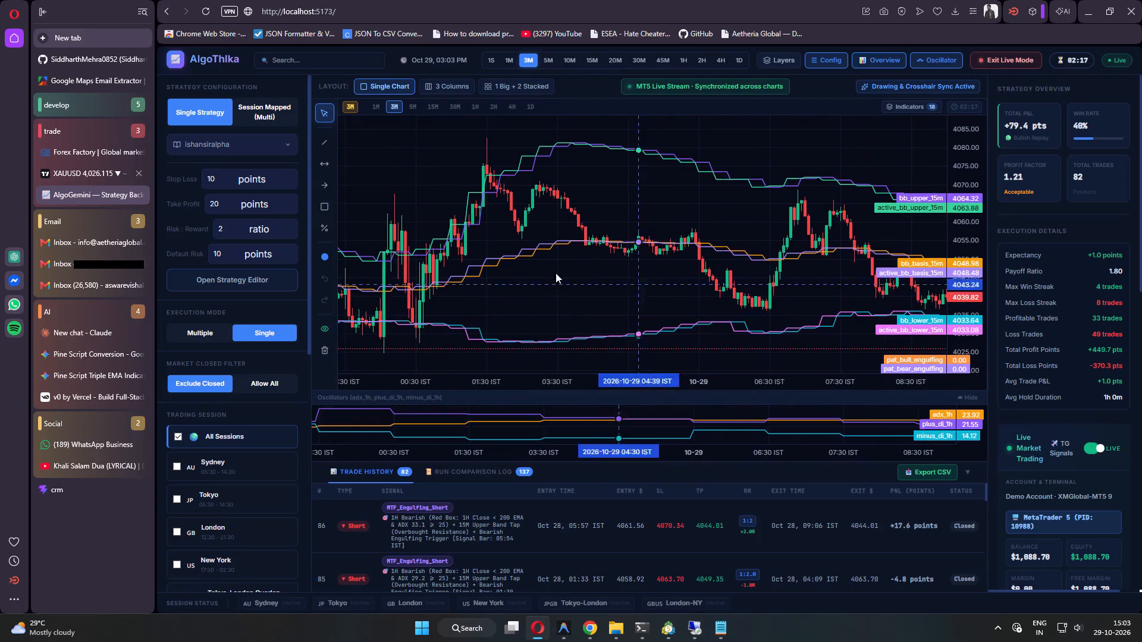
{"action": "left_click_drag", "start_coordinate": [541, 273], "coordinate": [811, 260]}
{"action": "left_click_drag", "start_coordinate": [488, 284], "coordinate": [575, 270]}
{"action": "left_click_drag", "start_coordinate": [428, 274], "coordinate": [558, 267]}
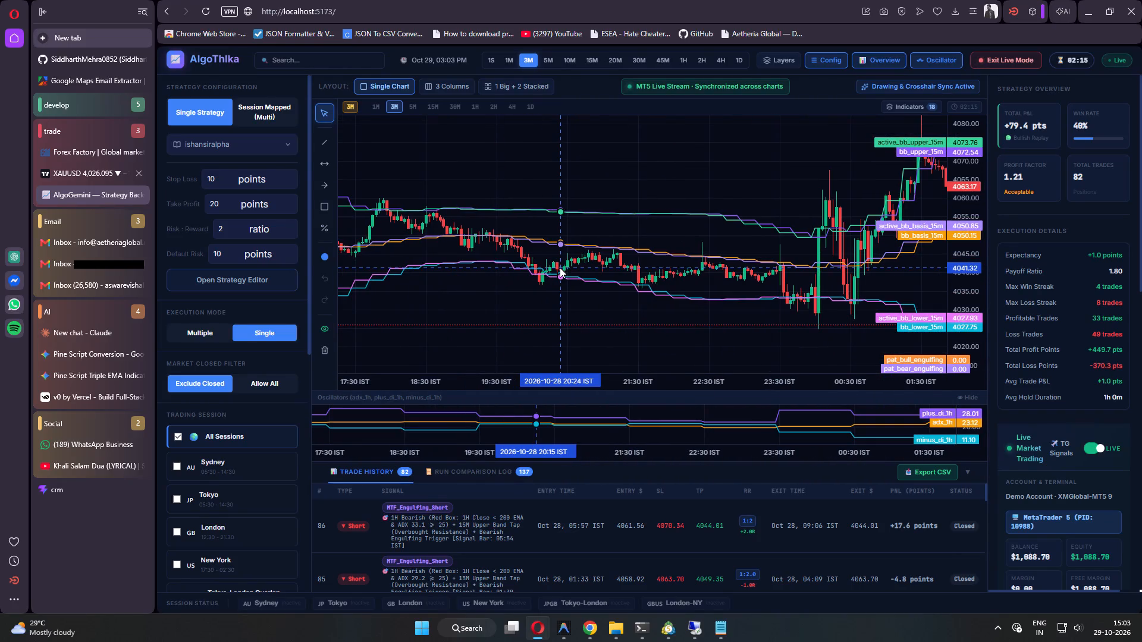
{"action": "left_click_drag", "start_coordinate": [498, 265], "coordinate": [839, 284]}
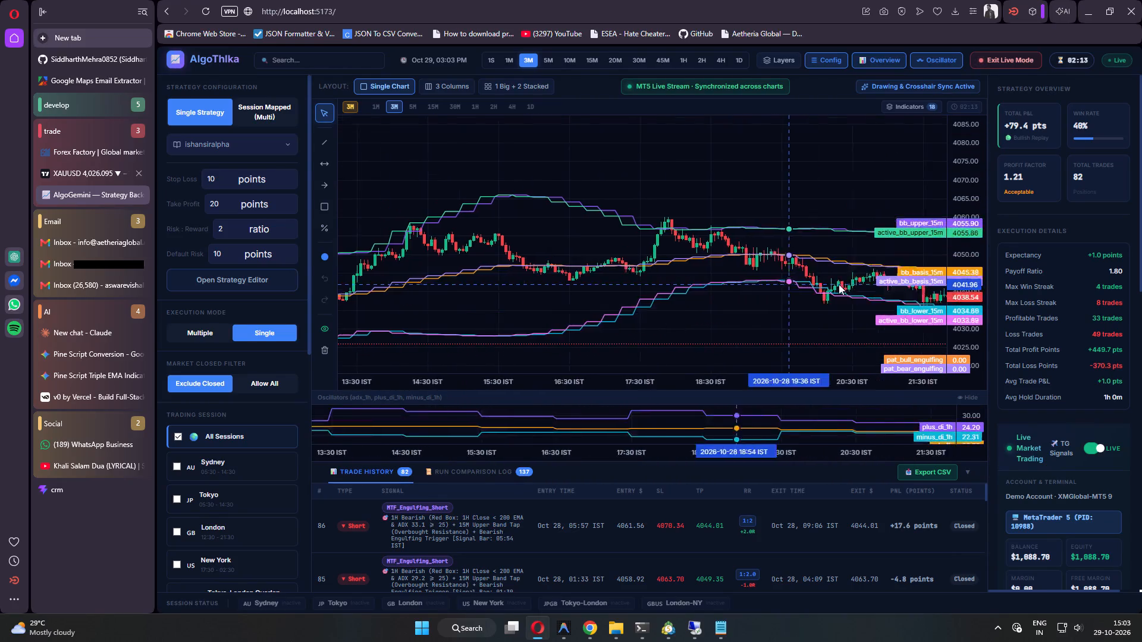
{"action": "left_click_drag", "start_coordinate": [839, 284], "coordinate": [852, 284]}
{"action": "left_click_drag", "start_coordinate": [522, 290], "coordinate": [930, 207]}
{"action": "left_click_drag", "start_coordinate": [512, 267], "coordinate": [724, 340]}
{"action": "left_click", "coordinate": [724, 340]}
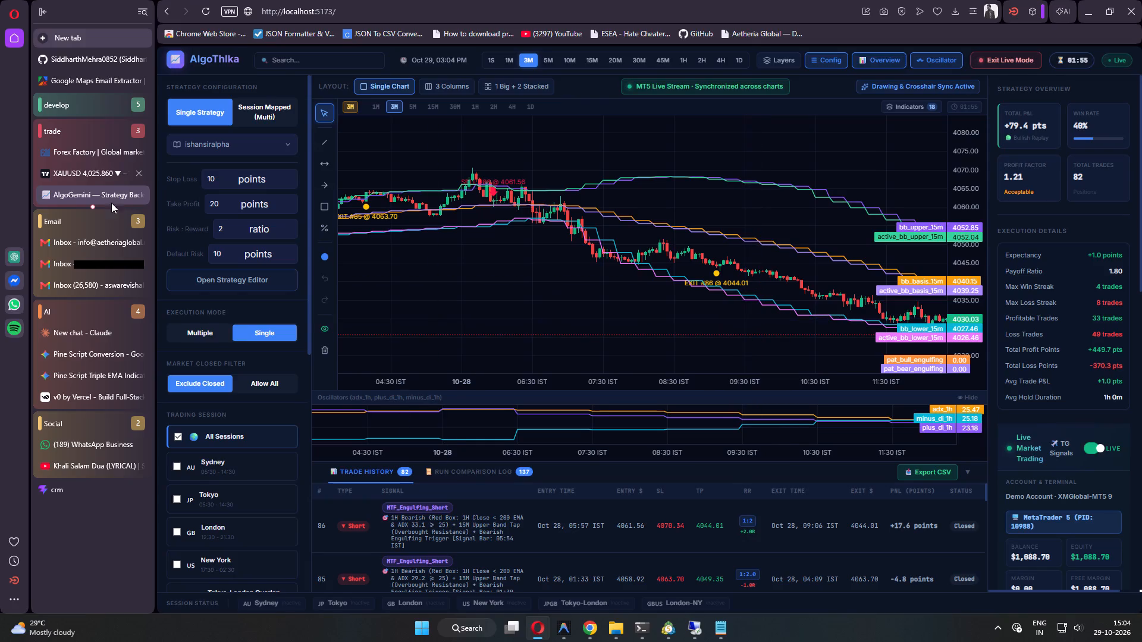
Switch to the TradingView XAUUSD chart and hide the 3 EMA + 1H Strat strategy.
{"action": "left_click", "coordinate": [99, 173]}
{"action": "left_click_drag", "start_coordinate": [475, 376], "coordinate": [834, 355]}
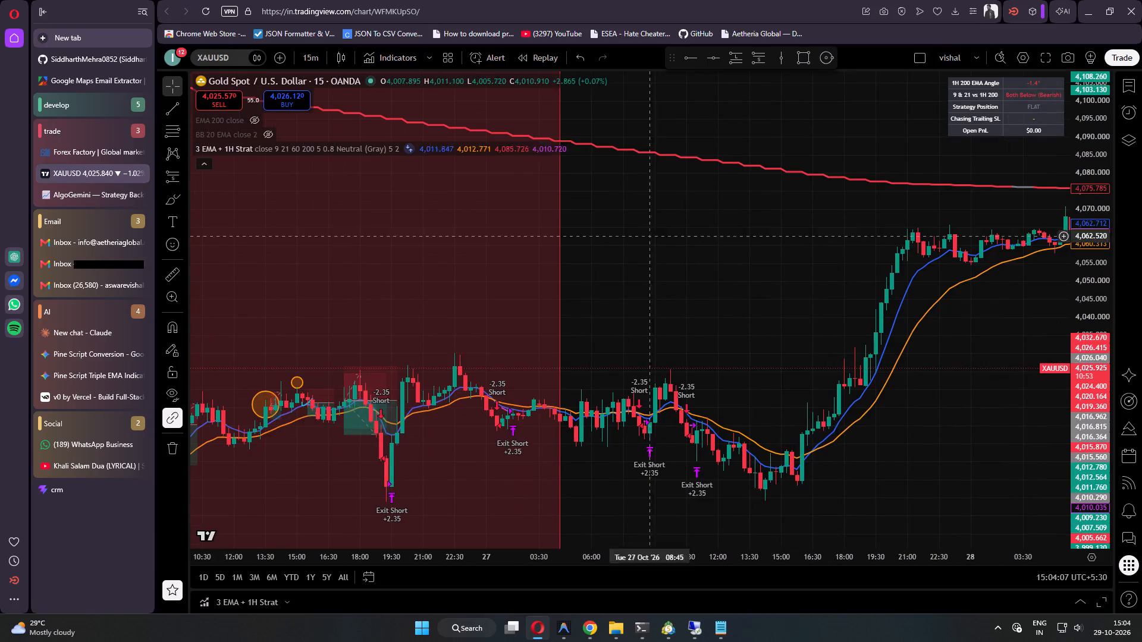
{"action": "left_click", "coordinate": [416, 149]}
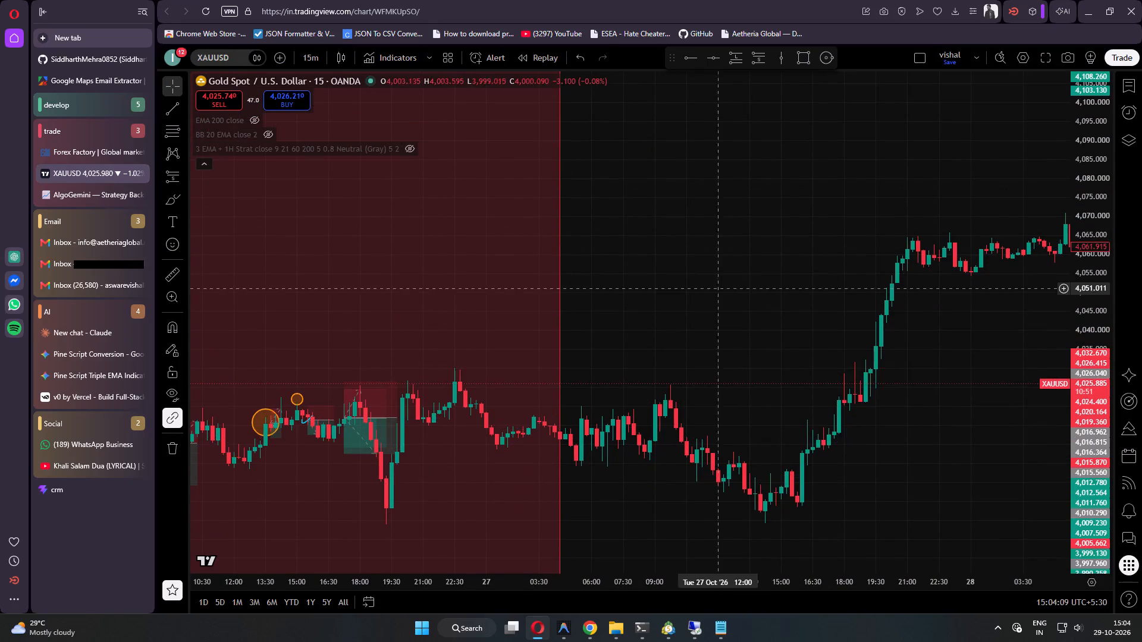
Change the XAUUSD chart interval to 3 minutes.
{"action": "left_click", "coordinate": [733, 292]}
{"action": "left_click_drag", "start_coordinate": [771, 312], "coordinate": [1141, 158]}
{"action": "left_click_drag", "start_coordinate": [531, 521], "coordinate": [810, 511]}
{"action": "left_click", "coordinate": [320, 48]}
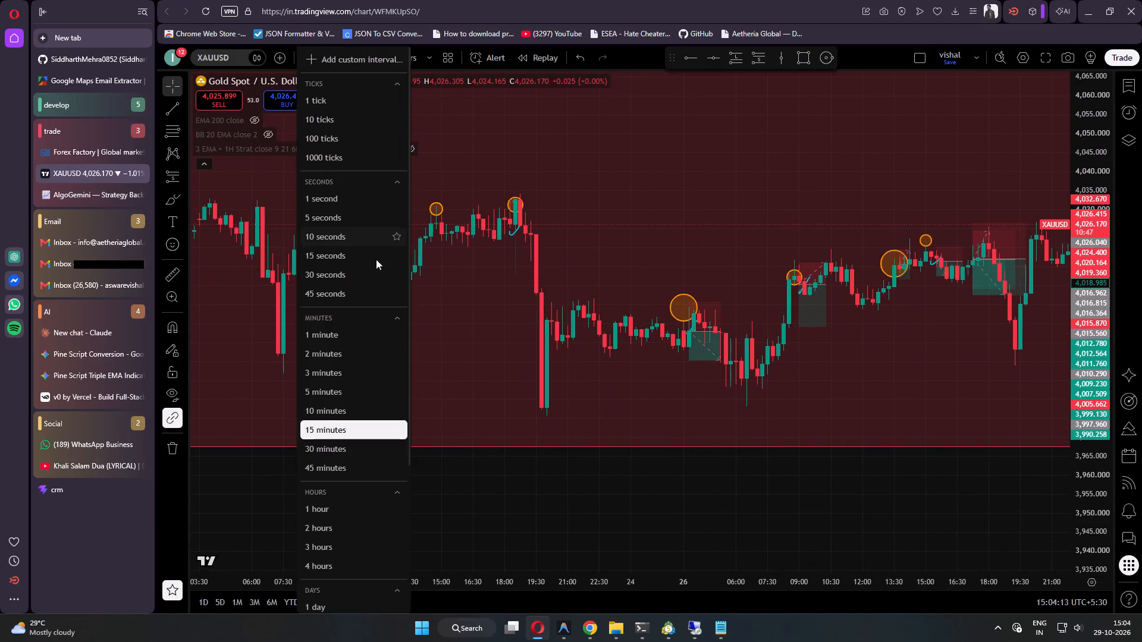
{"action": "left_click", "coordinate": [337, 379]}
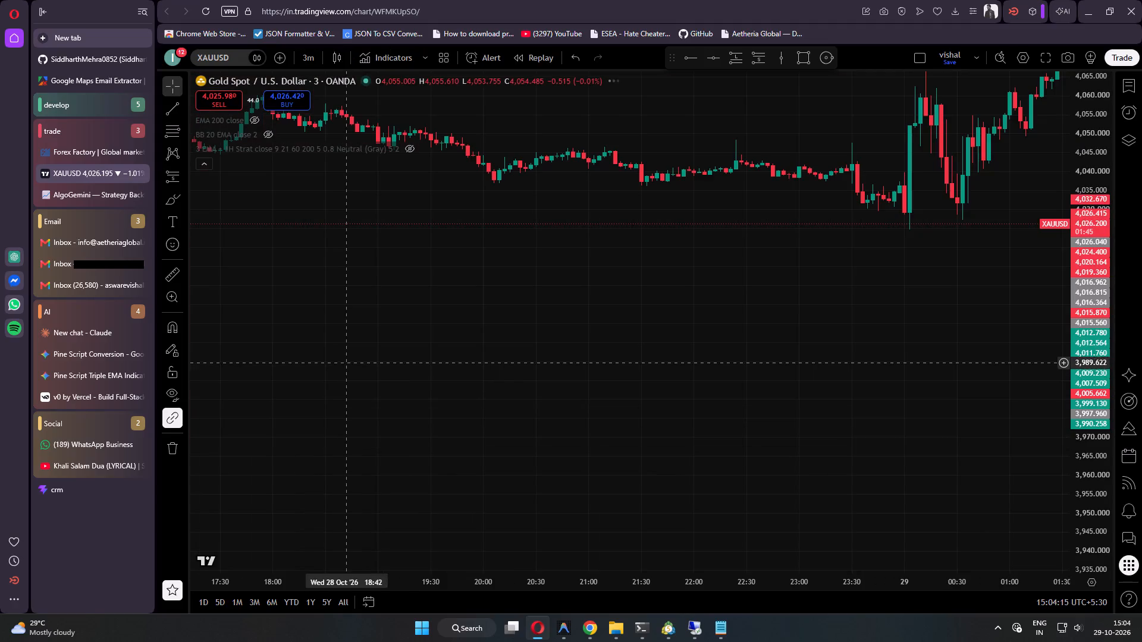
Compare AlgoGemini's 26 October short trades in the trade history with the setups marked on the TradingView 3-minute chart.
{"action": "scroll", "coordinate": [618, 349], "scroll_direction": "down", "scroll_amount": 20}
{"action": "scroll", "coordinate": [618, 349], "scroll_direction": "down", "scroll_amount": 17}
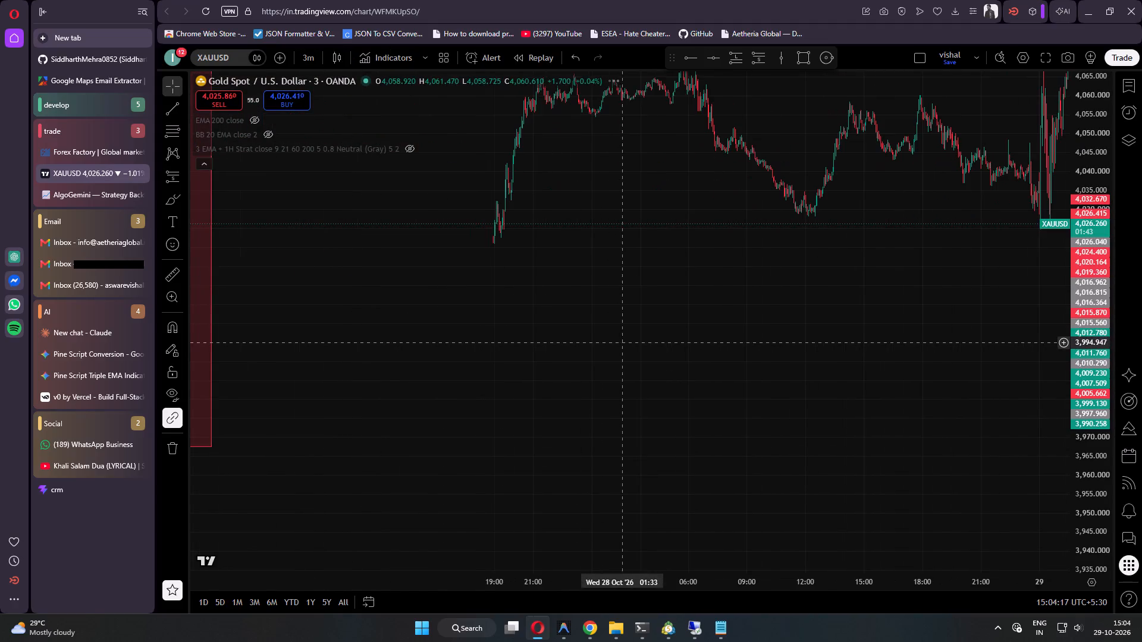
{"action": "left_click_drag", "start_coordinate": [483, 348], "coordinate": [1088, 379]}
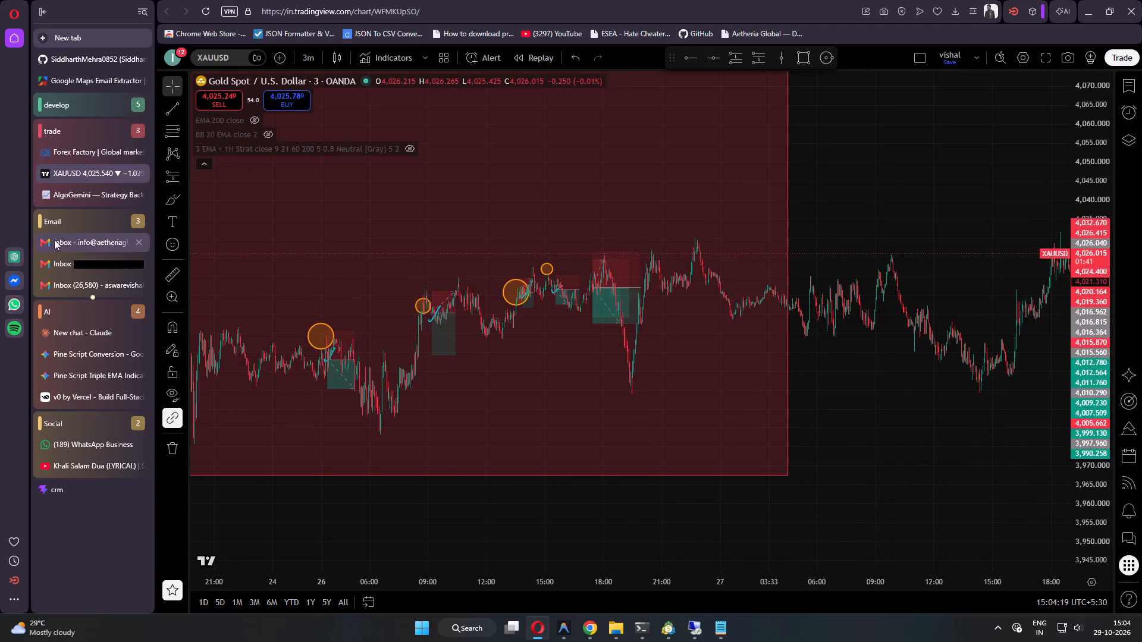
{"action": "left_click", "coordinate": [100, 199]}
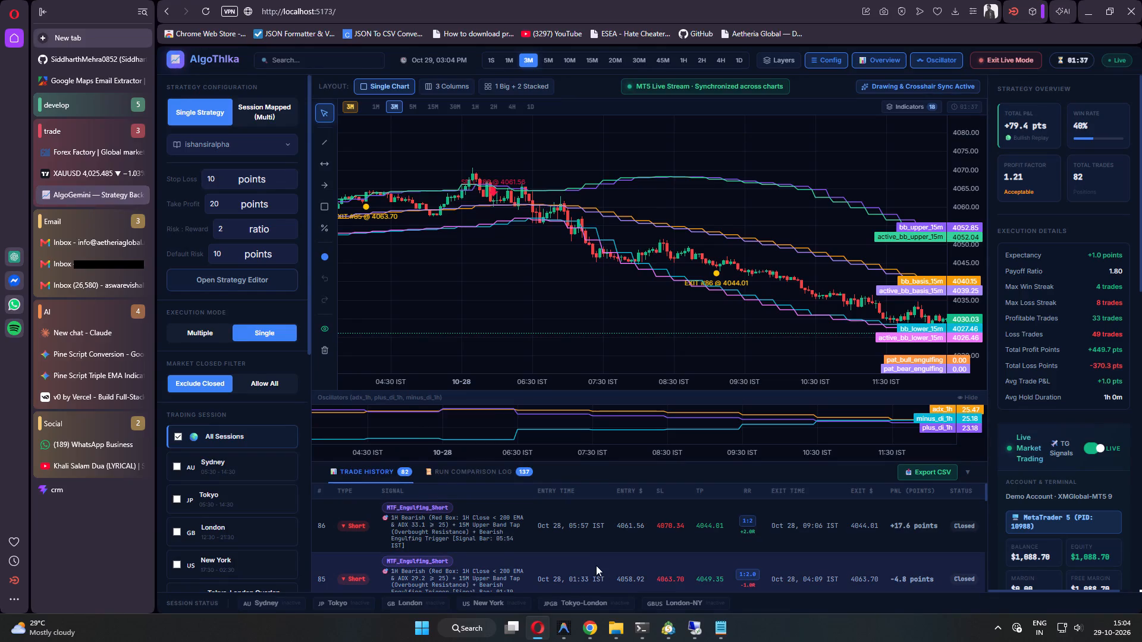
{"action": "scroll", "coordinate": [596, 565], "scroll_direction": "down", "scroll_amount": 2}
{"action": "scroll", "coordinate": [596, 565], "scroll_direction": "up", "scroll_amount": 1}
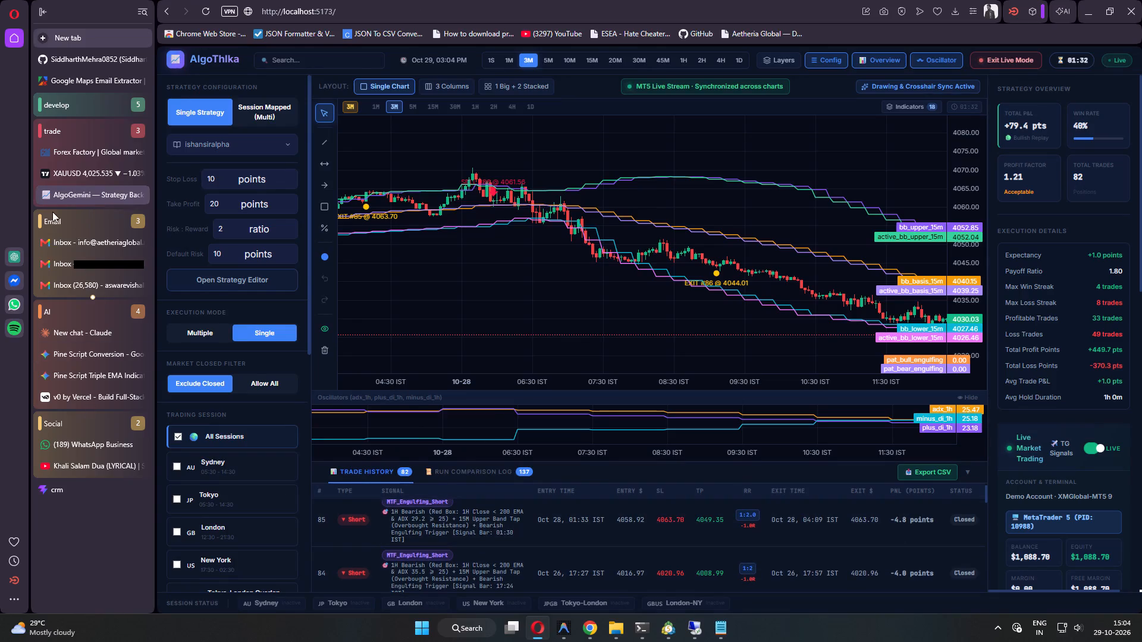
{"action": "left_click", "coordinate": [77, 175]}
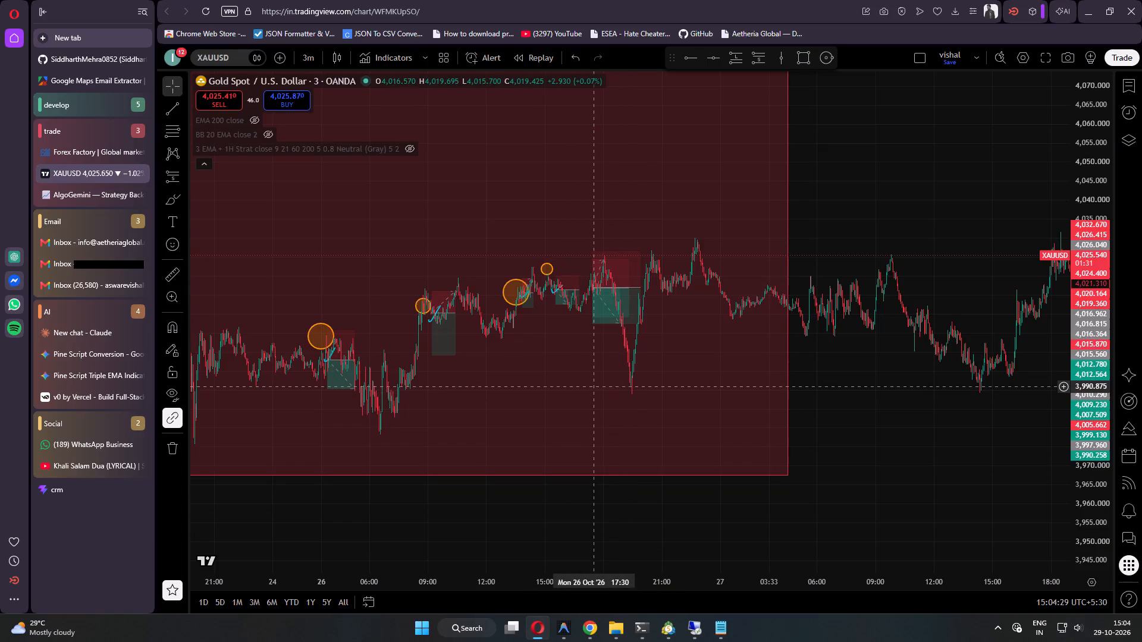
{"action": "left_click_drag", "start_coordinate": [592, 386], "coordinate": [733, 388]}
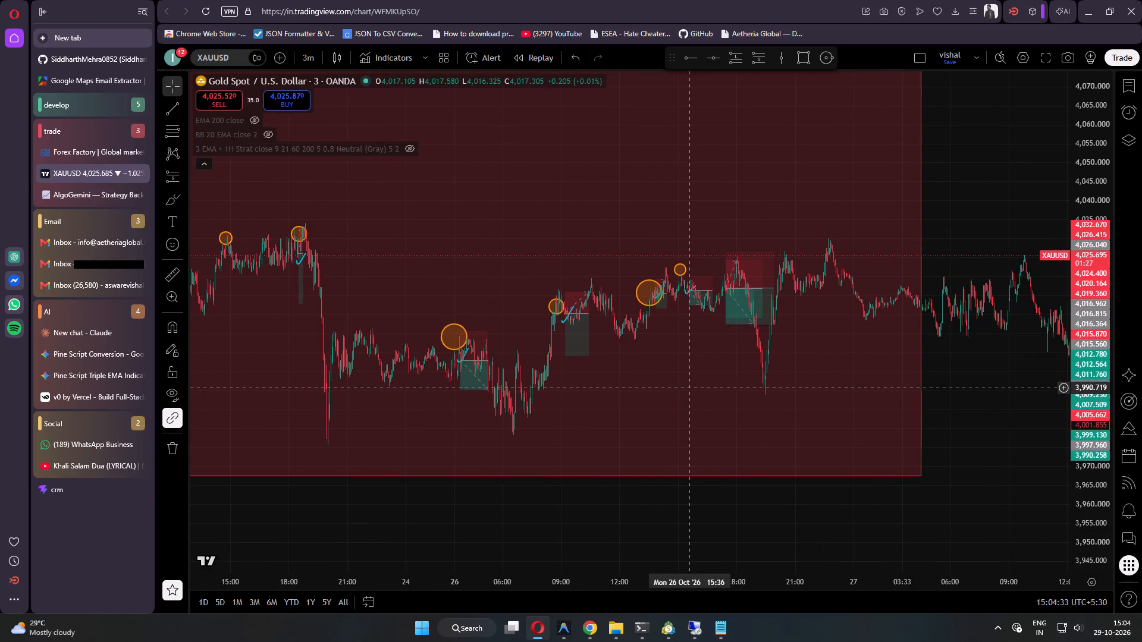
{"action": "left_click", "coordinate": [62, 193]}
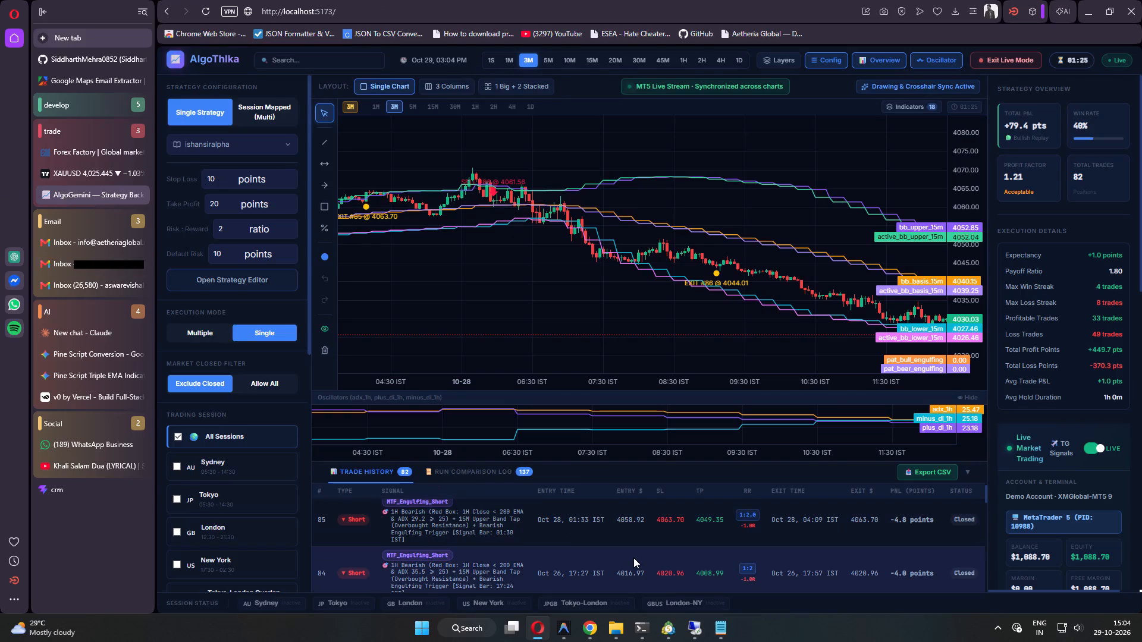
{"action": "scroll", "coordinate": [634, 557], "scroll_direction": "down", "scroll_amount": 1}
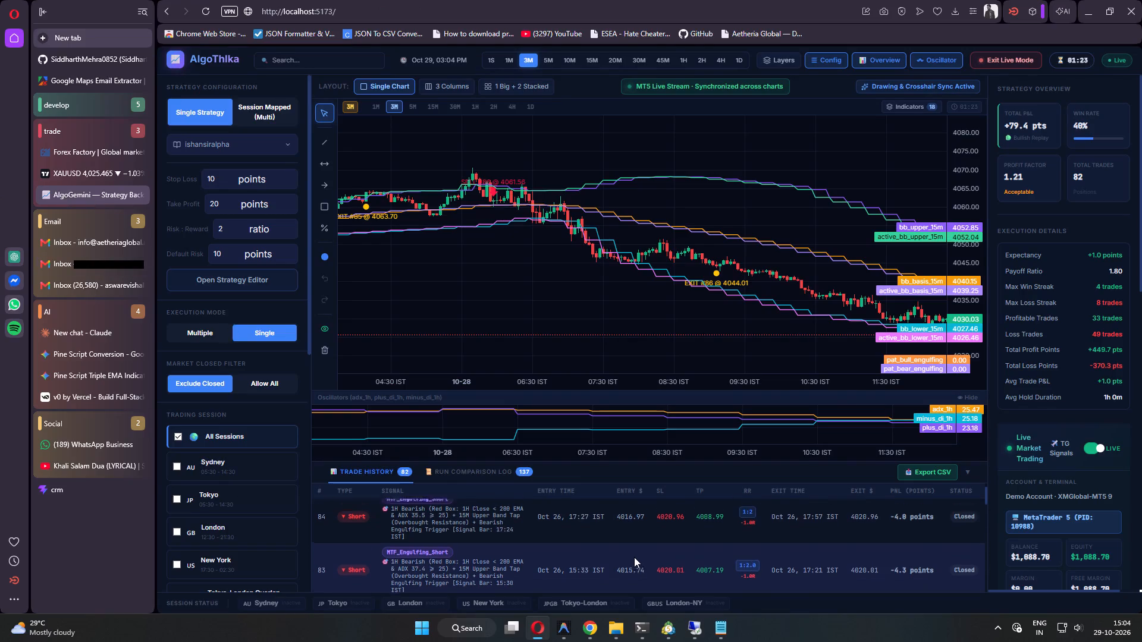
{"action": "scroll", "coordinate": [634, 557], "scroll_direction": "down", "scroll_amount": 1}
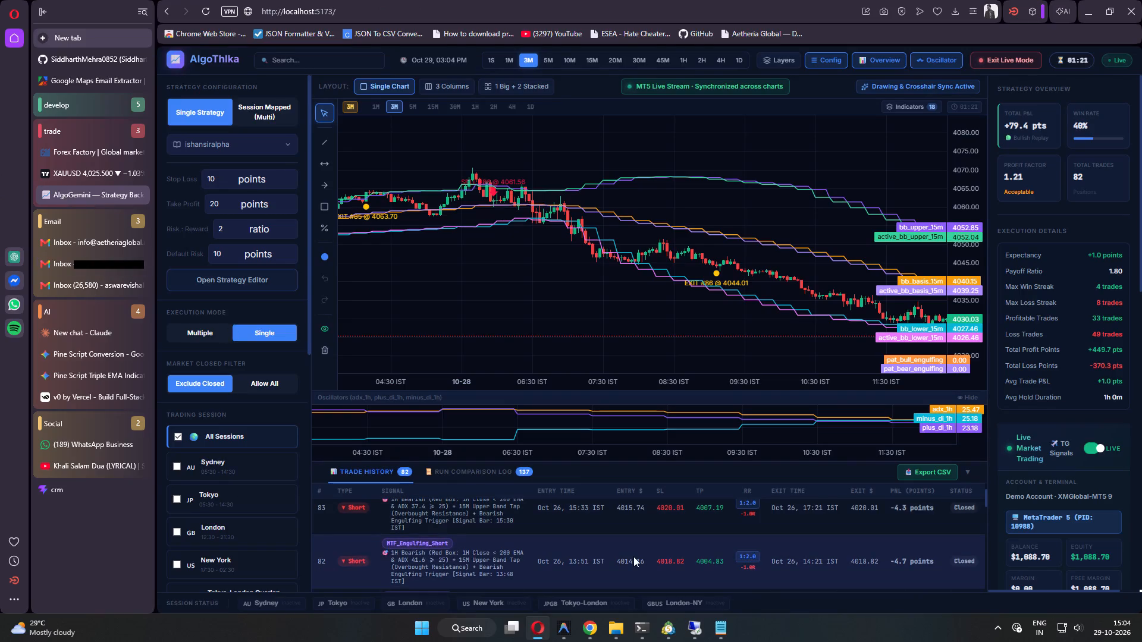
{"action": "left_click", "coordinate": [70, 178]}
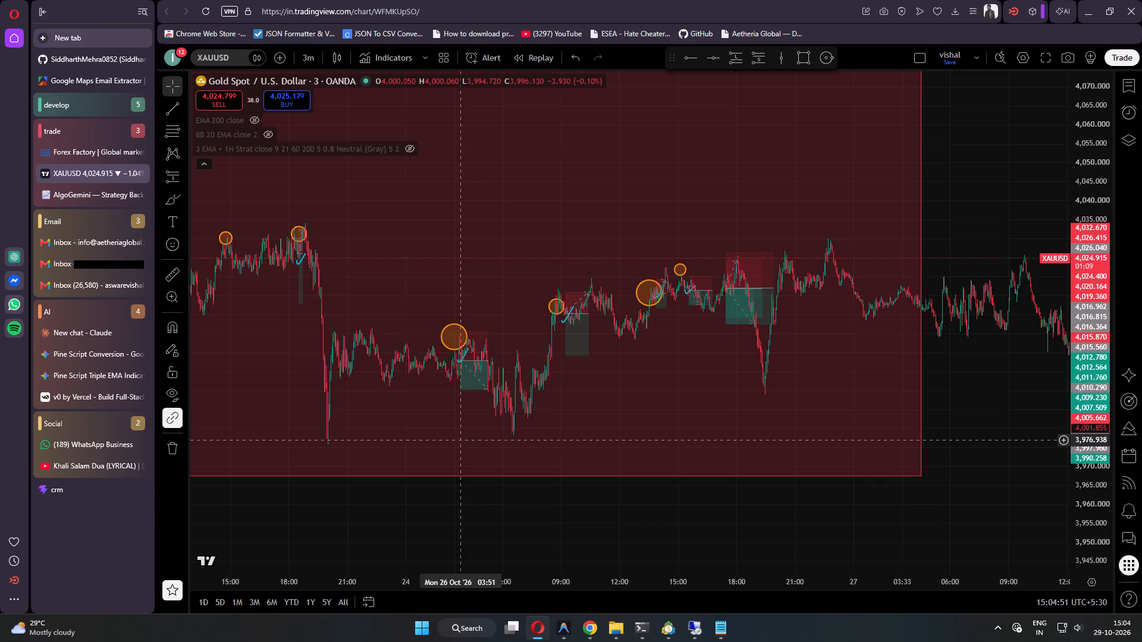
Check AlgoGemini's 23 October 18:30 and 20 October 20:15 short trades against the marked setups on the TradingView chart.
{"action": "left_click", "coordinate": [94, 197]}
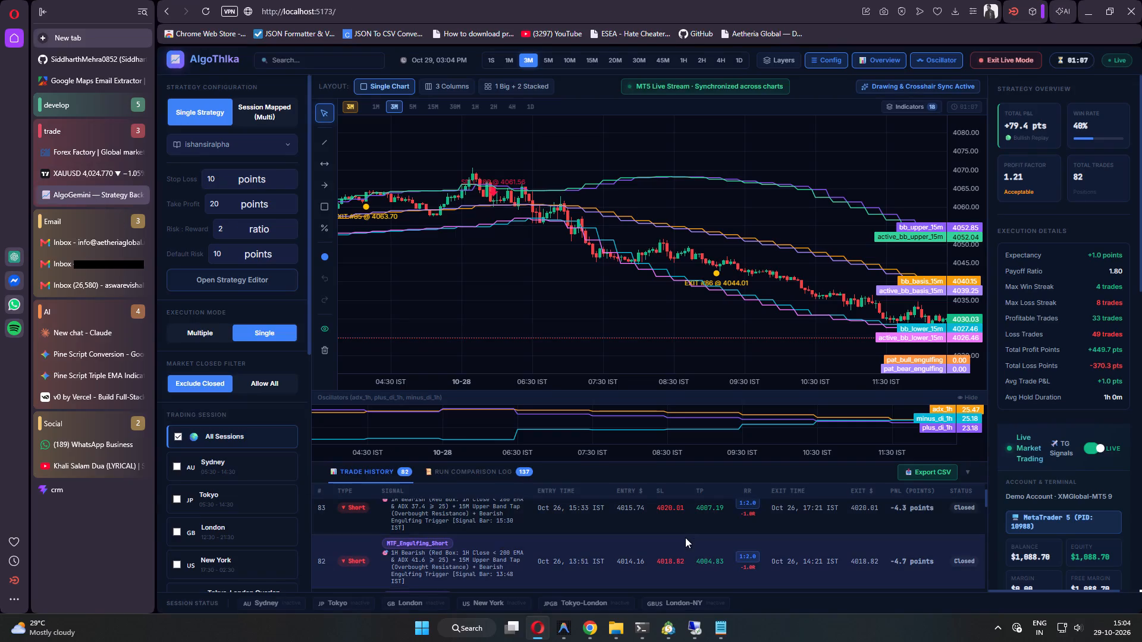
{"action": "scroll", "coordinate": [685, 537], "scroll_direction": "down", "scroll_amount": 3}
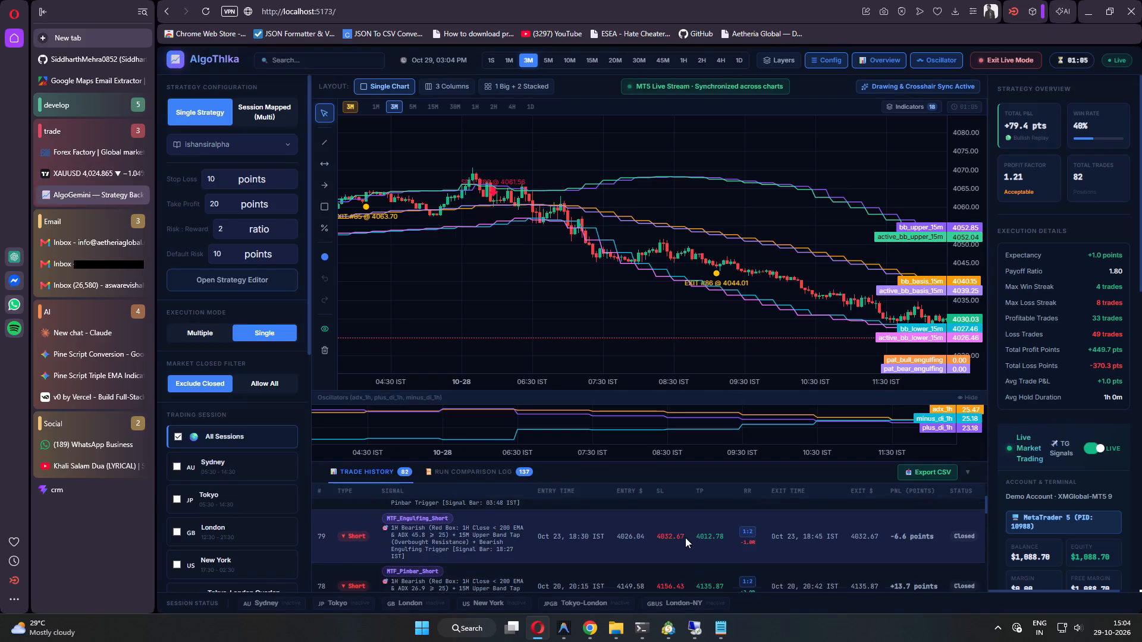
{"action": "left_click", "coordinate": [62, 171]}
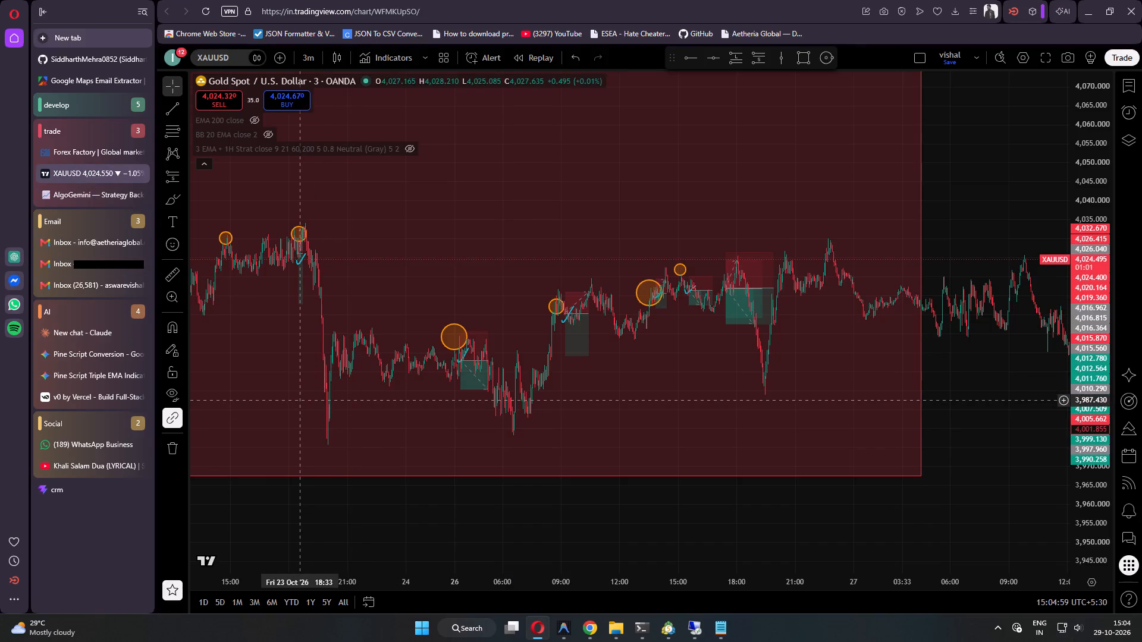
{"action": "left_click_drag", "start_coordinate": [299, 400], "coordinate": [762, 427]}
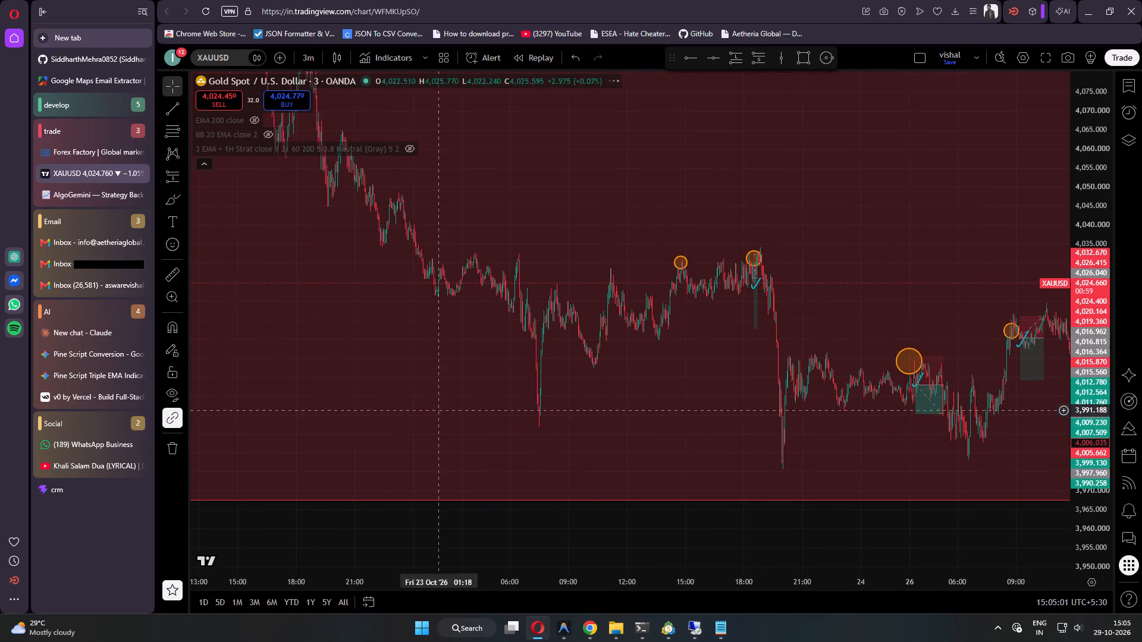
{"action": "left_click_drag", "start_coordinate": [283, 399], "coordinate": [827, 612]}
{"action": "left_click_drag", "start_coordinate": [426, 355], "coordinate": [667, 523]}
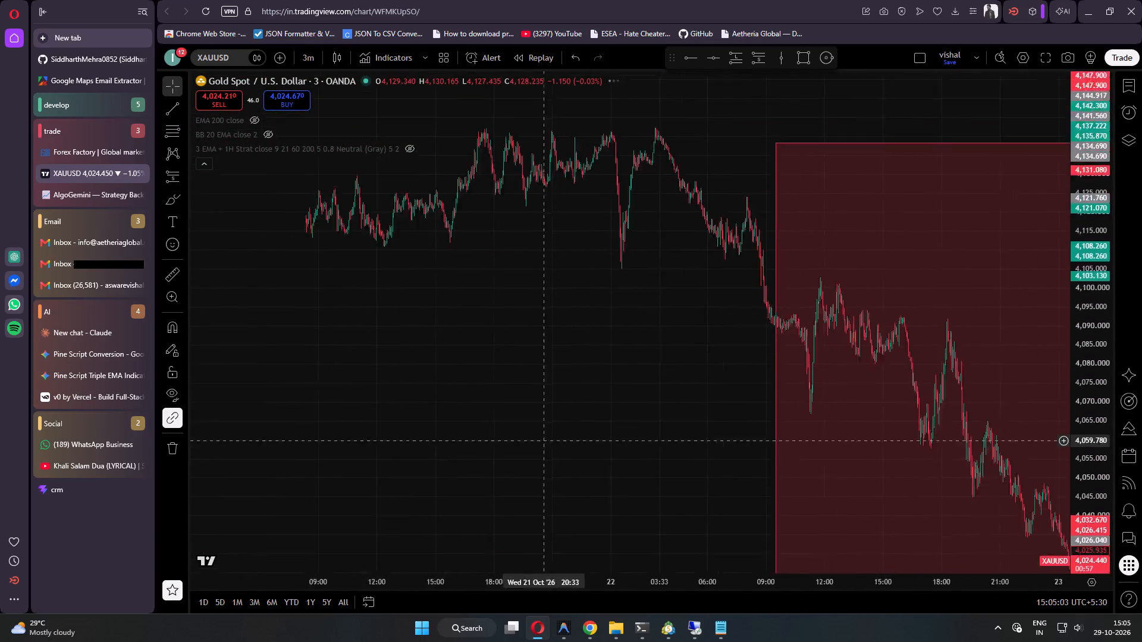
{"action": "left_click_drag", "start_coordinate": [667, 523], "coordinate": [789, 584]}
{"action": "left_click_drag", "start_coordinate": [464, 496], "coordinate": [797, 495]}
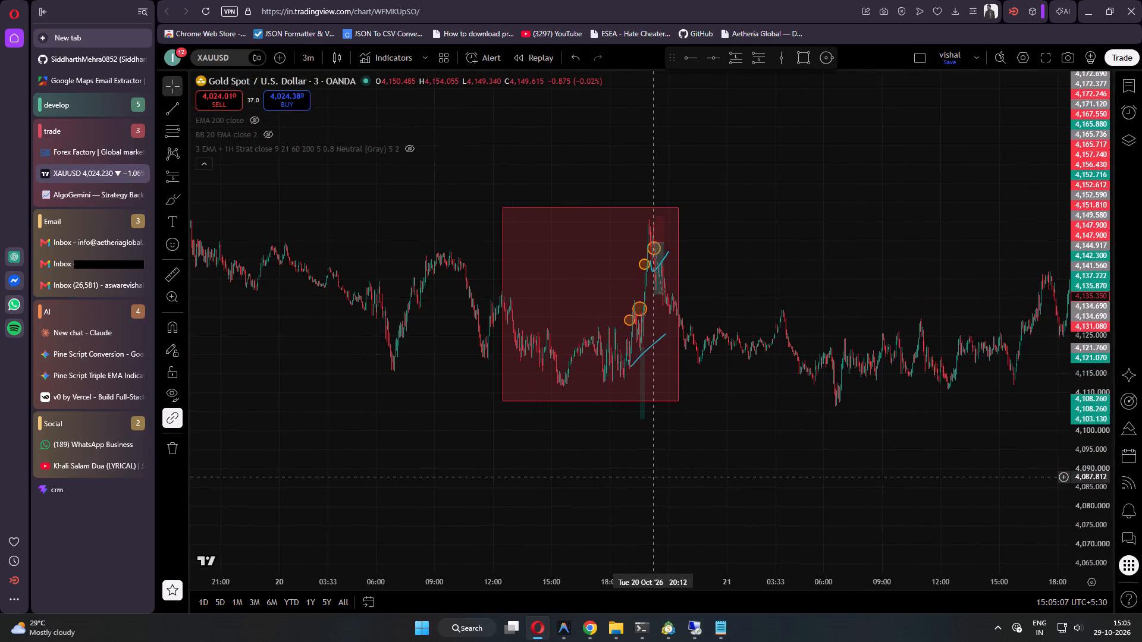
Check AlgoGemini's 20 October 19:33 and 15 October 18:15 short trades against the setups marked on the TradingView XAUUSD chart.
{"action": "left_click", "coordinate": [102, 191]}
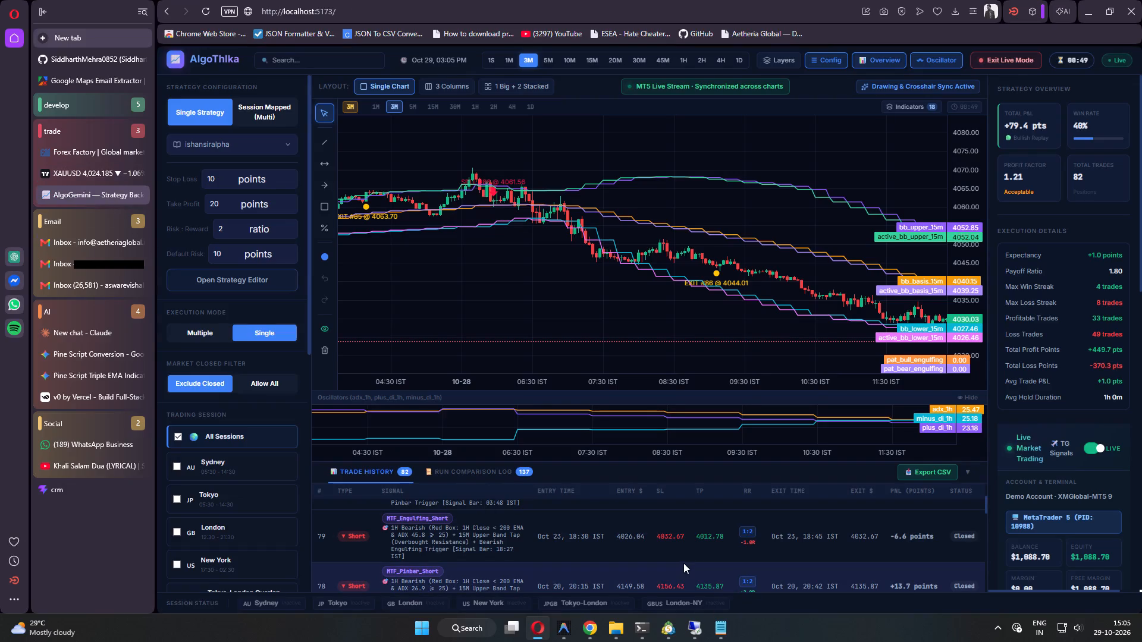
{"action": "scroll", "coordinate": [682, 561], "scroll_direction": "down", "scroll_amount": 1}
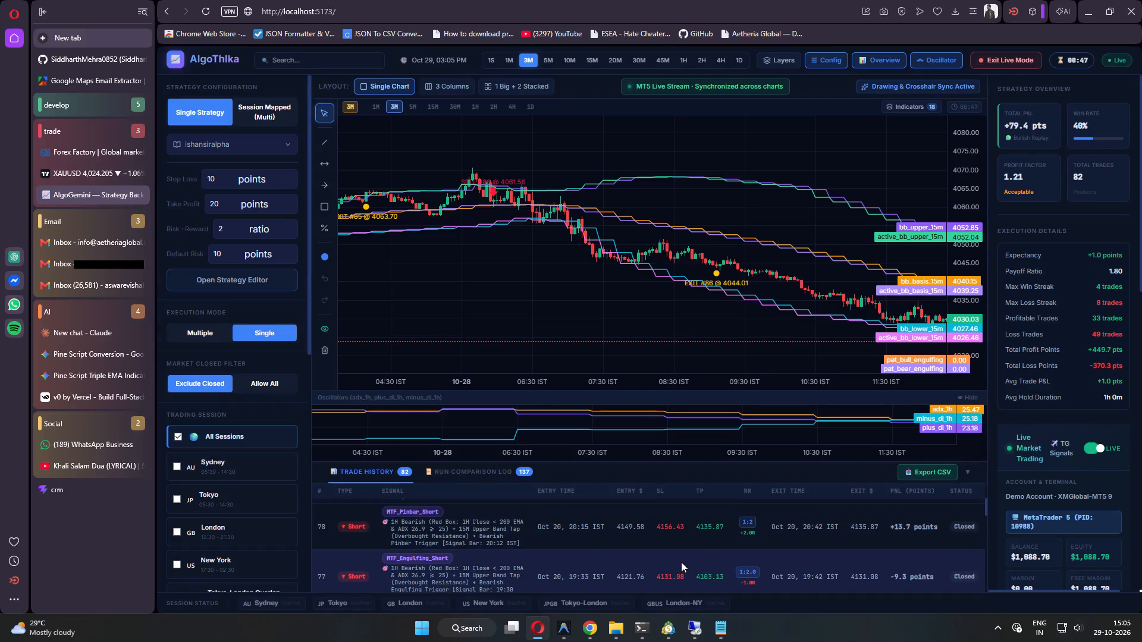
{"action": "scroll", "coordinate": [681, 562], "scroll_direction": "down", "scroll_amount": 1}
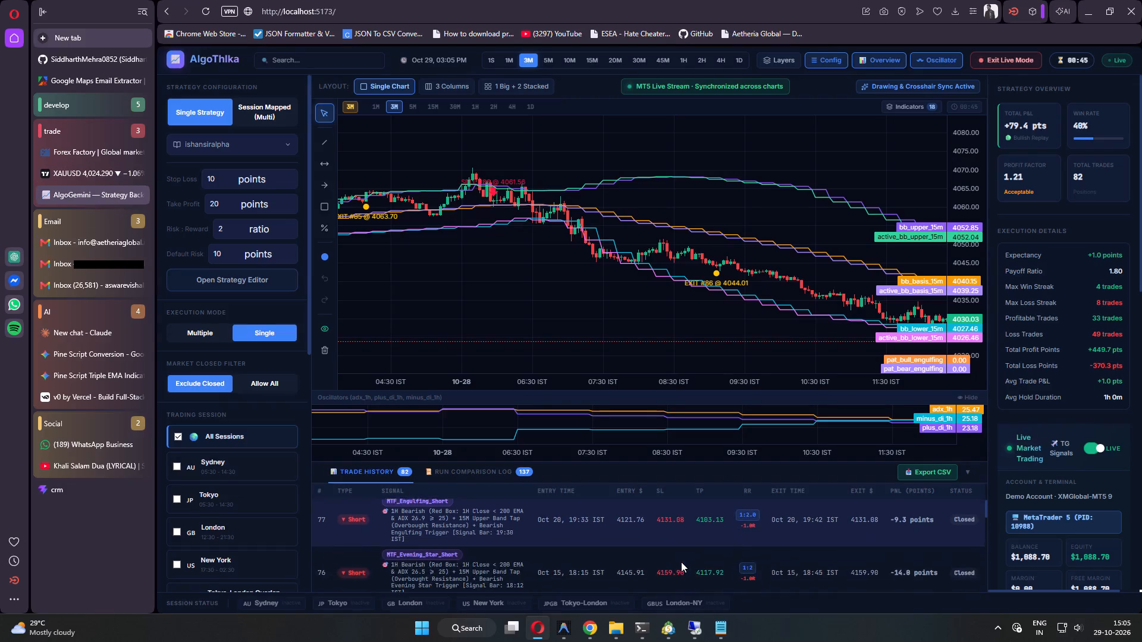
{"action": "left_click", "coordinate": [84, 178]}
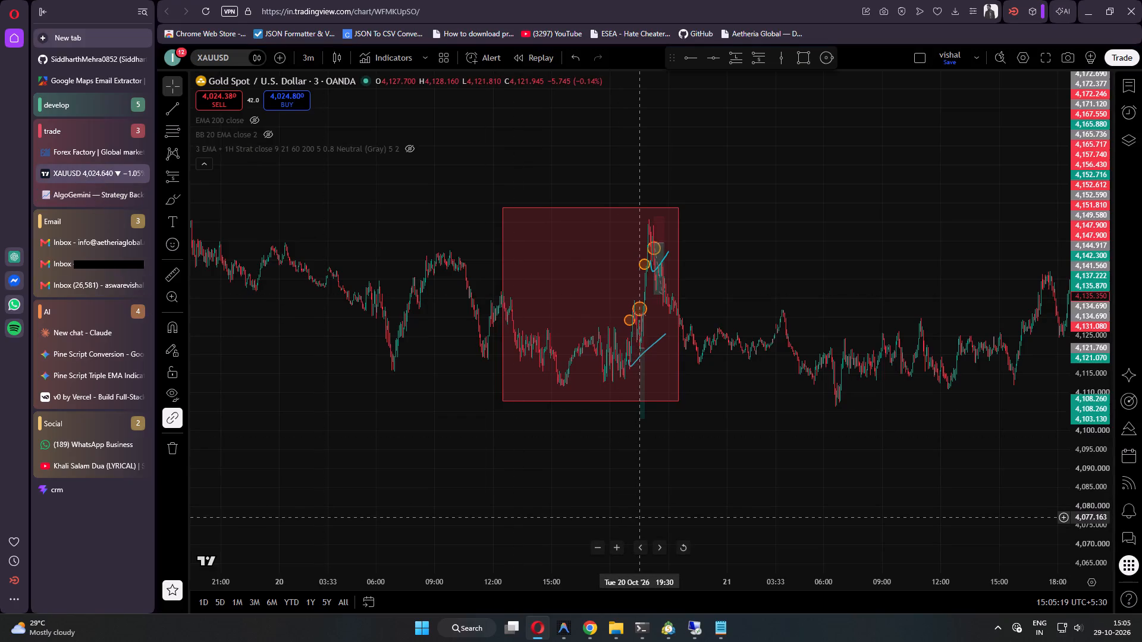
{"action": "left_click_drag", "start_coordinate": [639, 517], "coordinate": [1141, 574]}
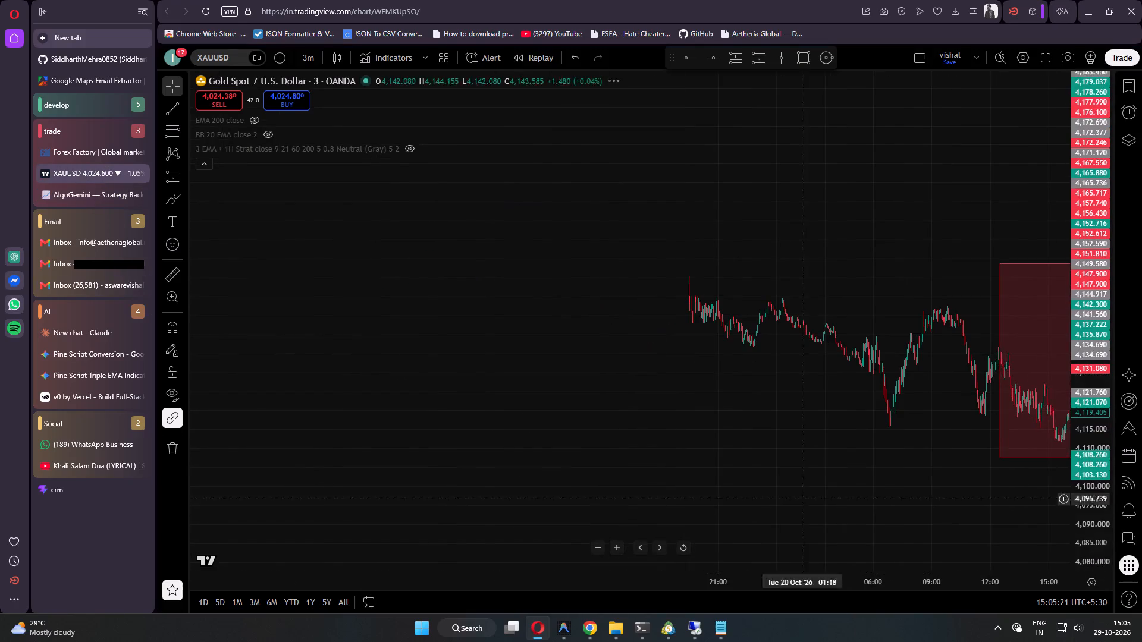
{"action": "left_click_drag", "start_coordinate": [413, 444], "coordinate": [1096, 544]}
{"action": "left_click_drag", "start_coordinate": [654, 518], "coordinate": [959, 367]}
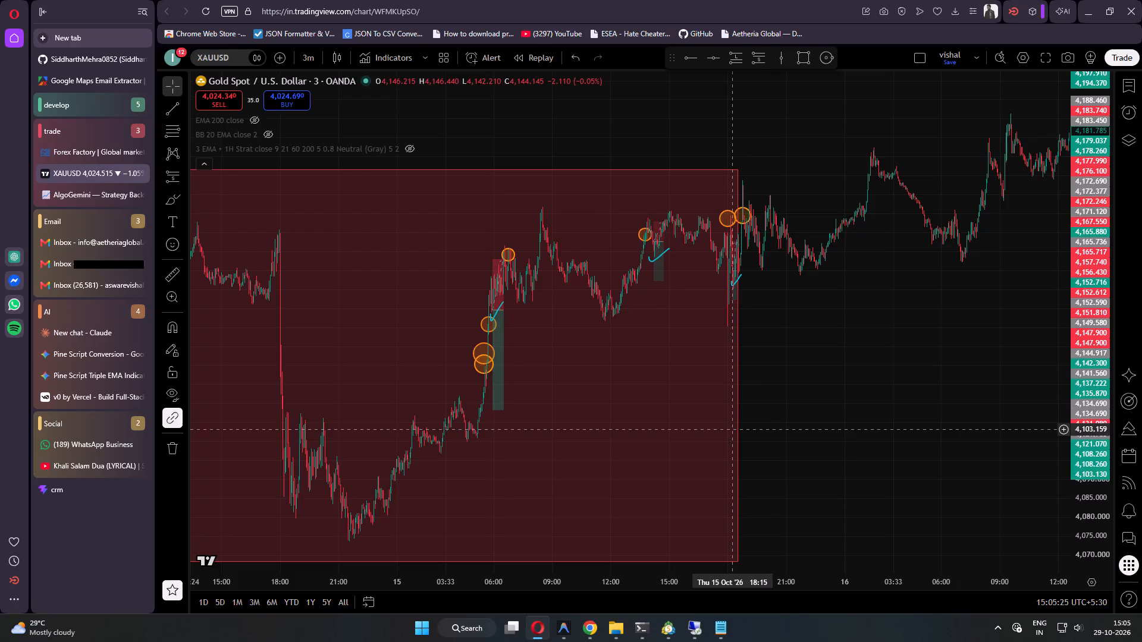
Check the 15 October 14:12 and 05:57 short trades against the TradingView chart, and locate the marked 13 October setup.
{"action": "left_click", "coordinate": [68, 196]}
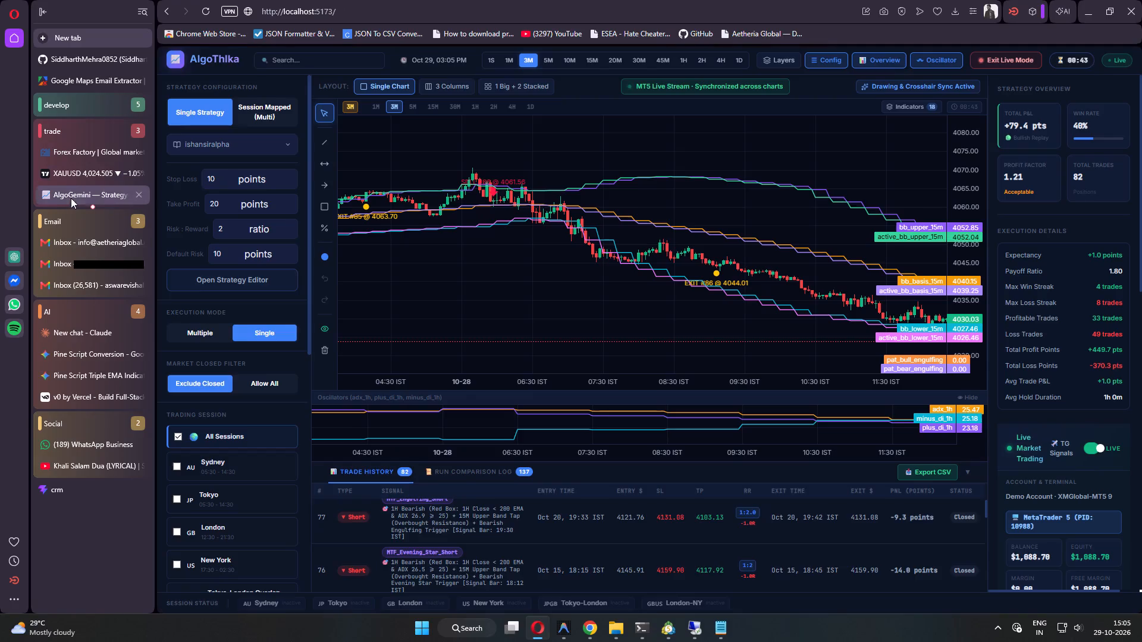
{"action": "scroll", "coordinate": [639, 558], "scroll_direction": "down", "scroll_amount": 1}
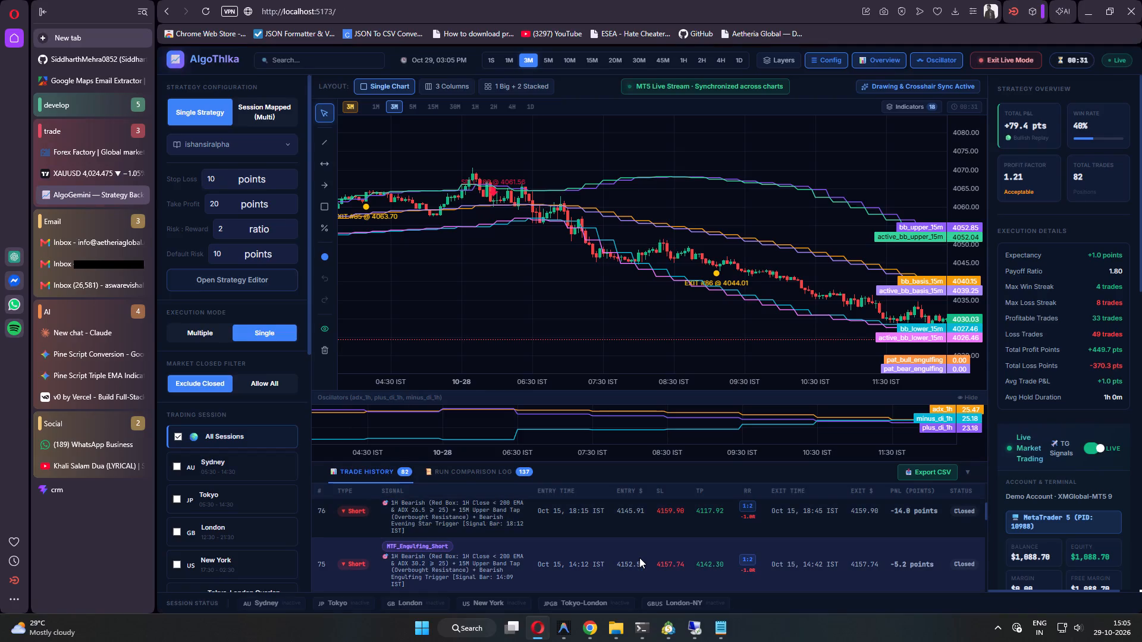
{"action": "scroll", "coordinate": [639, 558], "scroll_direction": "down", "scroll_amount": 1}
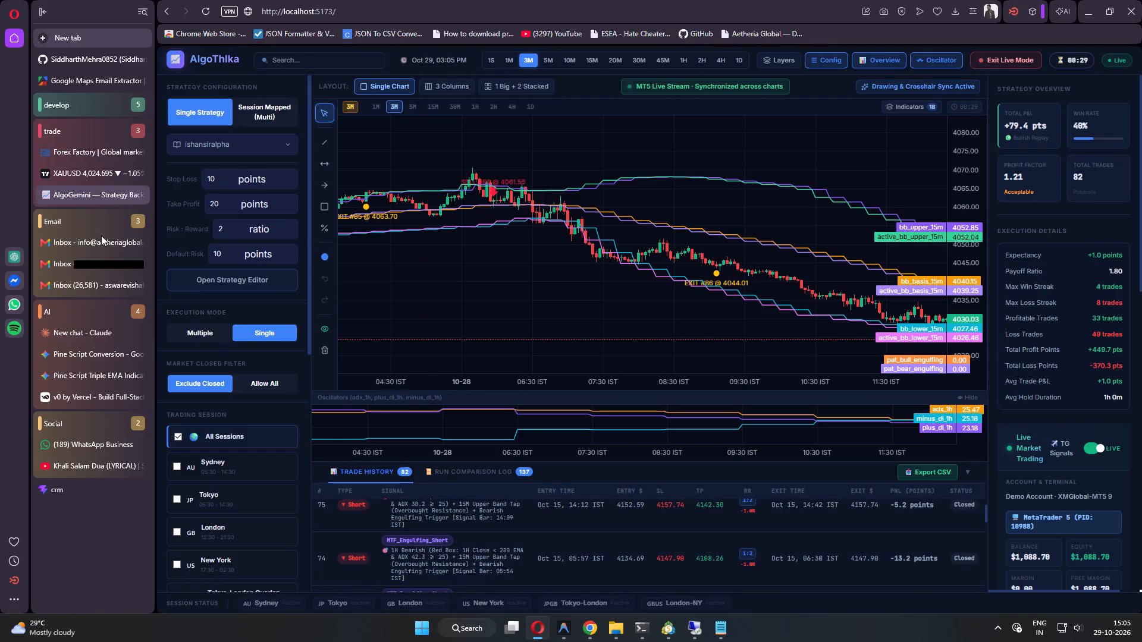
{"action": "left_click", "coordinate": [87, 181]}
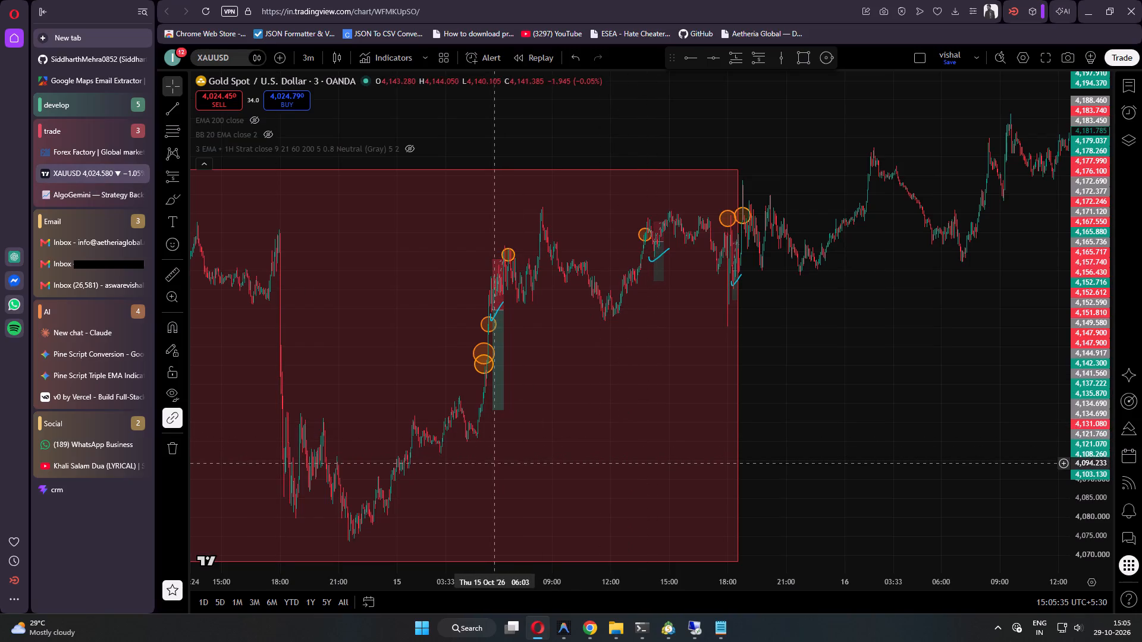
{"action": "left_click_drag", "start_coordinate": [491, 465], "coordinate": [840, 450]}
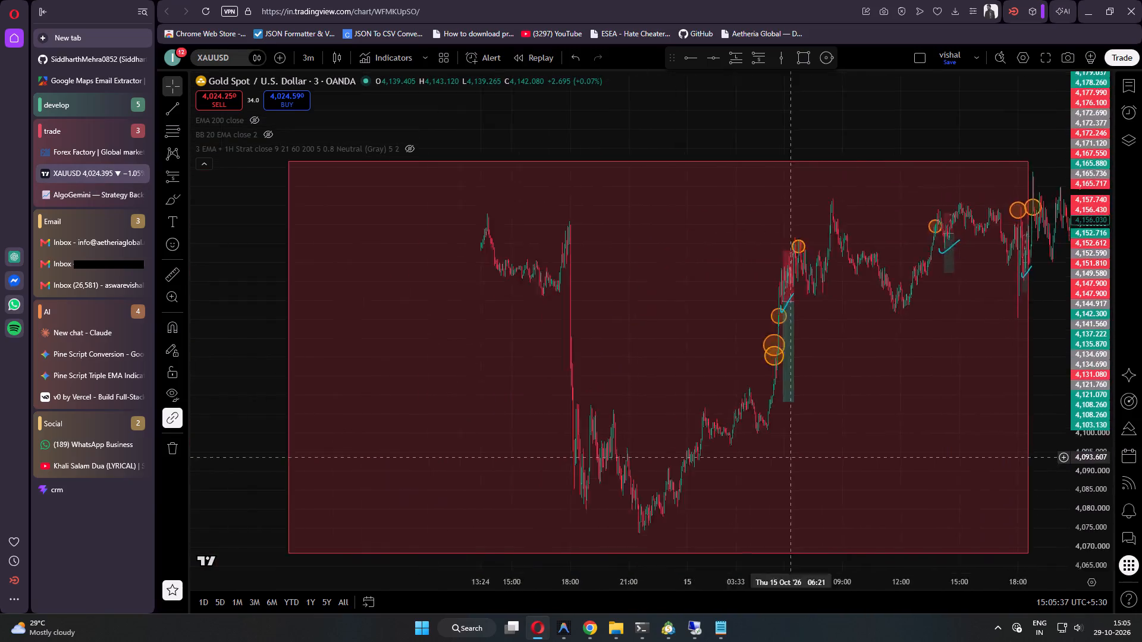
{"action": "left_click_drag", "start_coordinate": [840, 450], "coordinate": [978, 451]}
{"action": "left_click_drag", "start_coordinate": [603, 439], "coordinate": [1011, 571]}
{"action": "left_click_drag", "start_coordinate": [507, 490], "coordinate": [639, 496]}
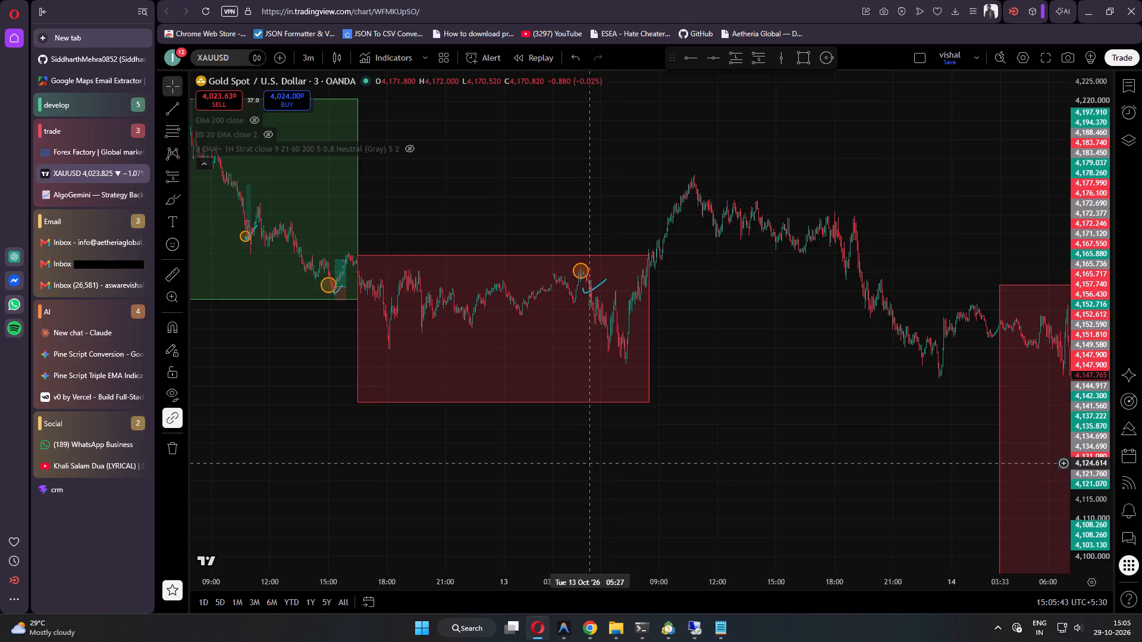
Compare AlgoGemini's 13 October trade and the 12 and 9 October long trades with the setups marked on the TradingView chart.
{"action": "left_click", "coordinate": [68, 191]}
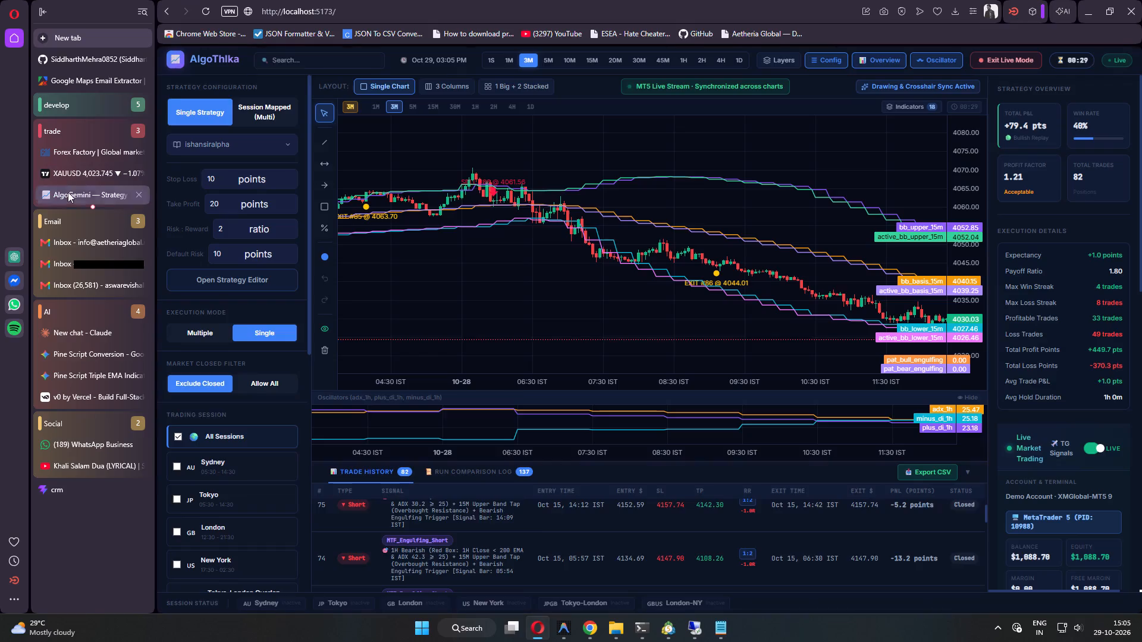
{"action": "scroll", "coordinate": [620, 560], "scroll_direction": "down", "scroll_amount": 2}
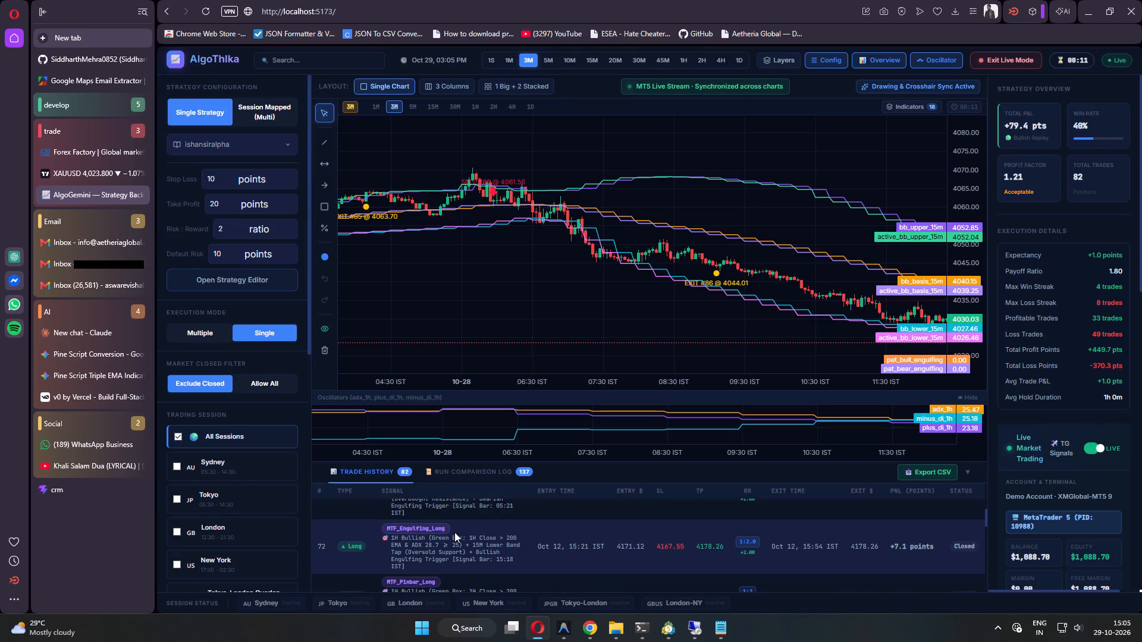
{"action": "scroll", "coordinate": [459, 534], "scroll_direction": "down", "scroll_amount": 1}
{"action": "left_click", "coordinate": [84, 175]}
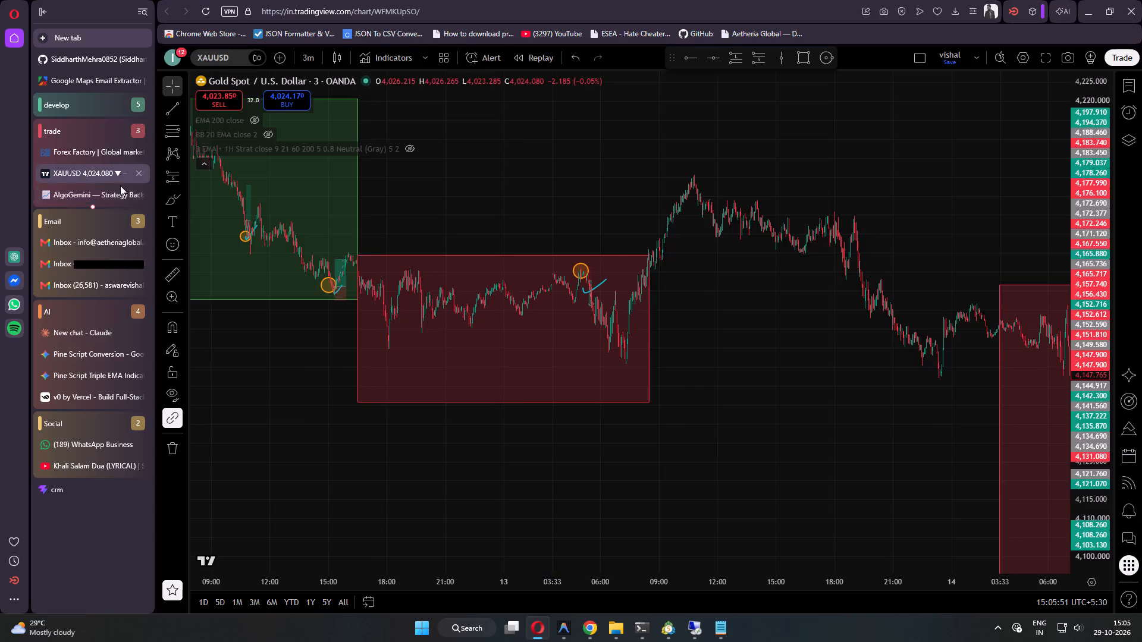
{"action": "left_click_drag", "start_coordinate": [455, 455], "coordinate": [713, 513]}
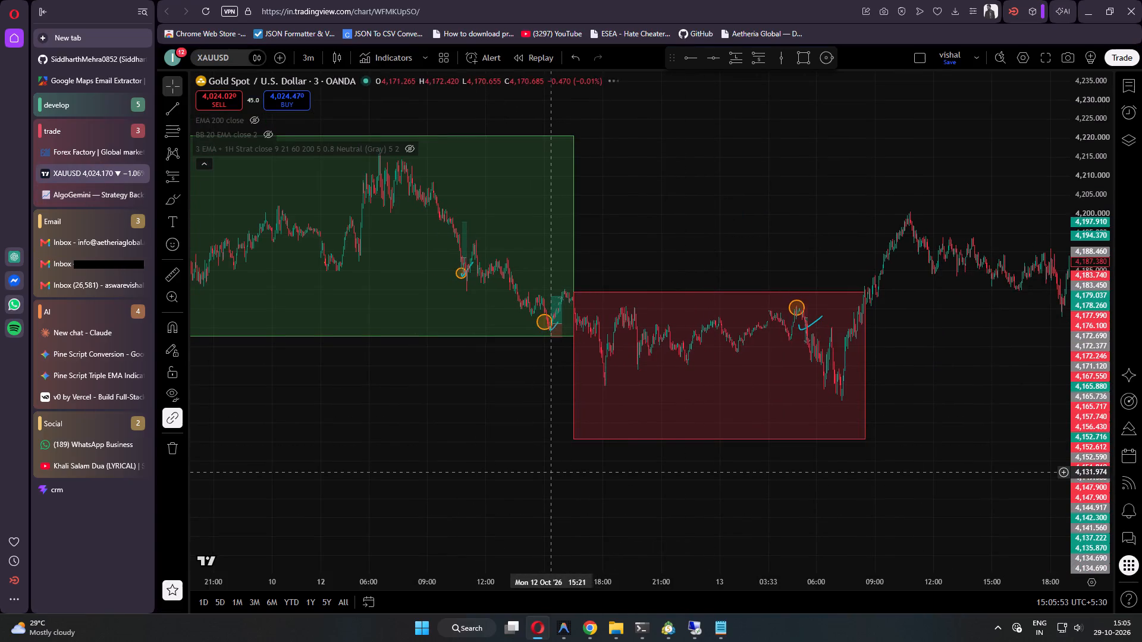
{"action": "left_click_drag", "start_coordinate": [550, 472], "coordinate": [652, 553]}
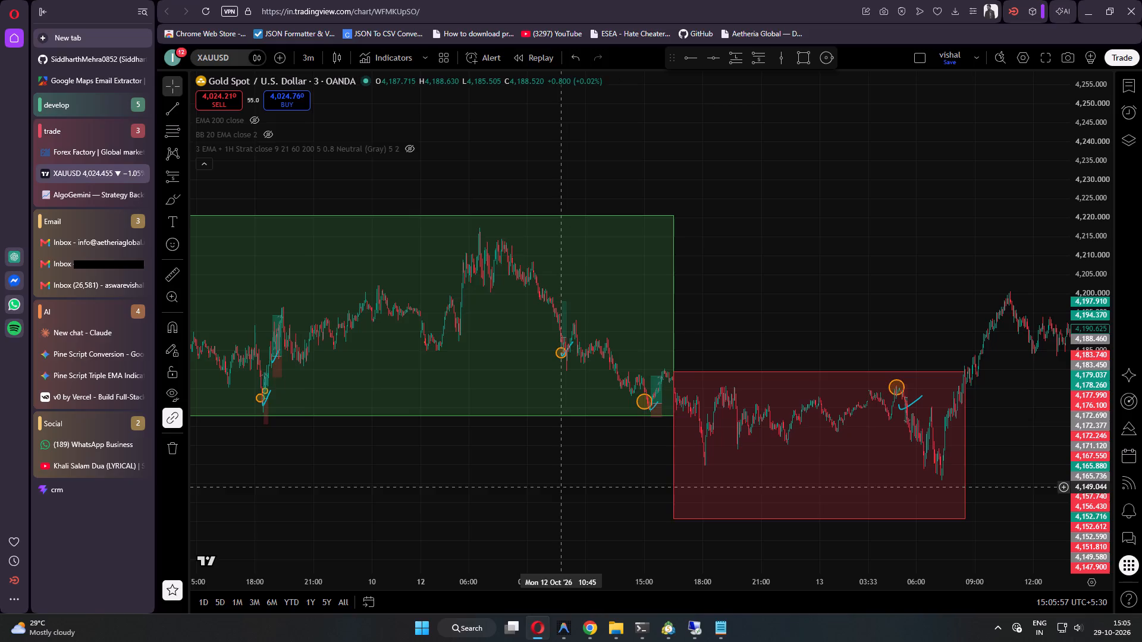
{"action": "left_click_drag", "start_coordinate": [561, 487], "coordinate": [823, 505]}
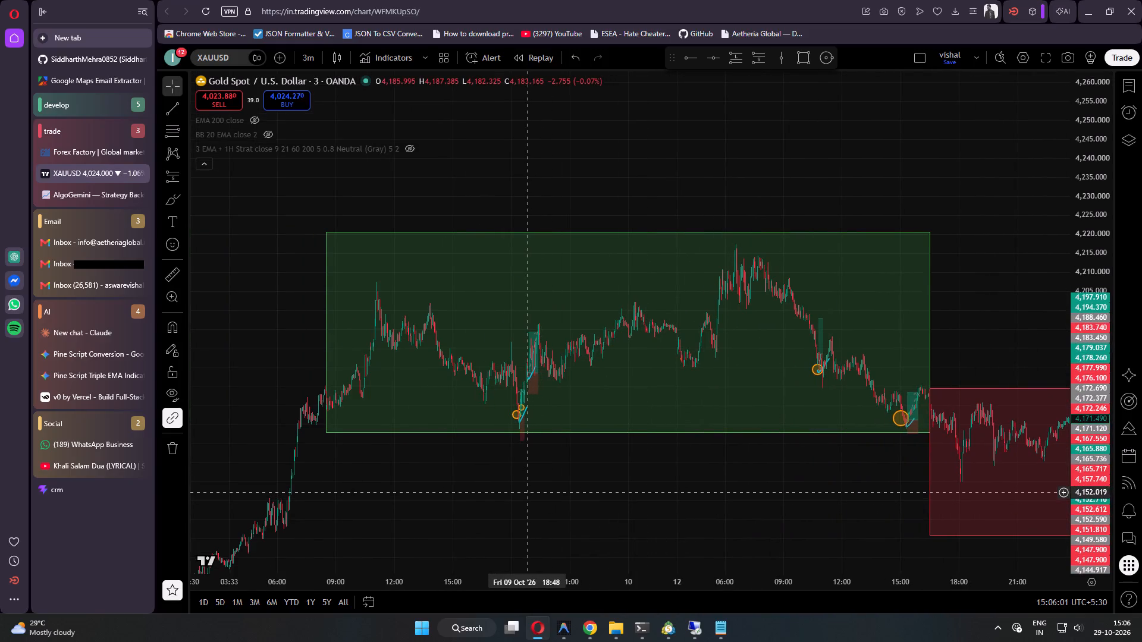
{"action": "left_click_drag", "start_coordinate": [526, 492], "coordinate": [554, 491]}
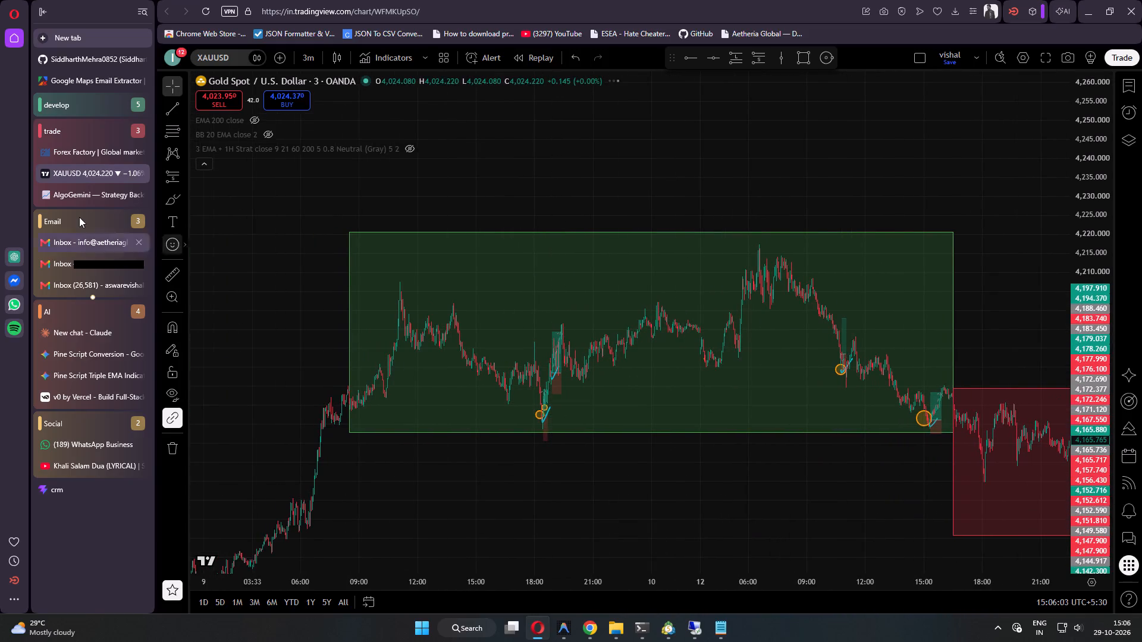
{"action": "left_click", "coordinate": [81, 200]}
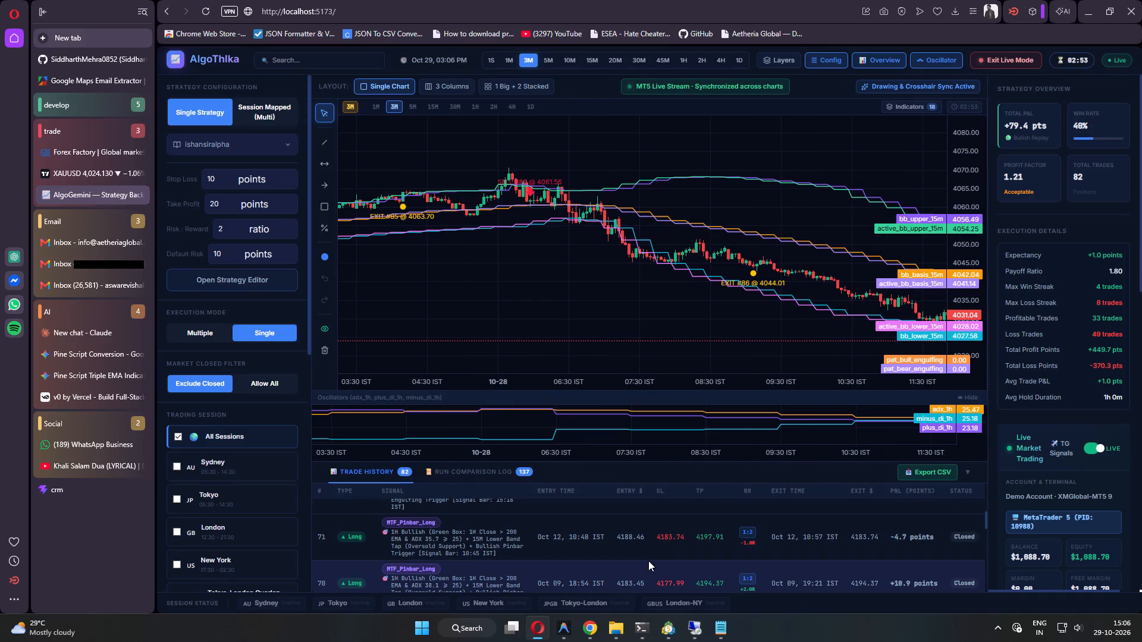
{"action": "scroll", "coordinate": [654, 567], "scroll_direction": "down", "scroll_amount": 1}
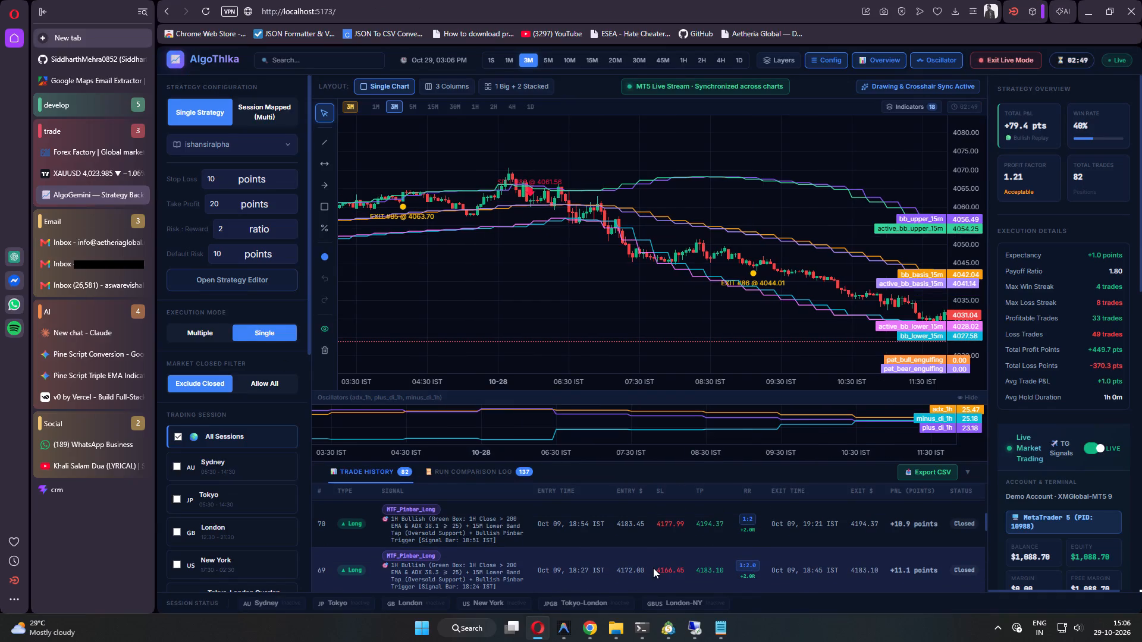
{"action": "scroll", "coordinate": [653, 568], "scroll_direction": "down", "scroll_amount": 1}
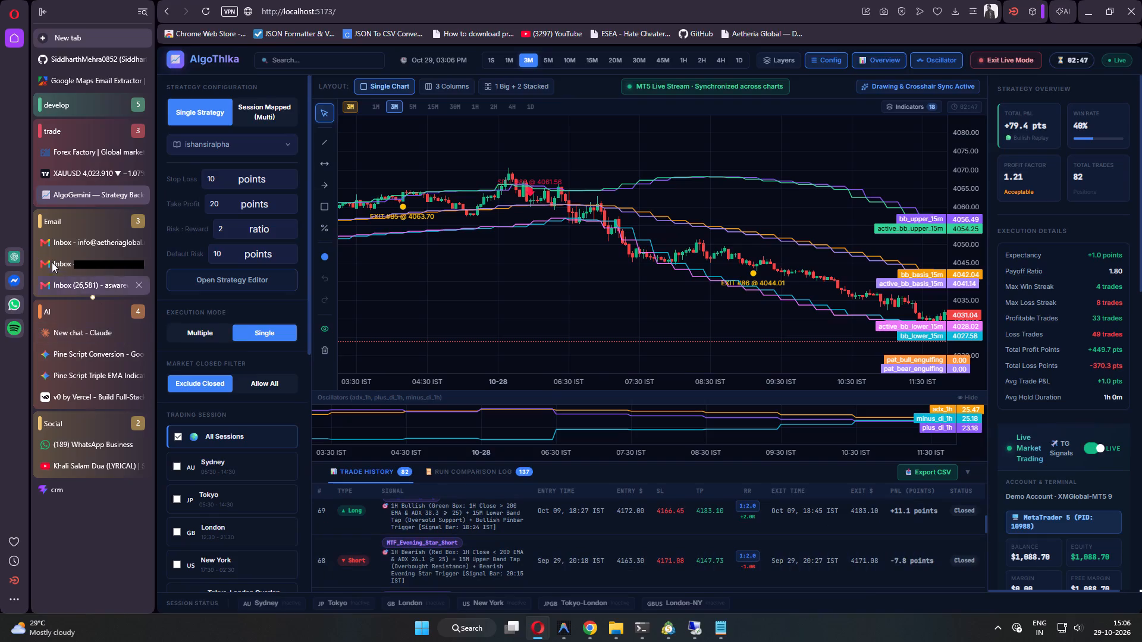
Check the 9 October 18:27 long trade and the 29 September 20:18 short trade against the marked TradingView setups.
{"action": "left_click", "coordinate": [77, 174]}
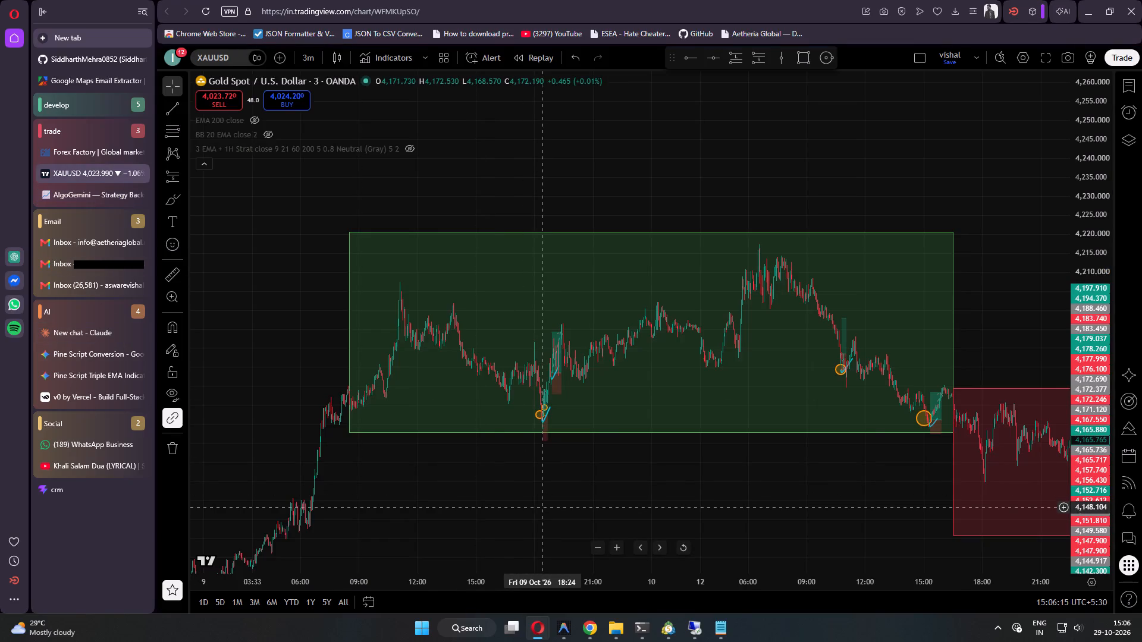
{"action": "left_click_drag", "start_coordinate": [542, 507], "coordinate": [1141, 337]}
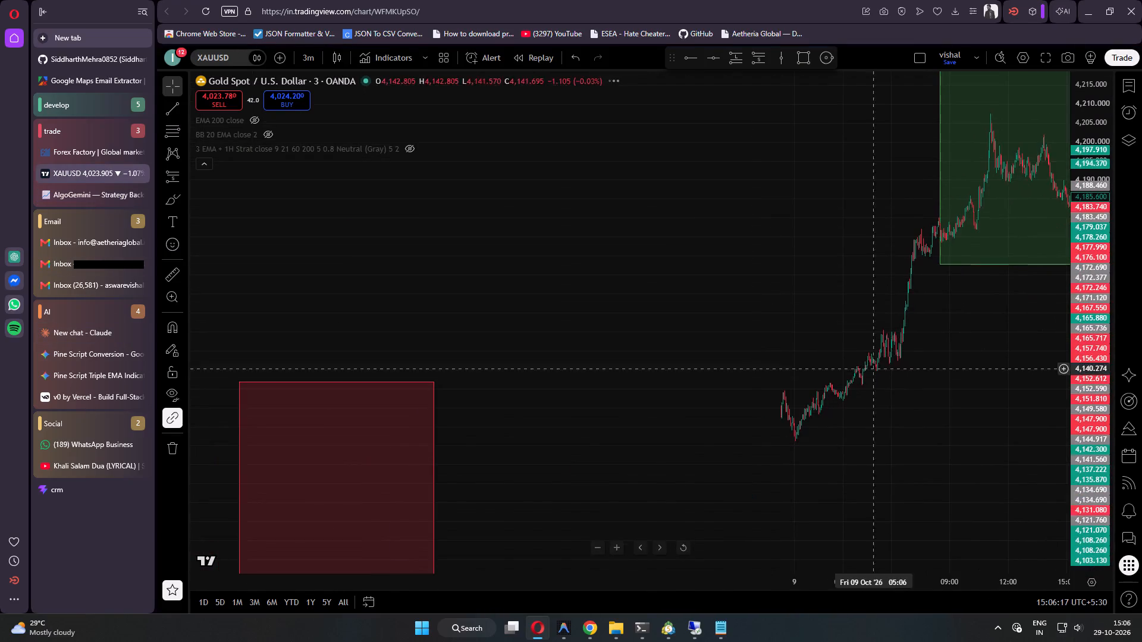
{"action": "left_click_drag", "start_coordinate": [642, 502], "coordinate": [1085, 328]}
{"action": "left_click_drag", "start_coordinate": [446, 354], "coordinate": [1090, 622]}
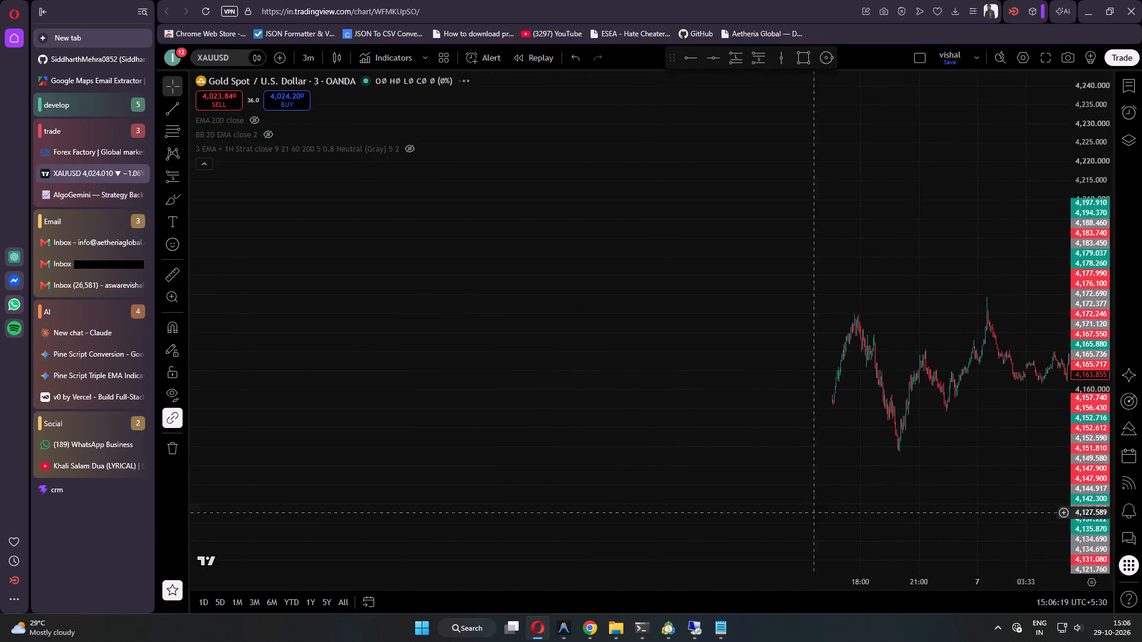
{"action": "left_click_drag", "start_coordinate": [329, 460], "coordinate": [933, 433]}
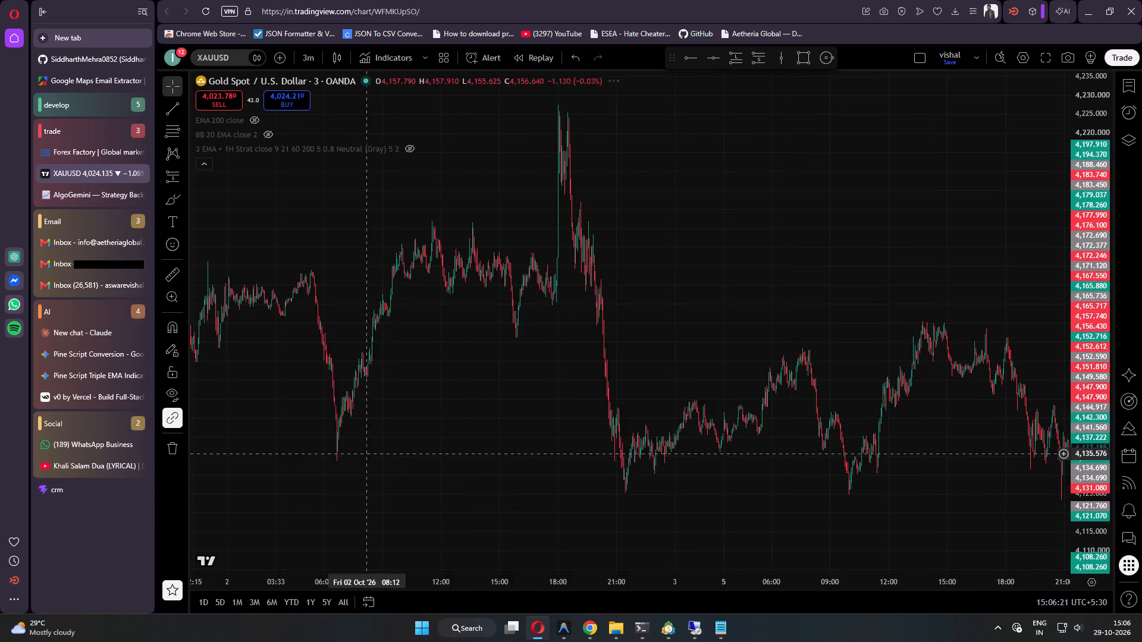
{"action": "left_click_drag", "start_coordinate": [367, 454], "coordinate": [1058, 446]}
{"action": "left_click_drag", "start_coordinate": [465, 445], "coordinate": [1141, 454]}
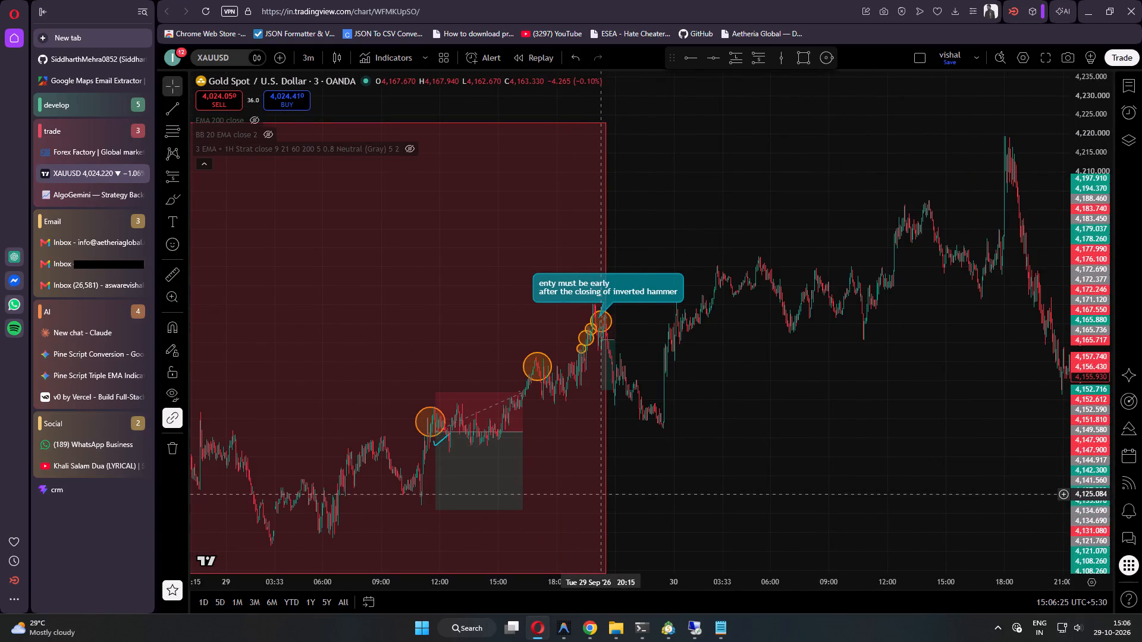
Check AlgoGemini's 29 September 11:48 short trade against the setups marked on the TradingView chart for 28 and 29 September.
{"action": "left_click", "coordinate": [90, 202]}
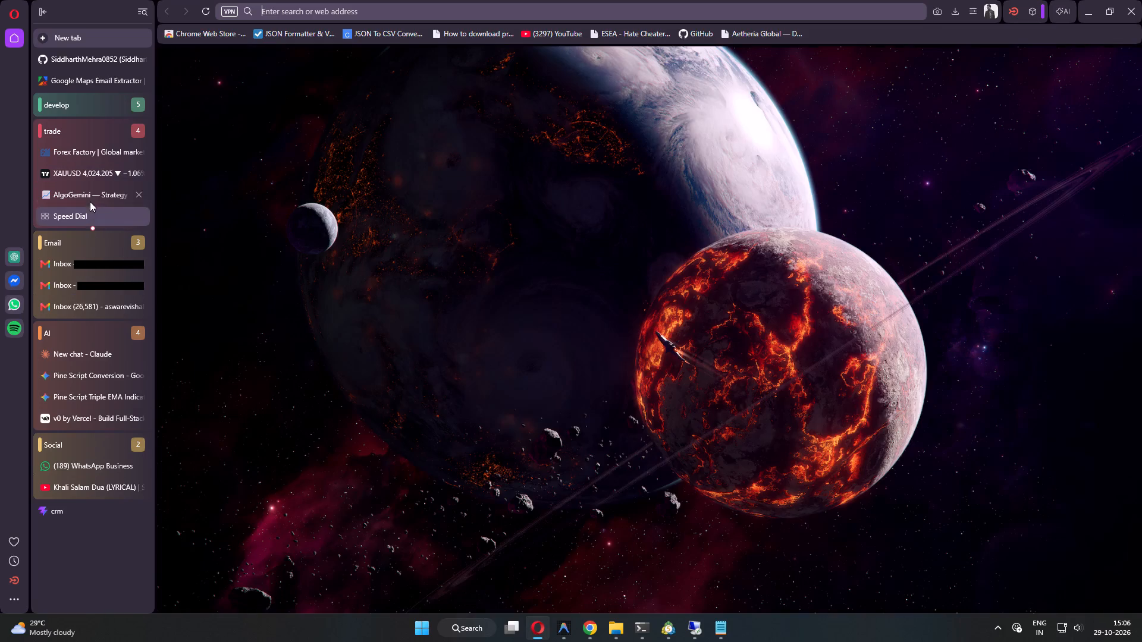
{"action": "middle_click", "coordinate": [83, 214]}
{"action": "left_click", "coordinate": [87, 196]}
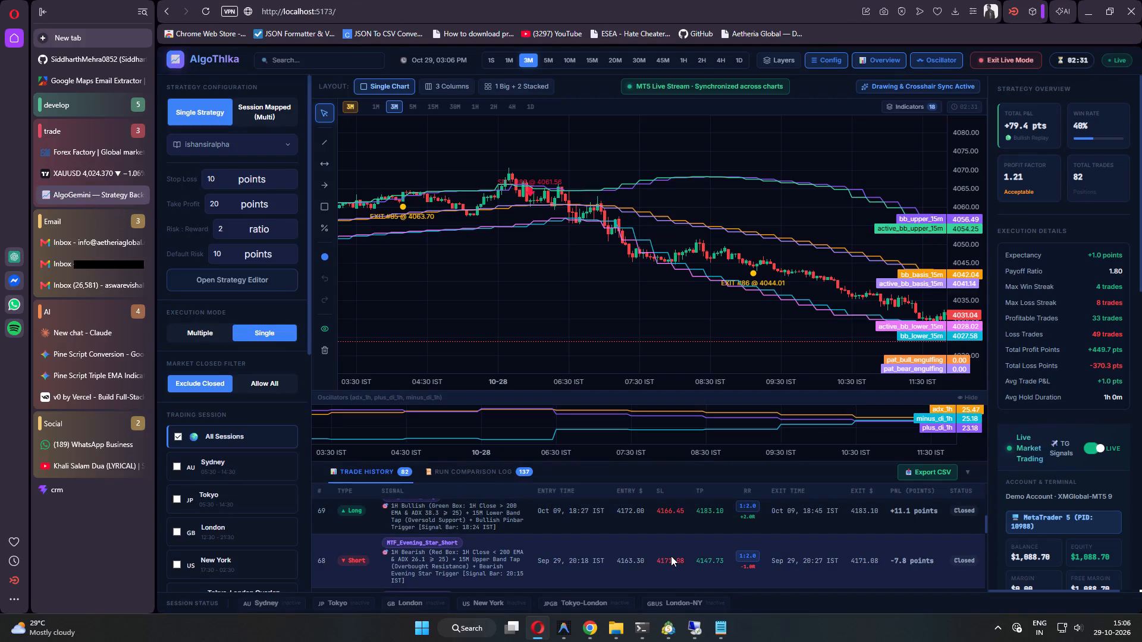
{"action": "scroll", "coordinate": [671, 556], "scroll_direction": "down", "scroll_amount": 1}
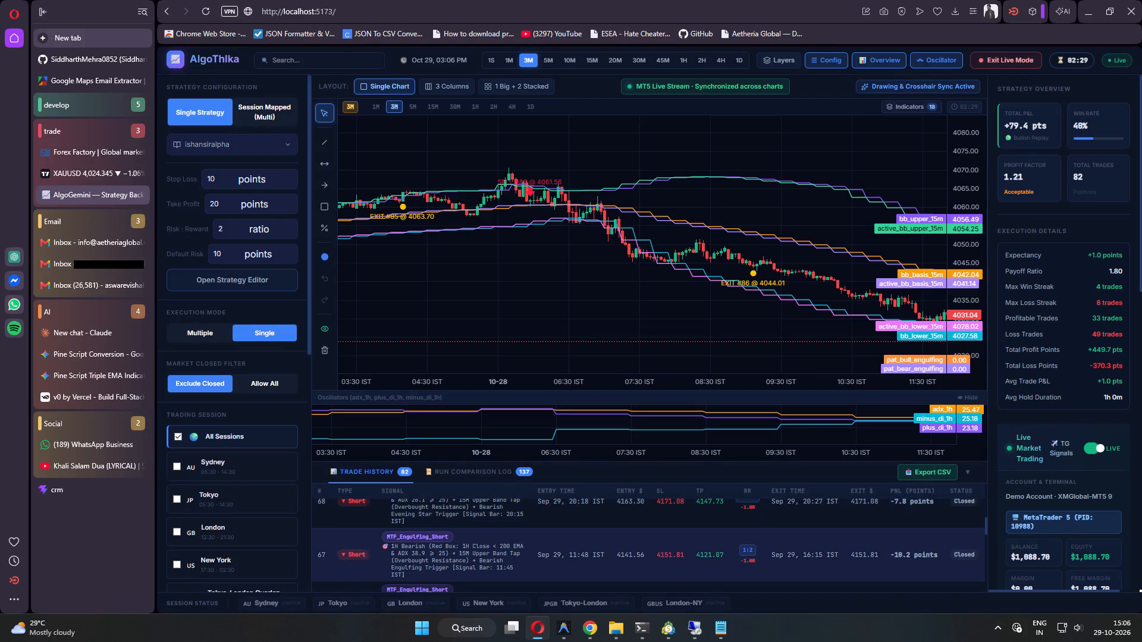
{"action": "scroll", "coordinate": [671, 556], "scroll_direction": "down", "scroll_amount": 1}
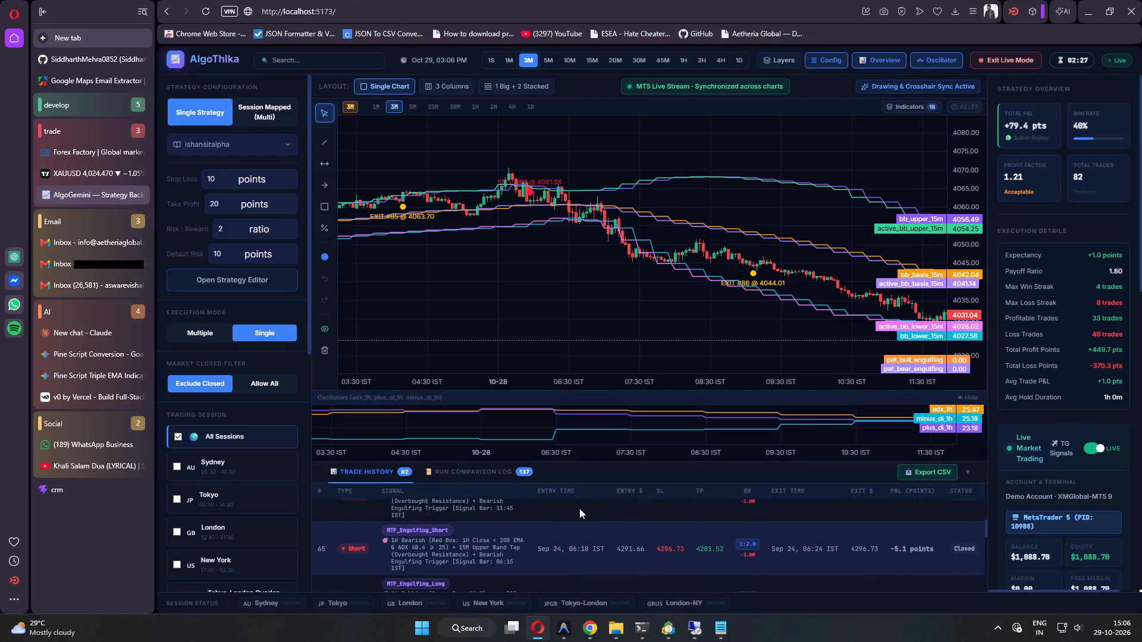
{"action": "left_click", "coordinate": [80, 175]}
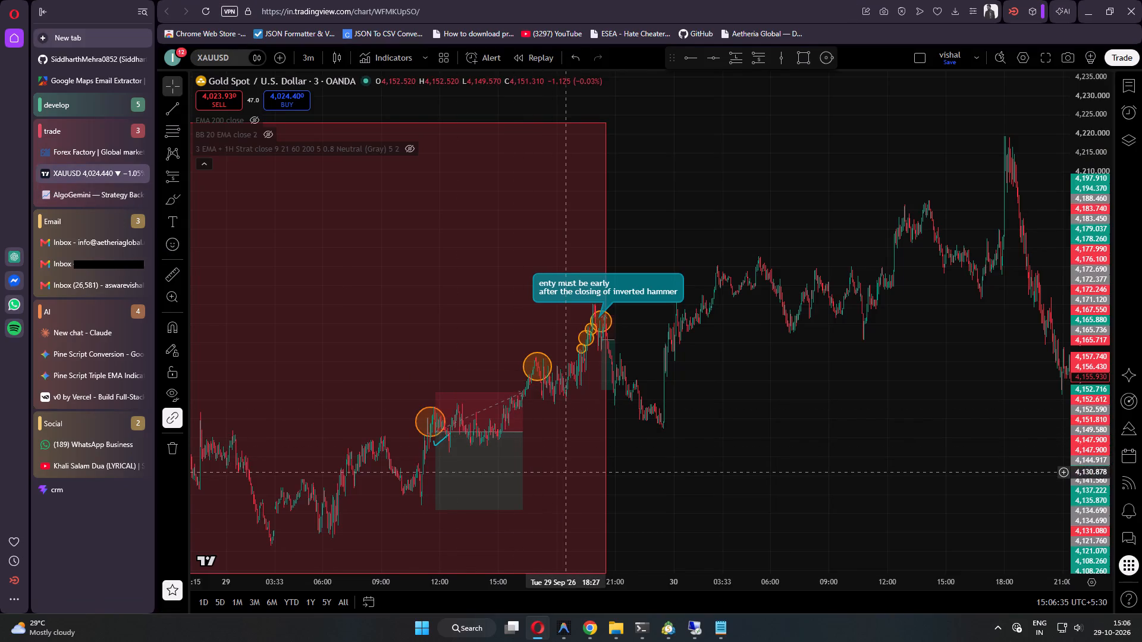
{"action": "left_click_drag", "start_coordinate": [434, 560], "coordinate": [896, 562]}
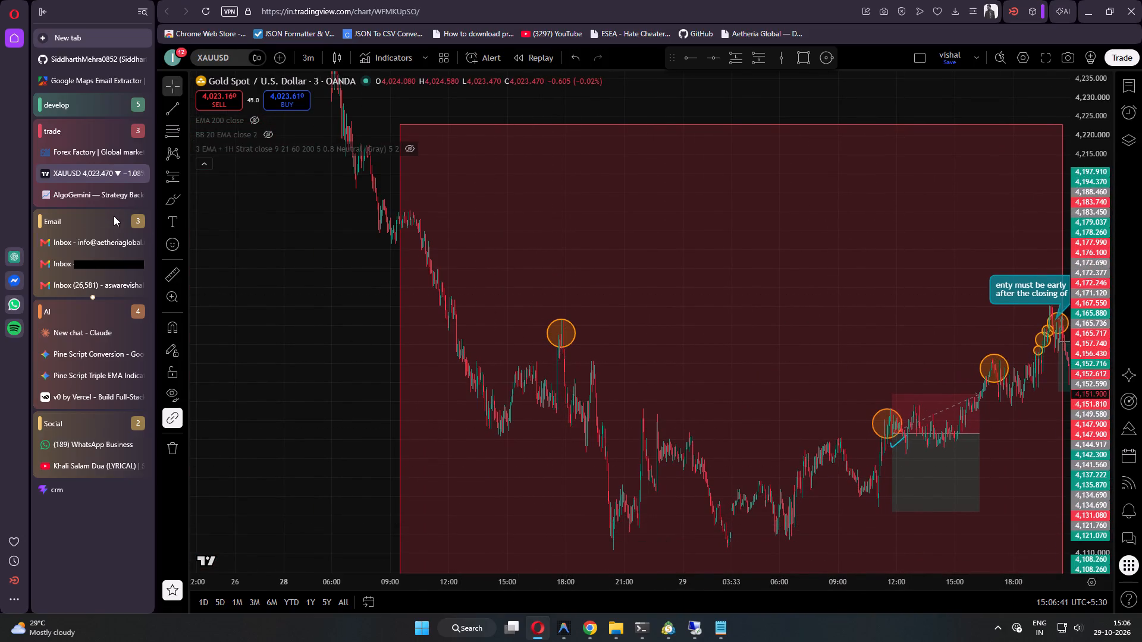
Check AlgoGemini's 24 September 06:18 short trade against the TradingView chart, and examine the marked inverted hammer setup late that day.
{"action": "left_click", "coordinate": [106, 197]}
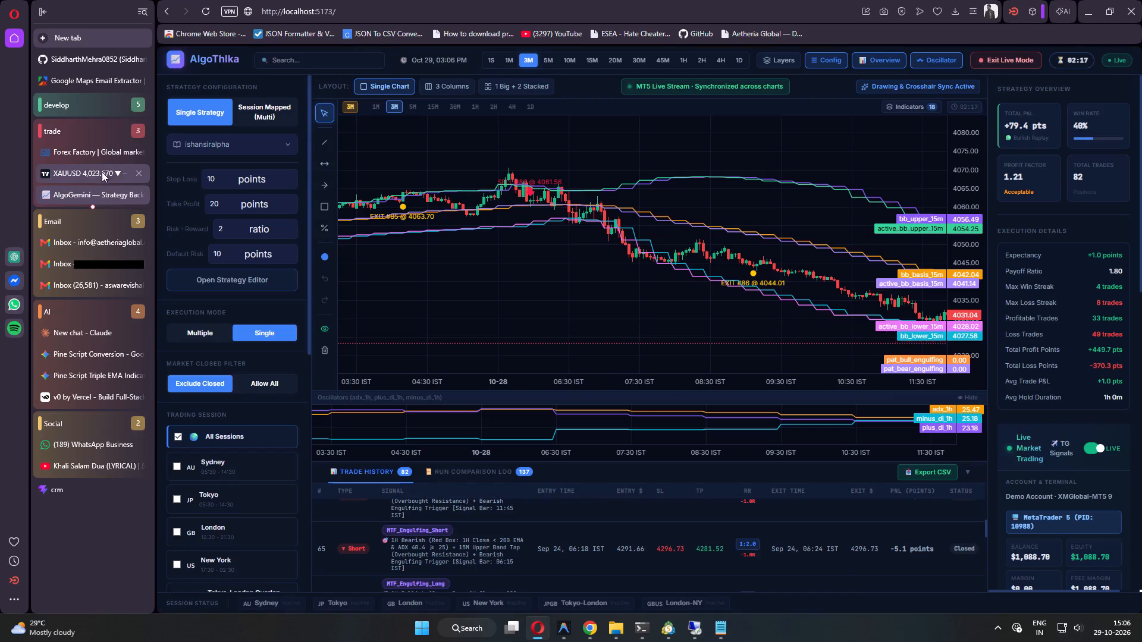
{"action": "left_click", "coordinate": [101, 171]}
{"action": "left_click_drag", "start_coordinate": [356, 369], "coordinate": [1091, 641]}
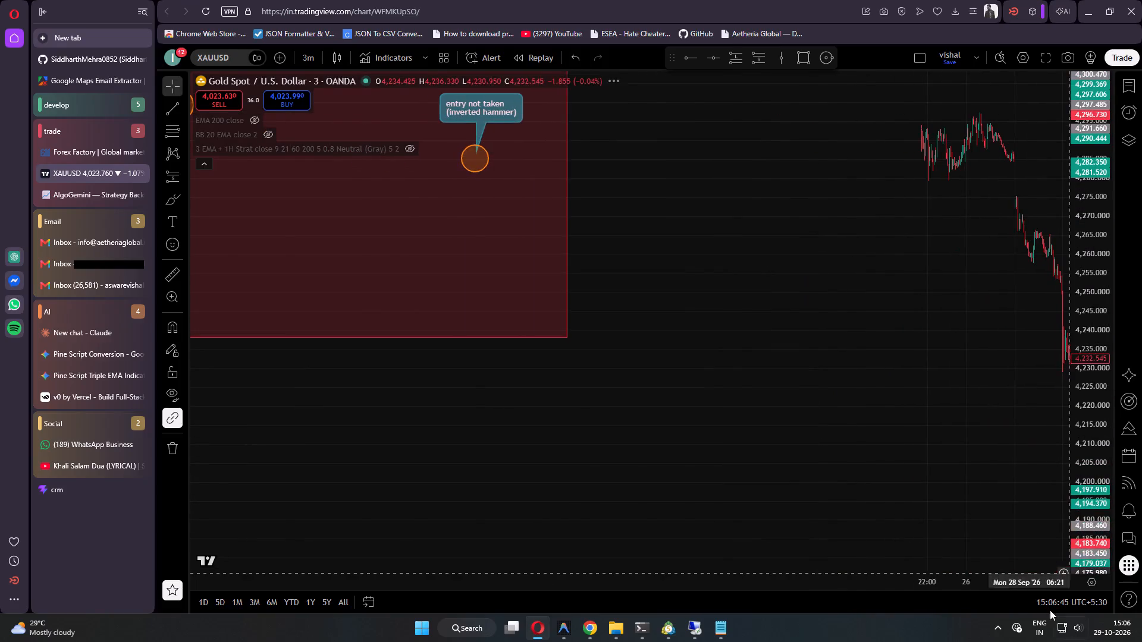
{"action": "left_click_drag", "start_coordinate": [661, 286], "coordinate": [783, 396]}
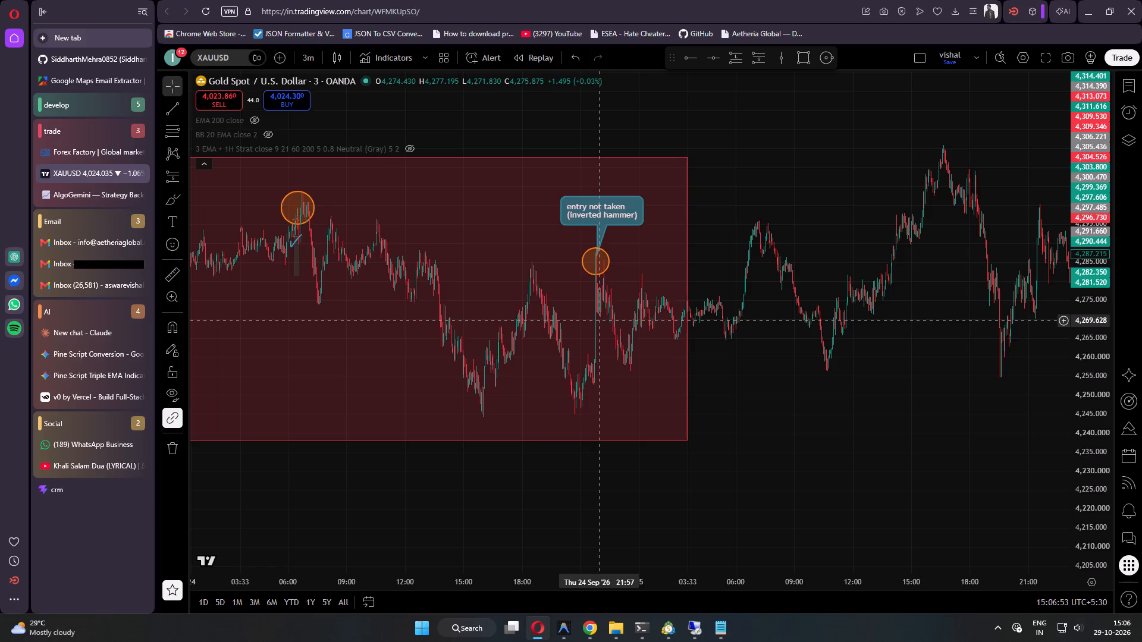
{"action": "left_click", "coordinate": [94, 194]}
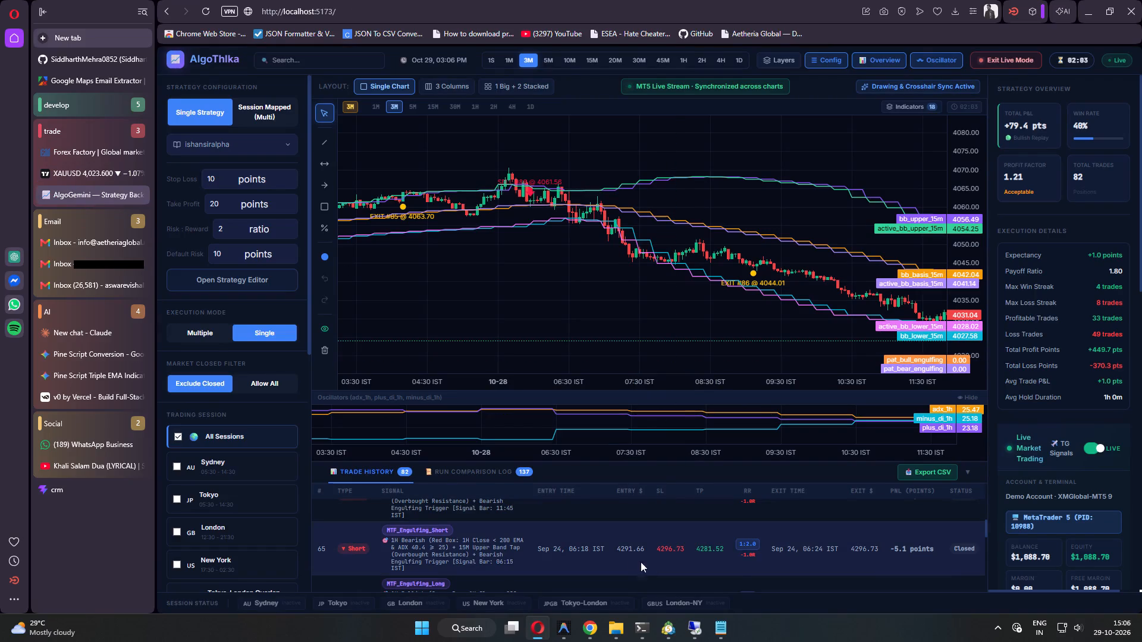
{"action": "left_click", "coordinate": [101, 171]}
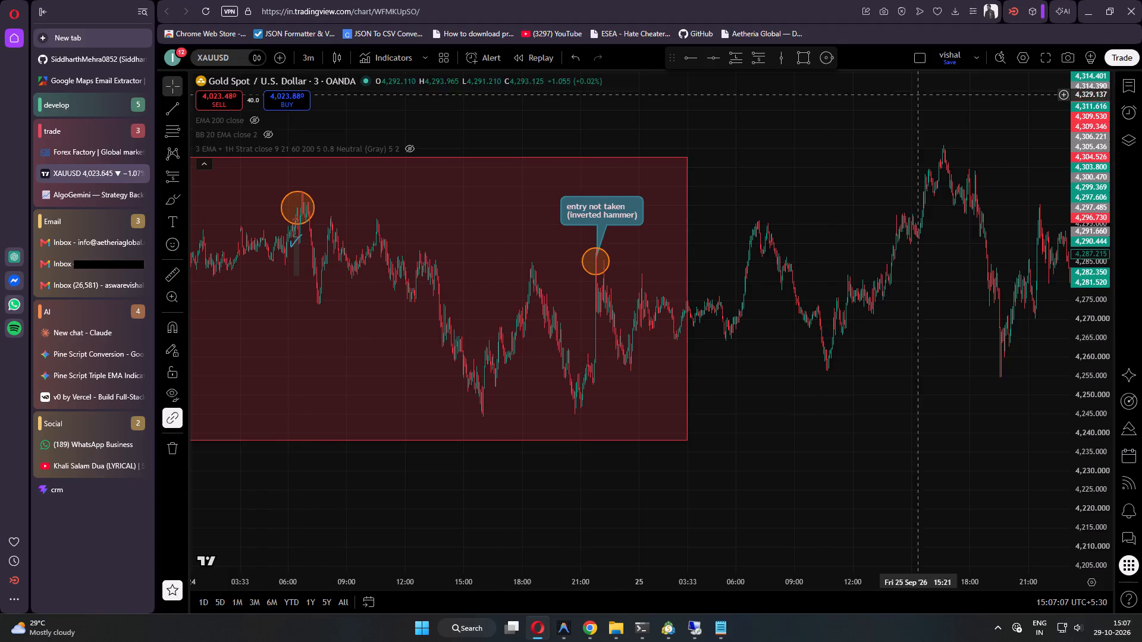
{"action": "scroll", "coordinate": [722, 310], "scroll_direction": "up", "scroll_amount": 7}
{"action": "left_click_drag", "start_coordinate": [635, 309], "coordinate": [990, 288]}
{"action": "scroll", "coordinate": [928, 310], "scroll_direction": "up", "scroll_amount": 4}
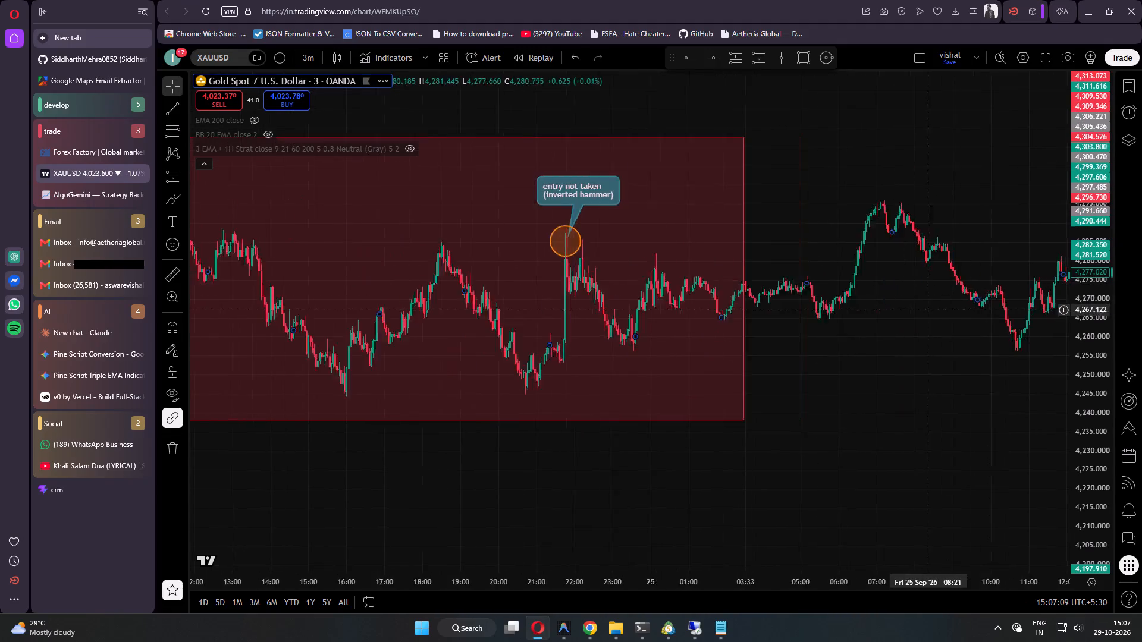
{"action": "scroll", "coordinate": [928, 310], "scroll_direction": "up", "scroll_amount": 1}
{"action": "left_click_drag", "start_coordinate": [823, 344], "coordinate": [899, 344]}
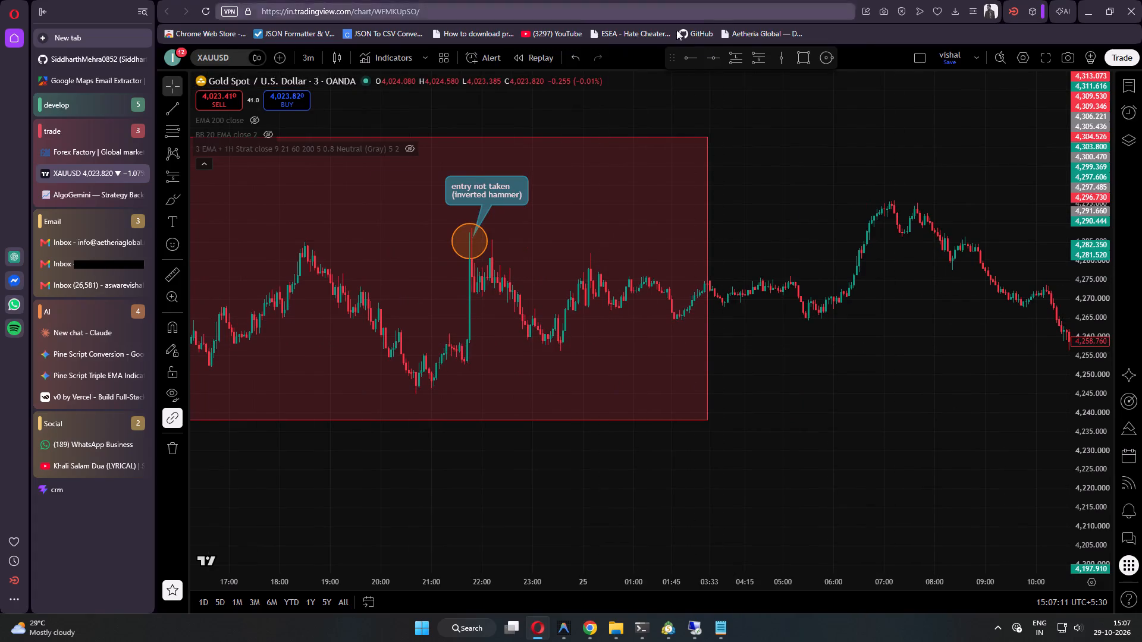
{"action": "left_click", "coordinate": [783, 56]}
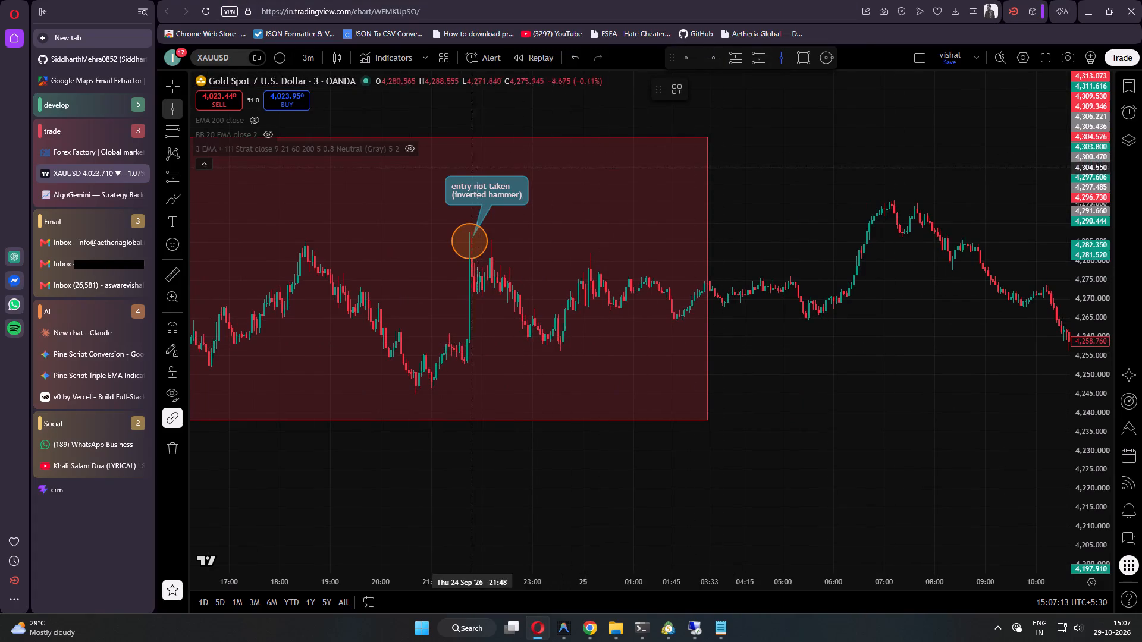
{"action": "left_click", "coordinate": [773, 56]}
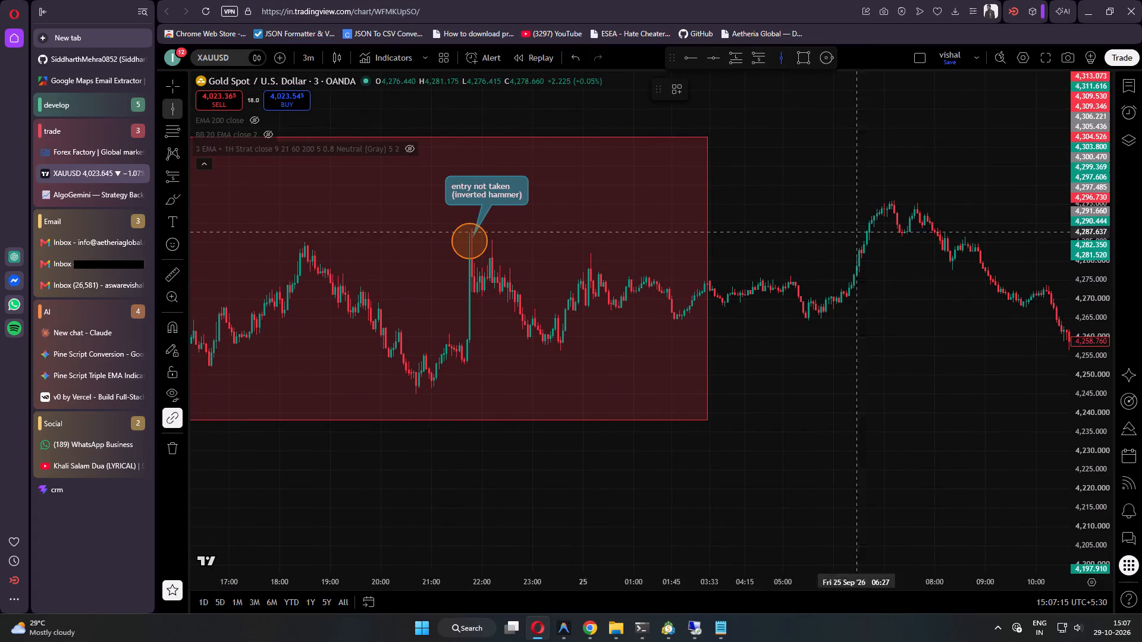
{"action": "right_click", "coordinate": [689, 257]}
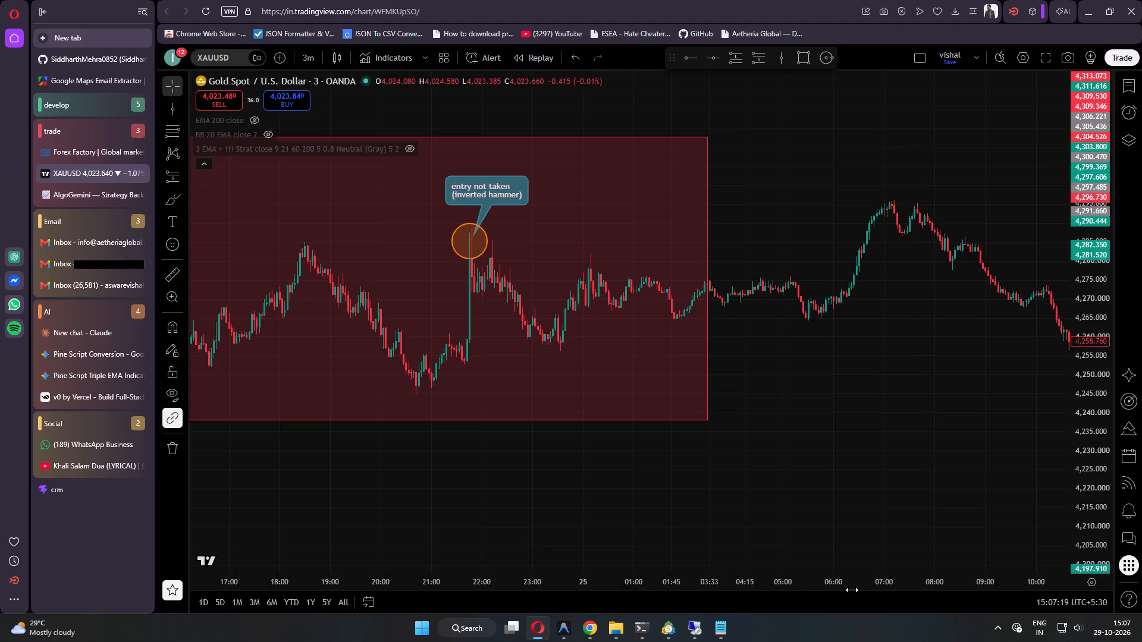
Measure the price drop following the circled 24 September inverted hammer setup on the TradingView chart.
{"action": "left_click_drag", "start_coordinate": [590, 462], "coordinate": [974, 430]}
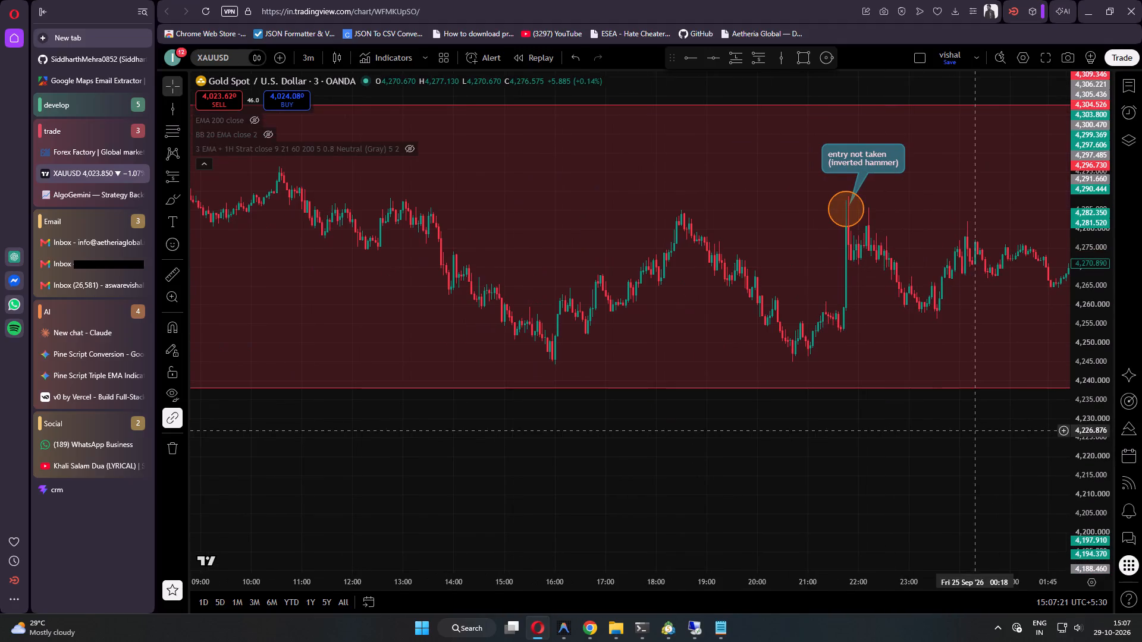
{"action": "left_click_drag", "start_coordinate": [575, 438], "coordinate": [592, 437]}
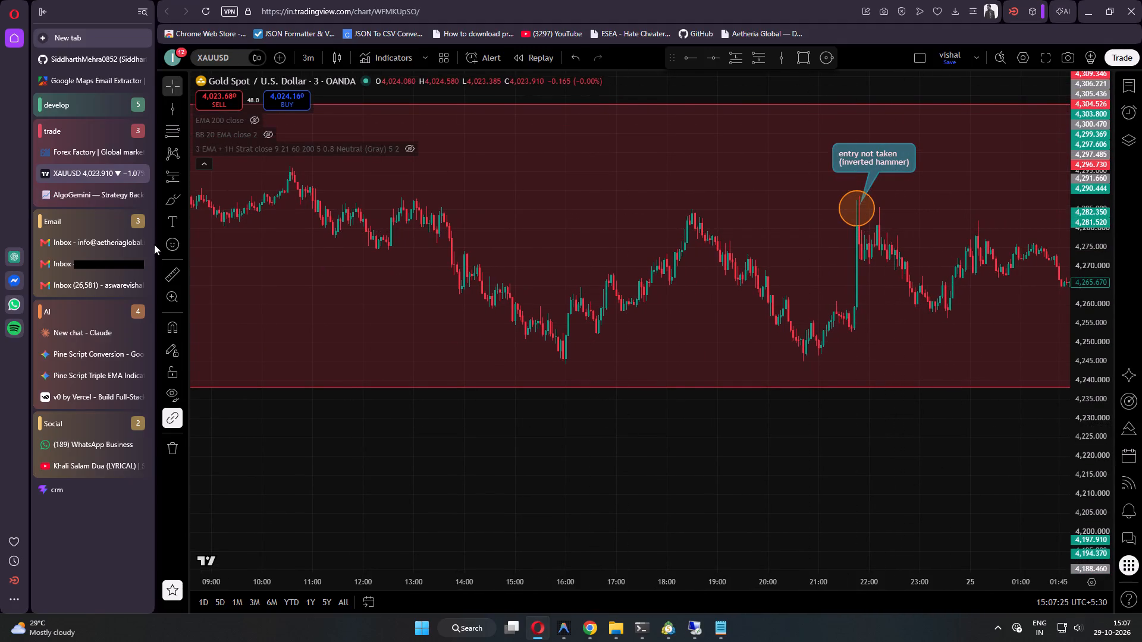
{"action": "left_click", "coordinate": [175, 269]}
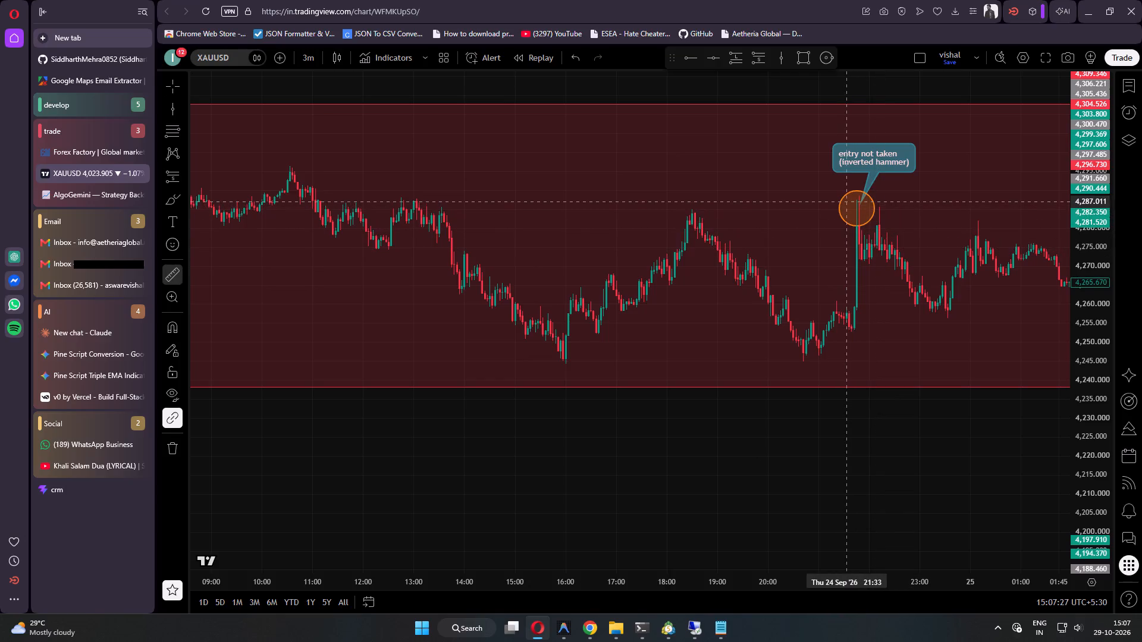
{"action": "left_click", "coordinate": [846, 201]}
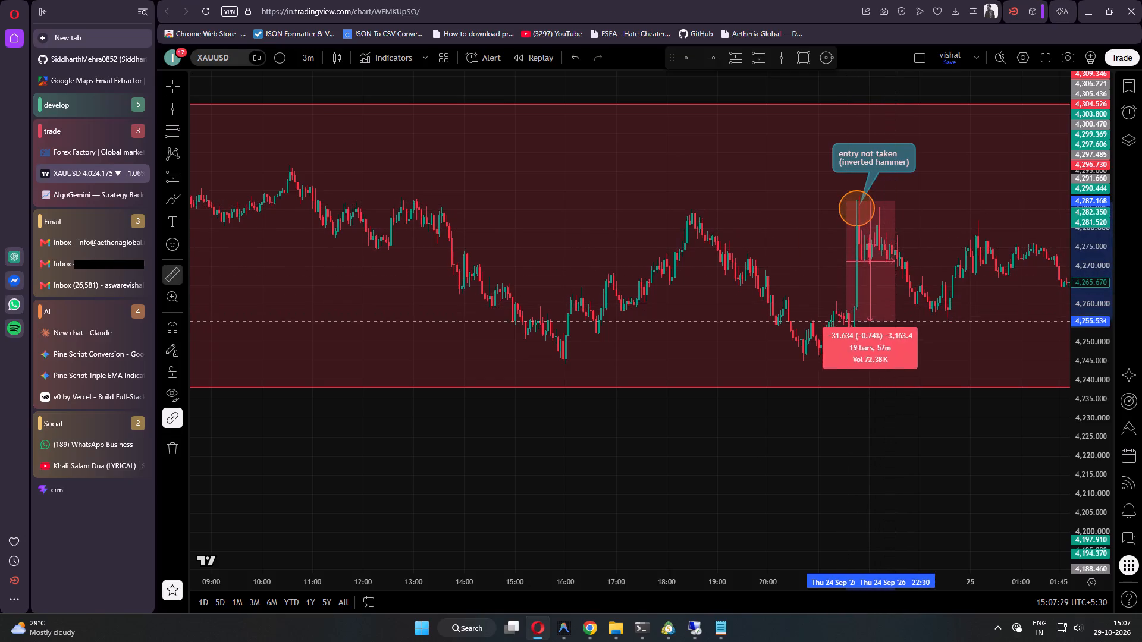
{"action": "left_click", "coordinate": [899, 329]}
Delete the 24 September "entry not taken (inverted hammer)" callout and the orange circle it points to.
{"action": "left_click", "coordinate": [876, 160]}
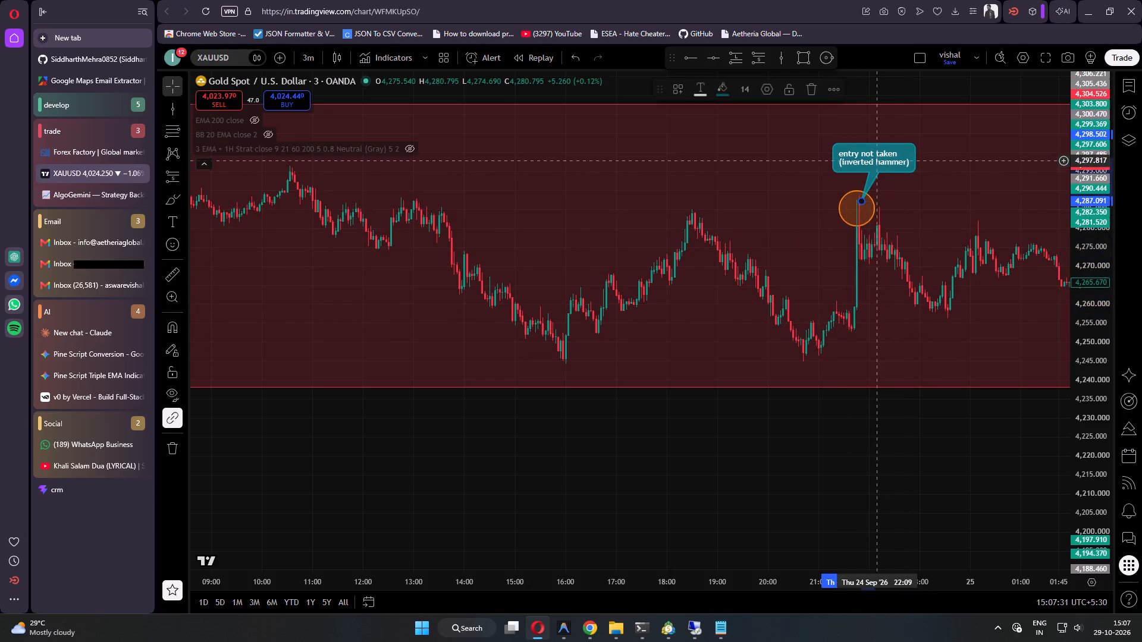
{"action": "left_click", "coordinate": [799, 57]}
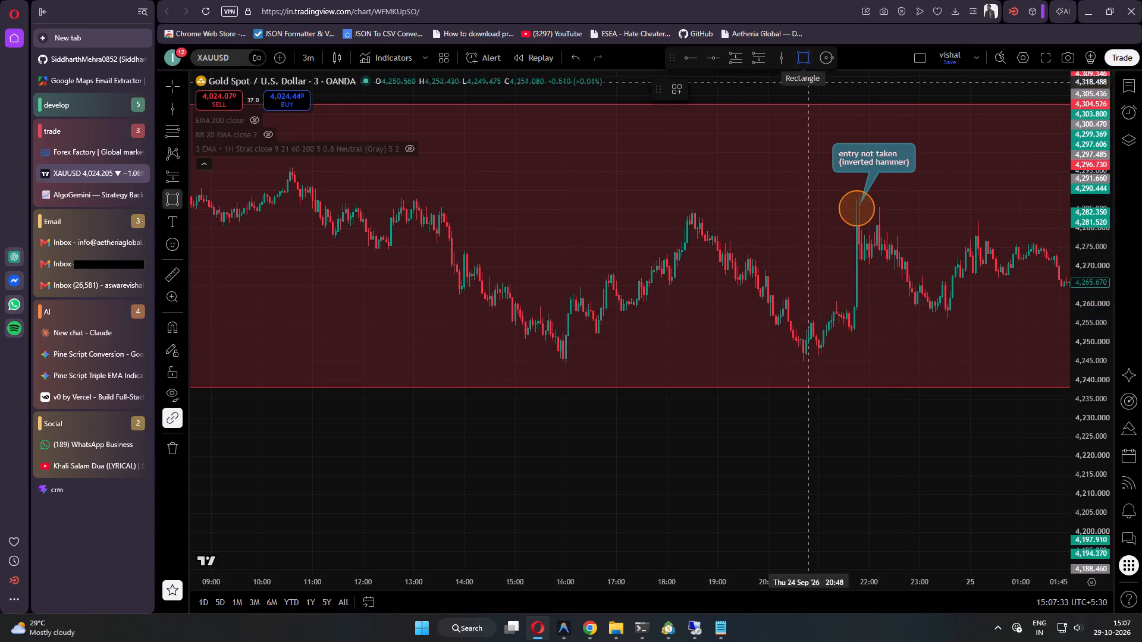
{"action": "right_click", "coordinate": [802, 103]}
{"action": "left_click", "coordinate": [874, 164]}
{"action": "left_click", "coordinate": [813, 92]}
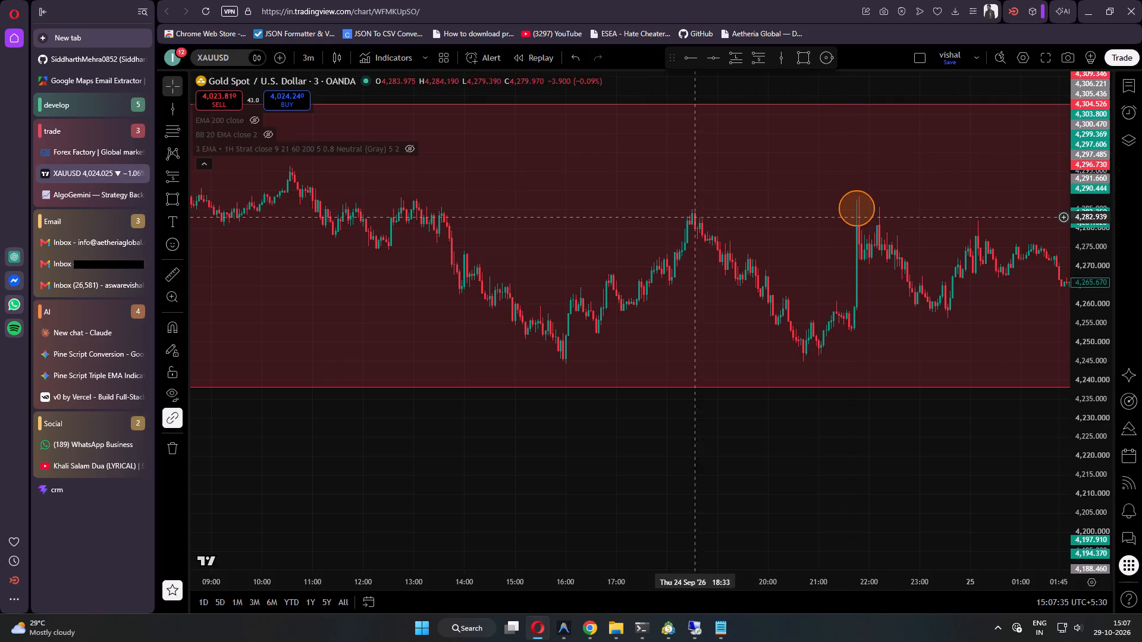
{"action": "left_click", "coordinate": [849, 193]}
{"action": "left_click", "coordinate": [851, 90]}
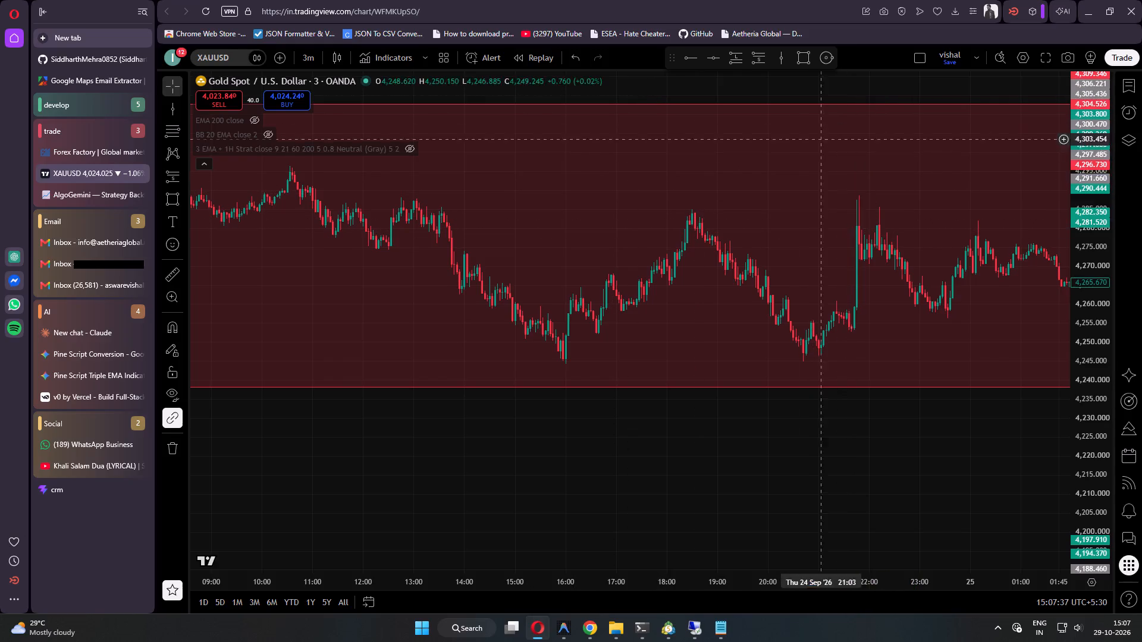
Compare AlgoGemini's 18 September 19:42 and 18:03 long trades and 07:12 short trade with the setups marked on the TradingView chart.
{"action": "left_click_drag", "start_coordinate": [604, 178], "coordinate": [1125, 256]}
{"action": "left_click_drag", "start_coordinate": [693, 267], "coordinate": [1102, 231]}
{"action": "scroll", "coordinate": [645, 310], "scroll_direction": "down", "scroll_amount": 13}
{"action": "left_click_drag", "start_coordinate": [595, 225], "coordinate": [819, 508]}
{"action": "left_click_drag", "start_coordinate": [553, 342], "coordinate": [593, 372]}
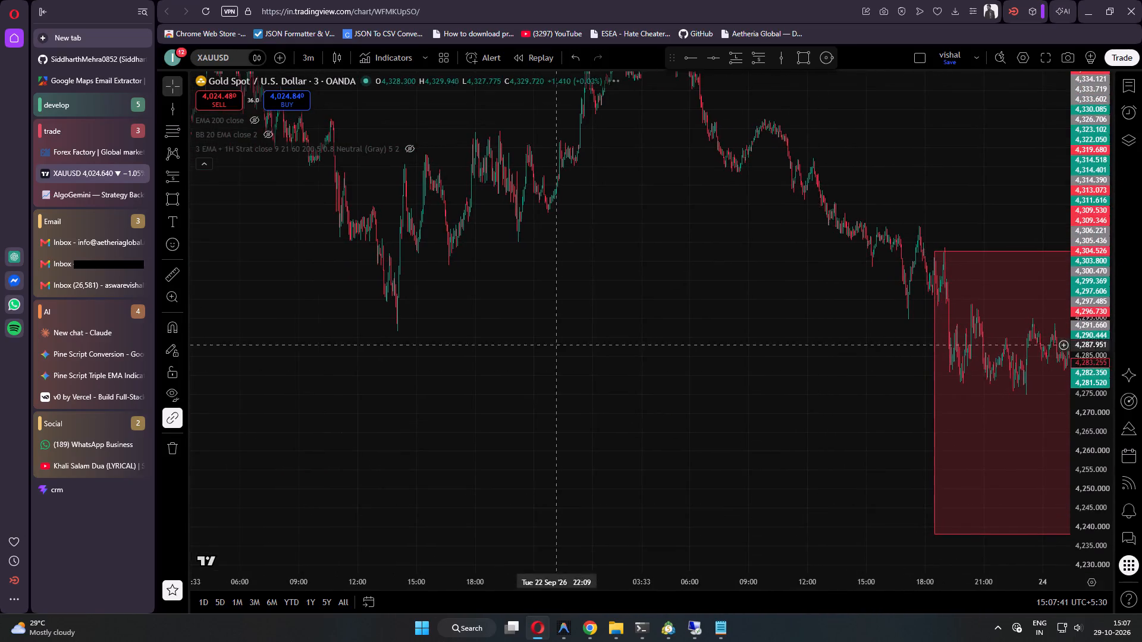
{"action": "left_click_drag", "start_coordinate": [593, 372], "coordinate": [955, 533]}
{"action": "left_click_drag", "start_coordinate": [463, 376], "coordinate": [1141, 407]}
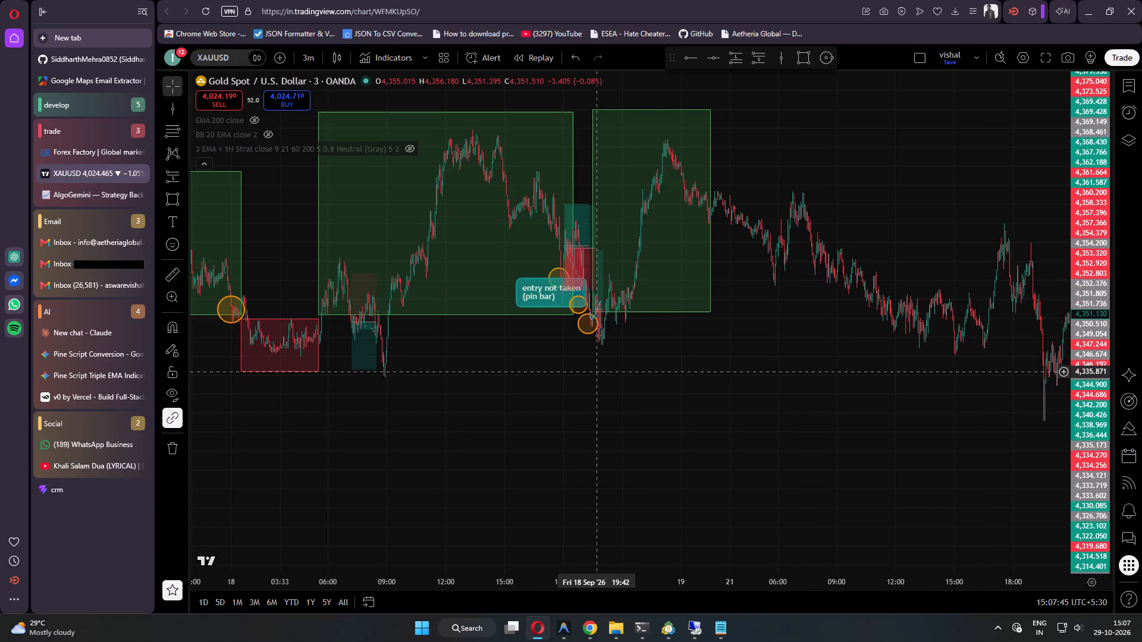
{"action": "left_click", "coordinate": [97, 192]}
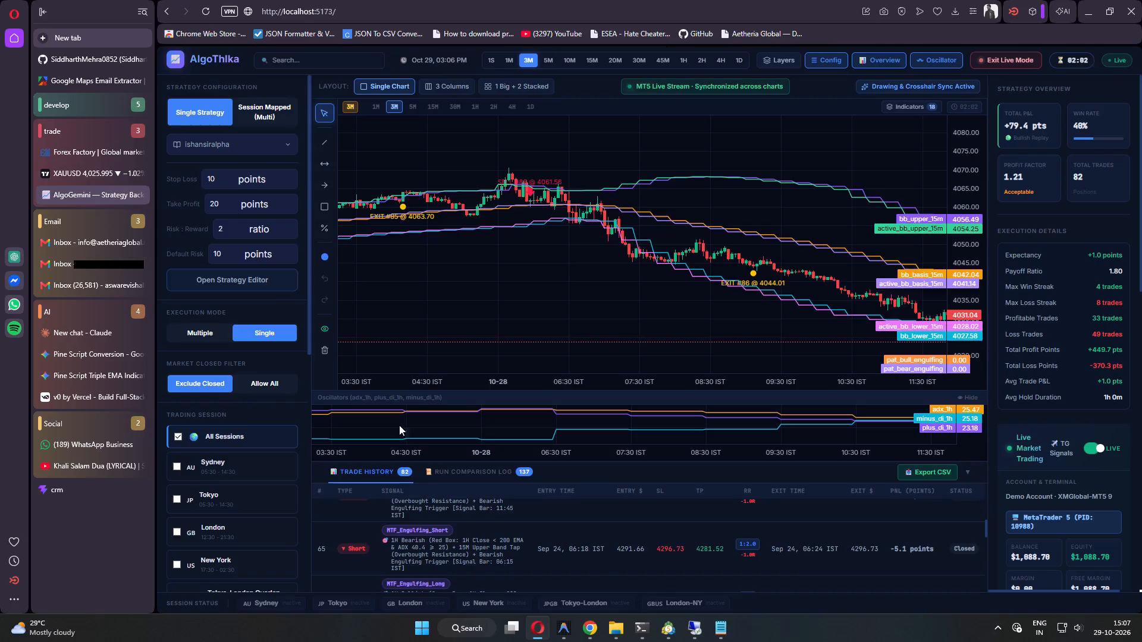
{"action": "scroll", "coordinate": [677, 566], "scroll_direction": "down", "scroll_amount": 1}
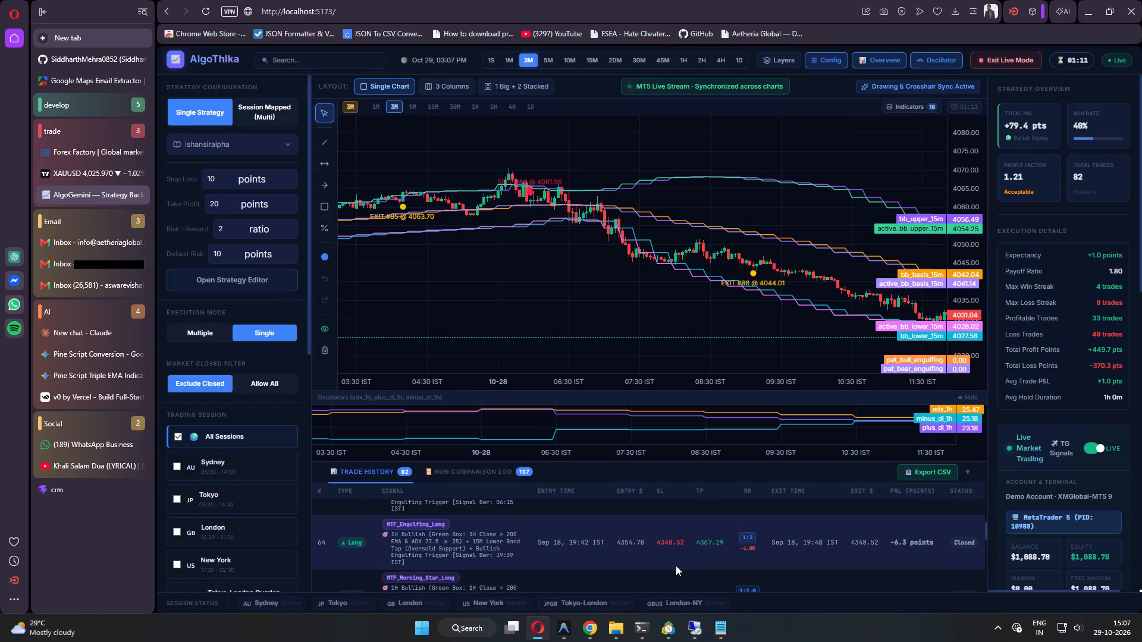
{"action": "scroll", "coordinate": [676, 565], "scroll_direction": "down", "scroll_amount": 1}
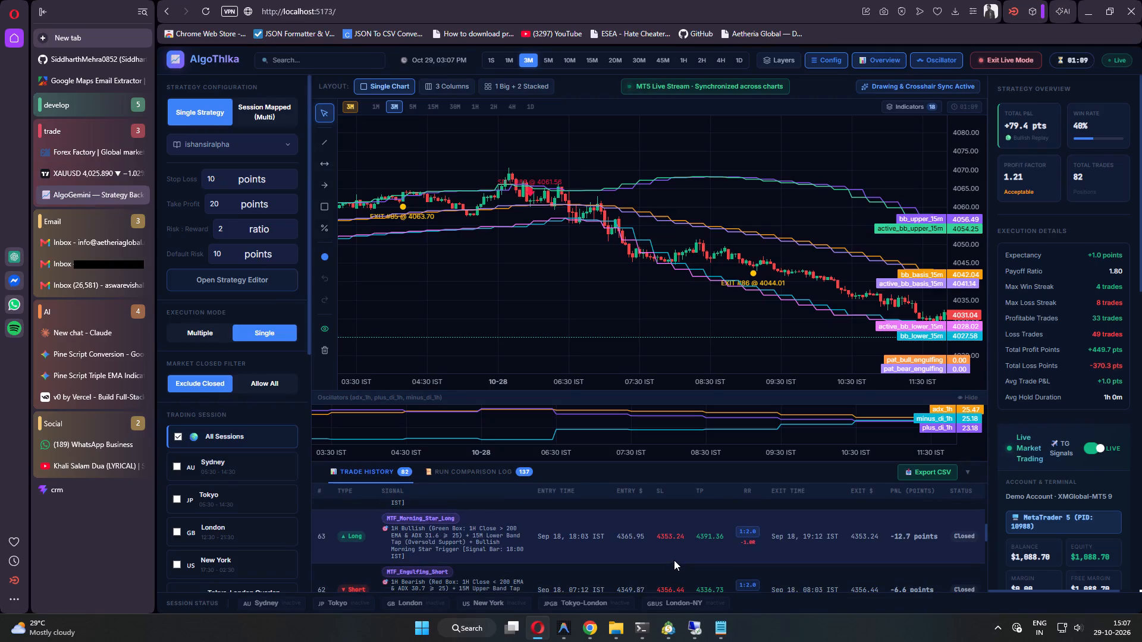
{"action": "scroll", "coordinate": [674, 560], "scroll_direction": "down", "scroll_amount": 1}
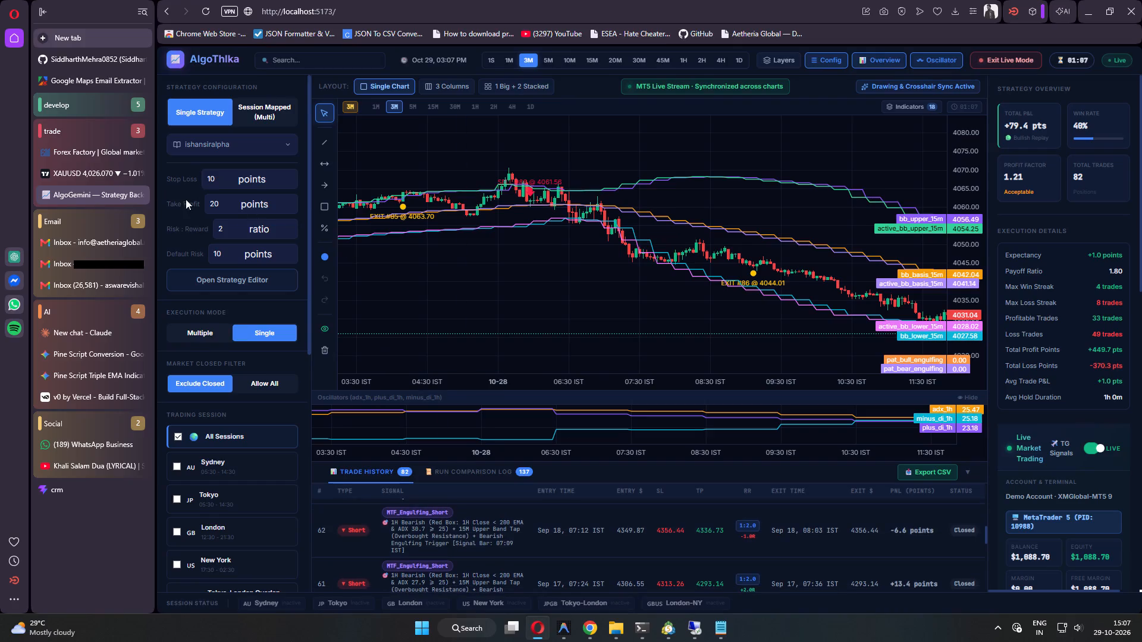
{"action": "left_click", "coordinate": [104, 166]}
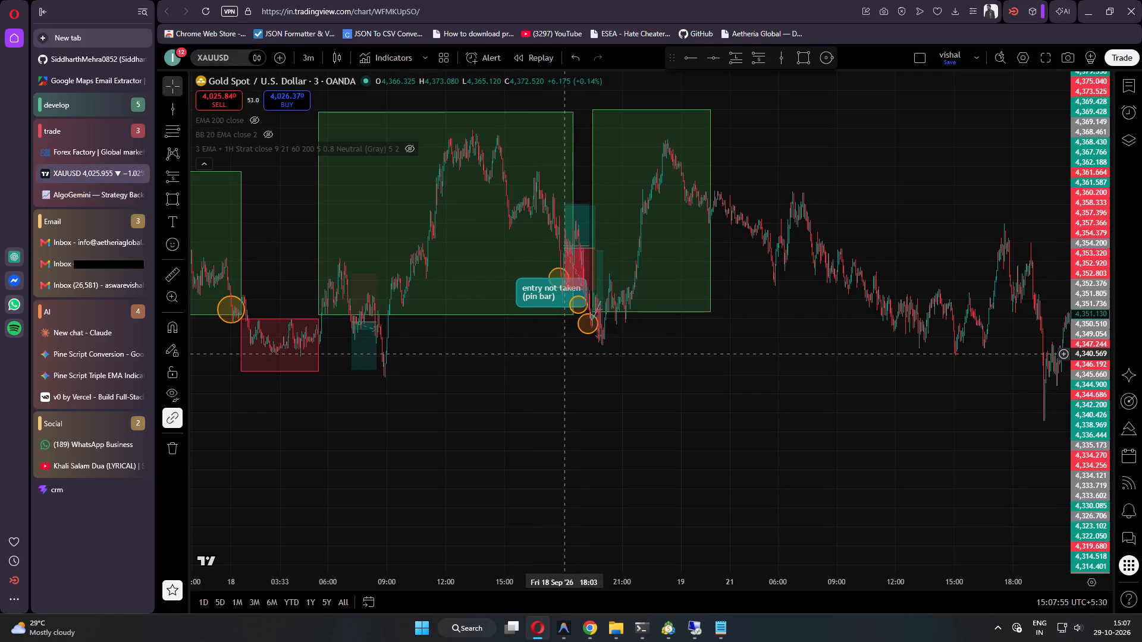
{"action": "left_click_drag", "start_coordinate": [564, 354], "coordinate": [952, 385]}
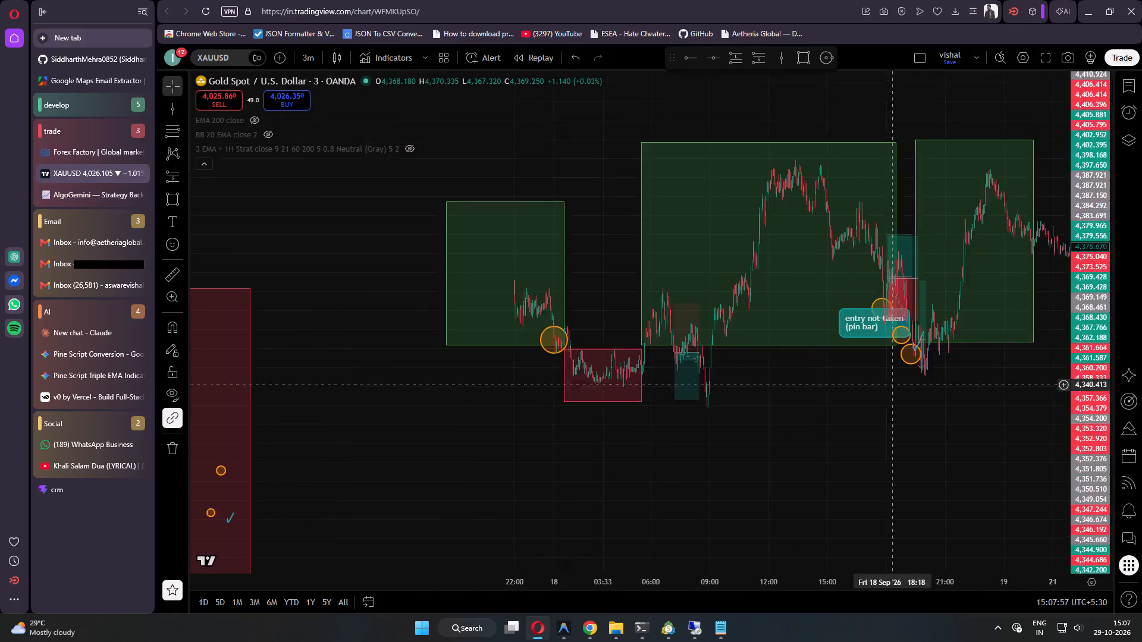
{"action": "left_click_drag", "start_coordinate": [952, 385], "coordinate": [997, 379]}
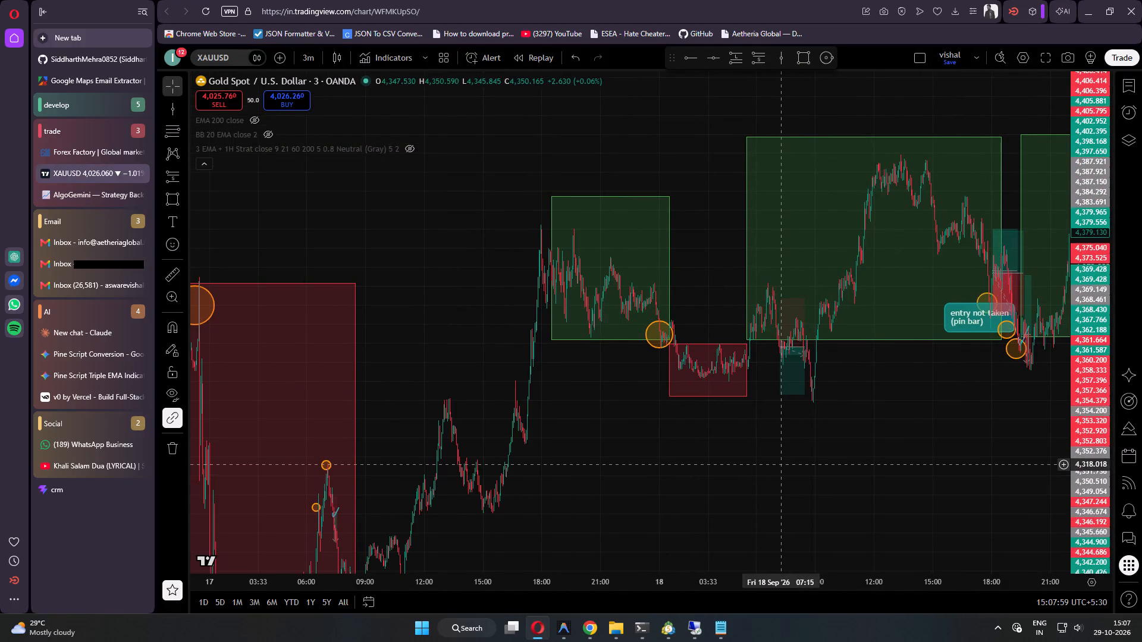
Check AlgoGemini's 17 September 07:24 short trade against the marked TradingView setup, and view the setups marked for 16 September.
{"action": "left_click_drag", "start_coordinate": [779, 464], "coordinate": [917, 433]}
{"action": "left_click", "coordinate": [92, 203]}
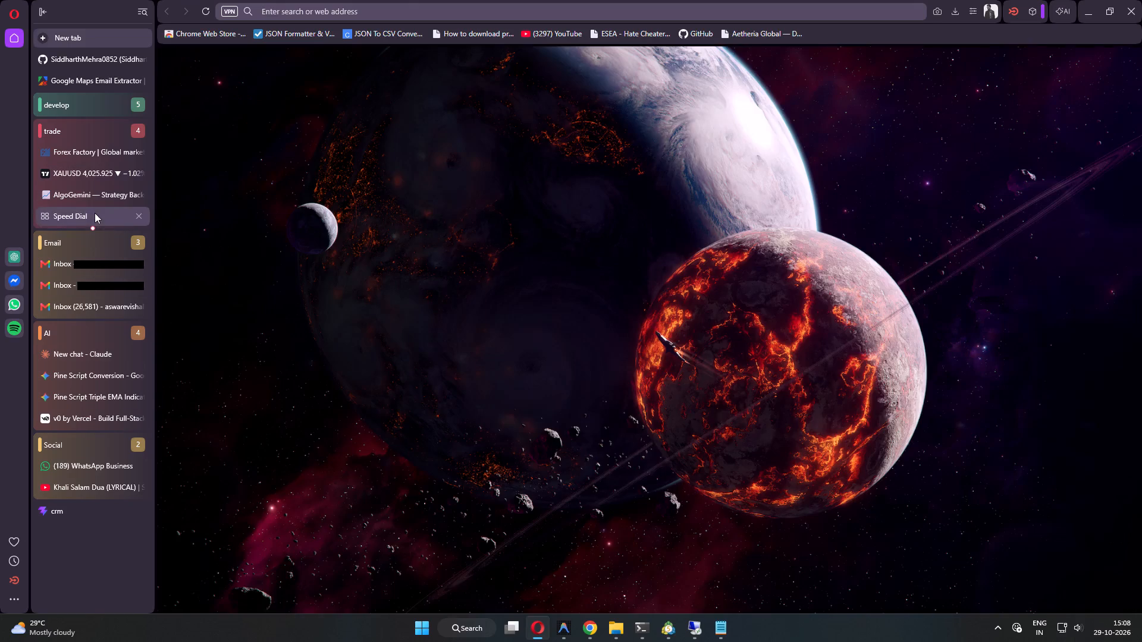
{"action": "middle_click", "coordinate": [95, 213]}
{"action": "left_click", "coordinate": [100, 200]}
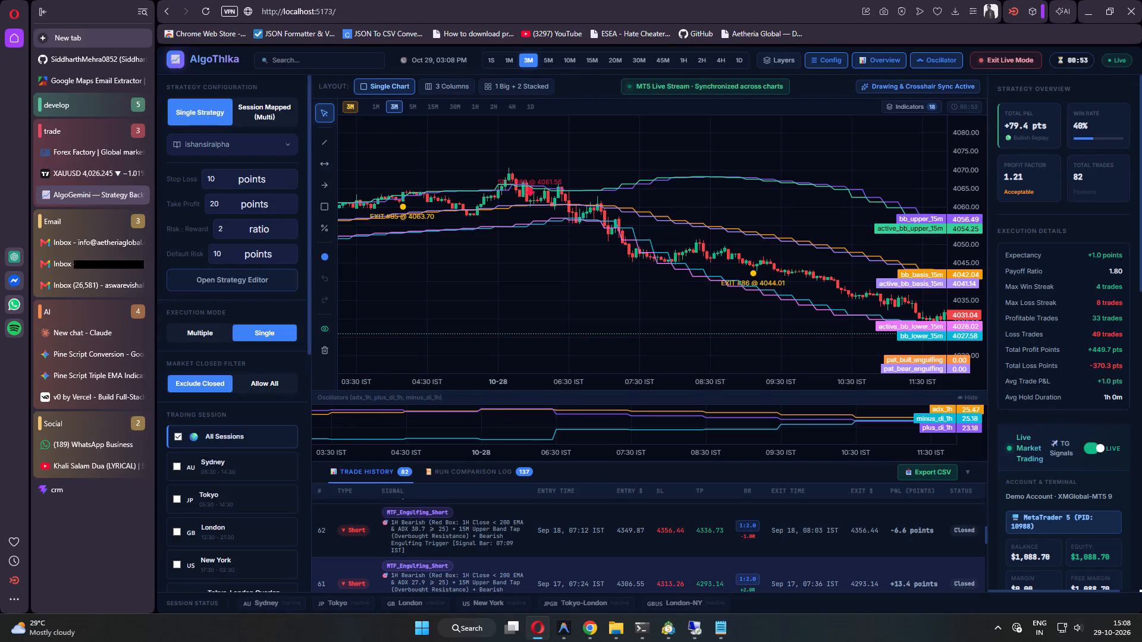
{"action": "scroll", "coordinate": [665, 580], "scroll_direction": "down", "scroll_amount": 1}
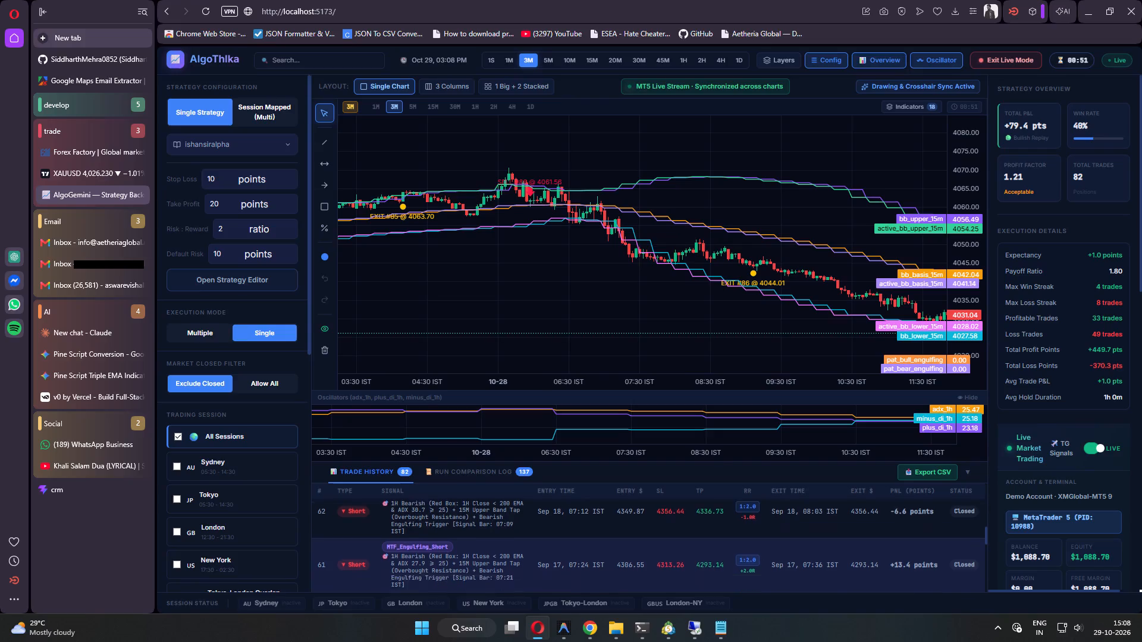
{"action": "left_click", "coordinate": [77, 180]}
{"action": "left_click_drag", "start_coordinate": [592, 481], "coordinate": [745, 395]}
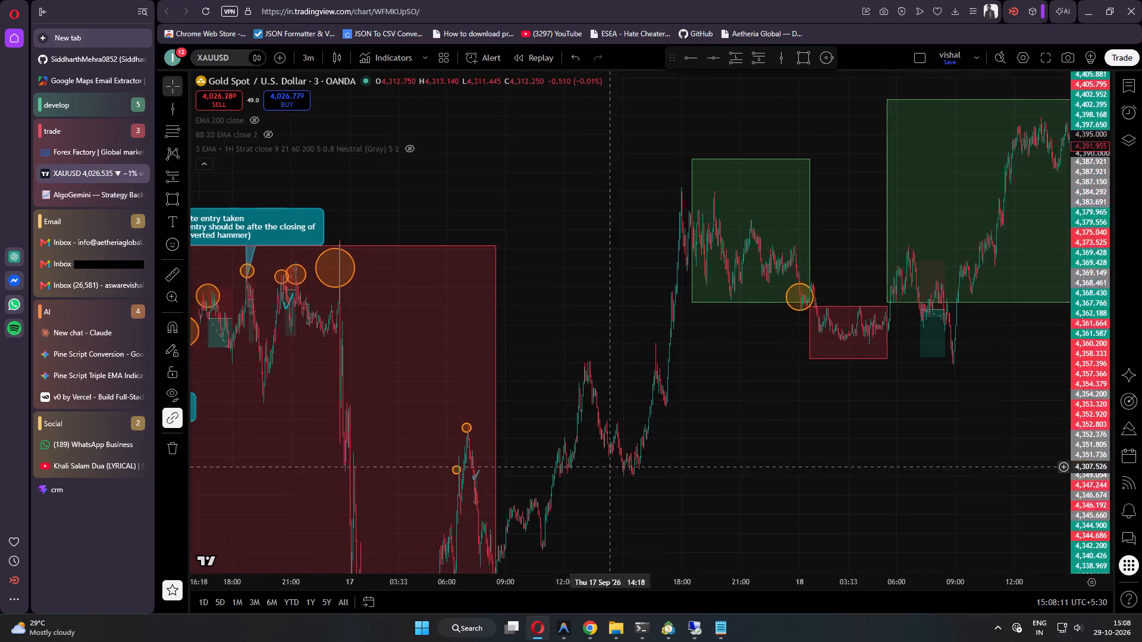
{"action": "left_click_drag", "start_coordinate": [745, 395], "coordinate": [818, 305]}
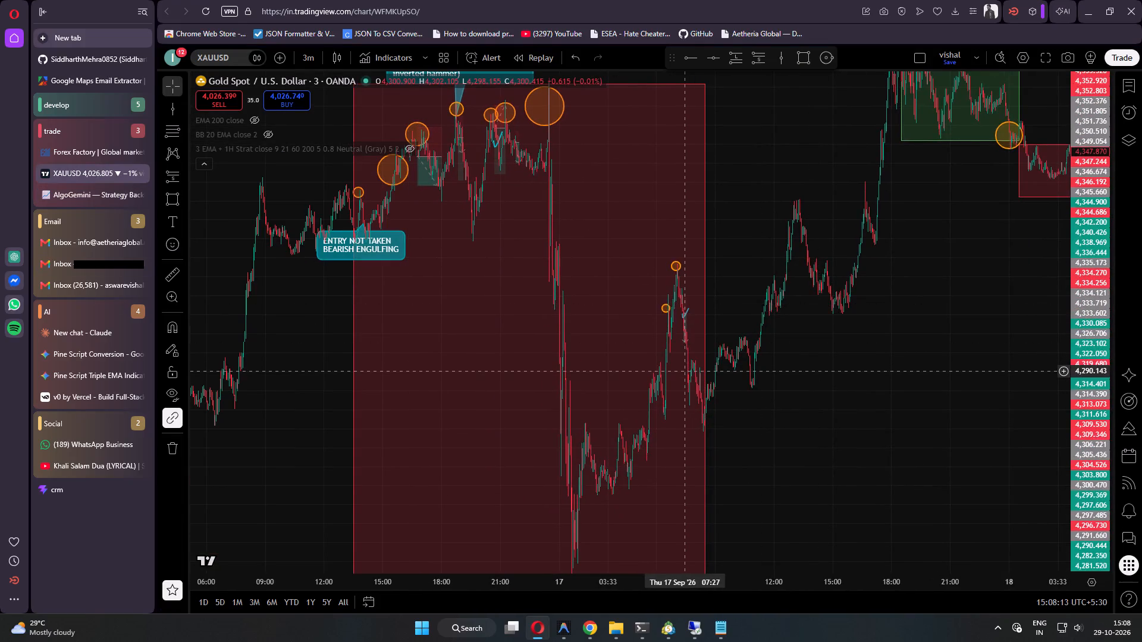
{"action": "left_click_drag", "start_coordinate": [683, 371], "coordinate": [814, 403]}
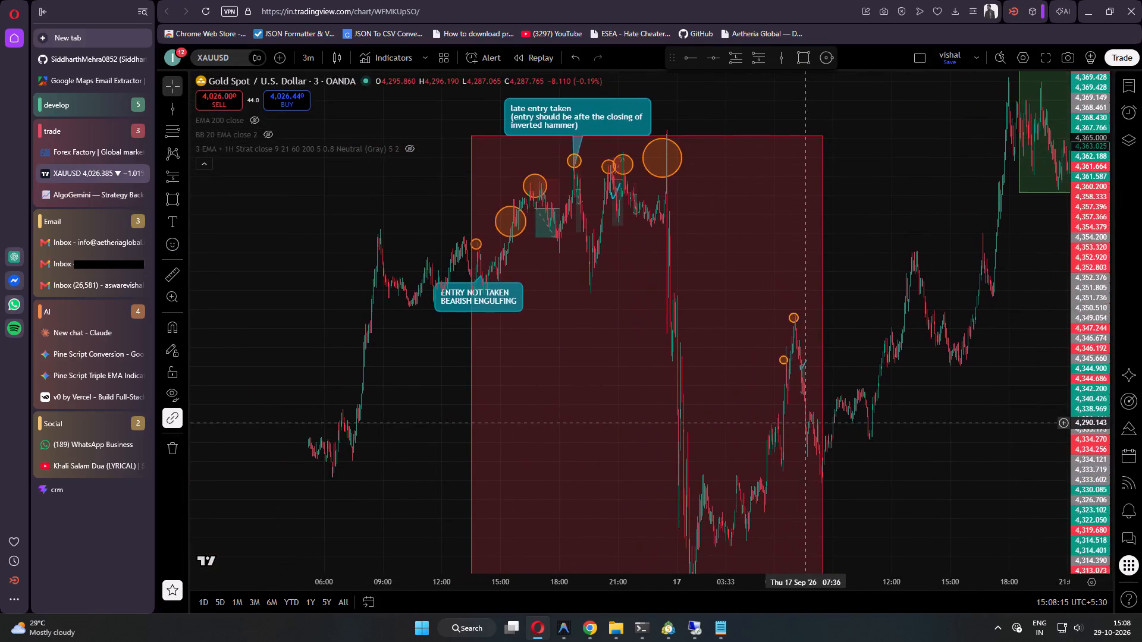
{"action": "left_click_drag", "start_coordinate": [814, 403], "coordinate": [896, 495]}
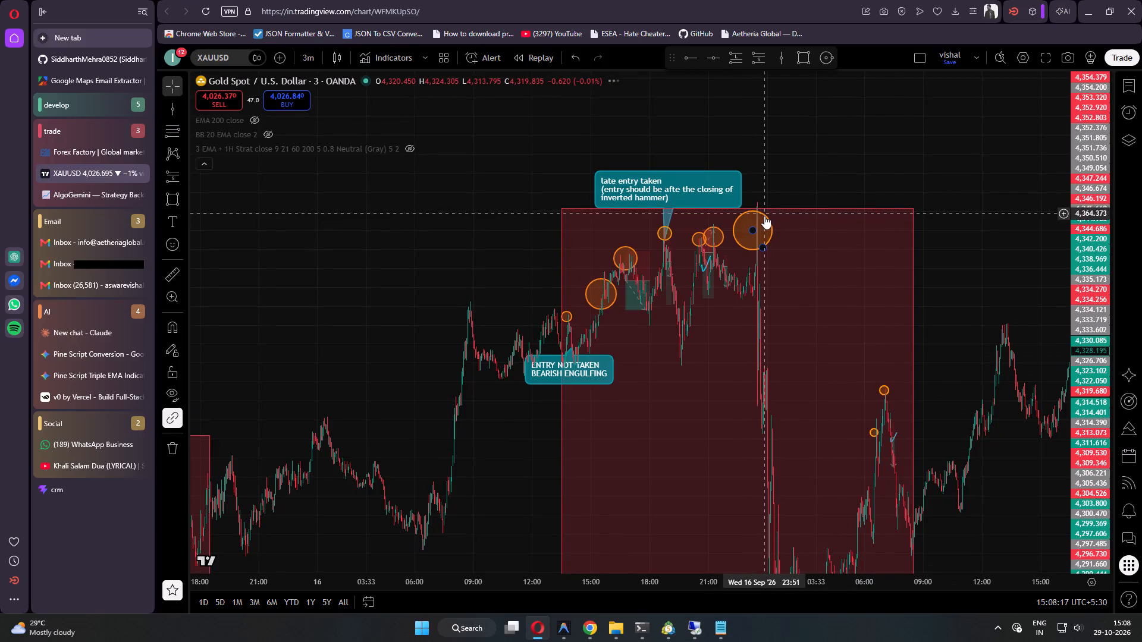
Delete the large orange circle at the end of 16 September, just before the sharp drop.
{"action": "left_click", "coordinate": [764, 216]}
{"action": "left_click", "coordinate": [854, 86]}
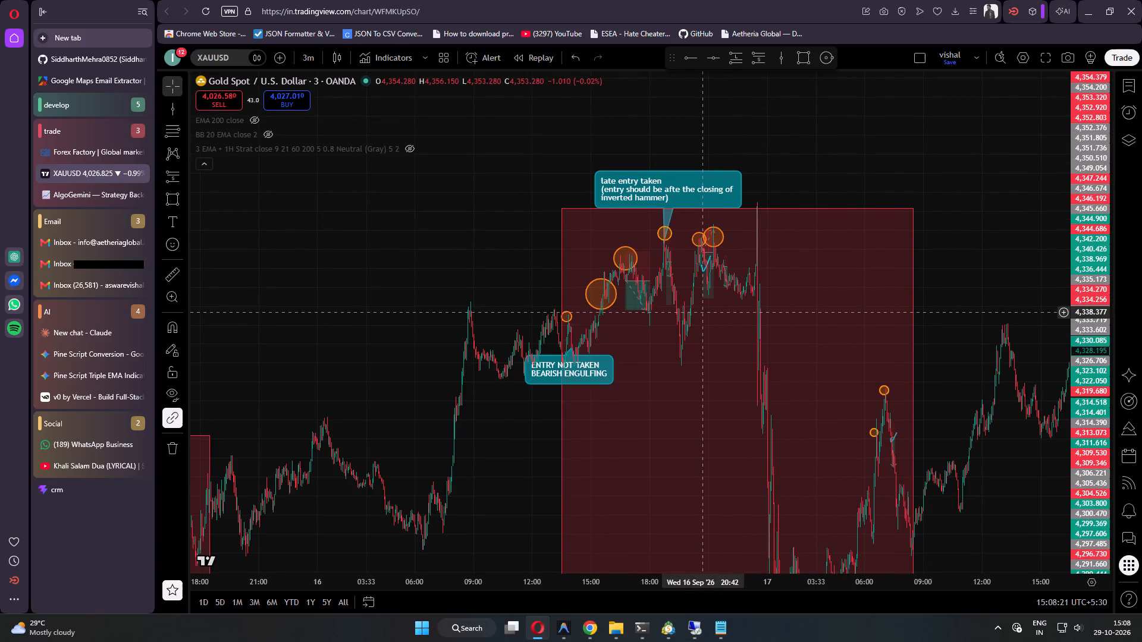
Compare AlgoGemini's 16 September 21:48 and 20:42 short trades with the setups marked on the TradingView chart.
{"action": "left_click", "coordinate": [83, 191]}
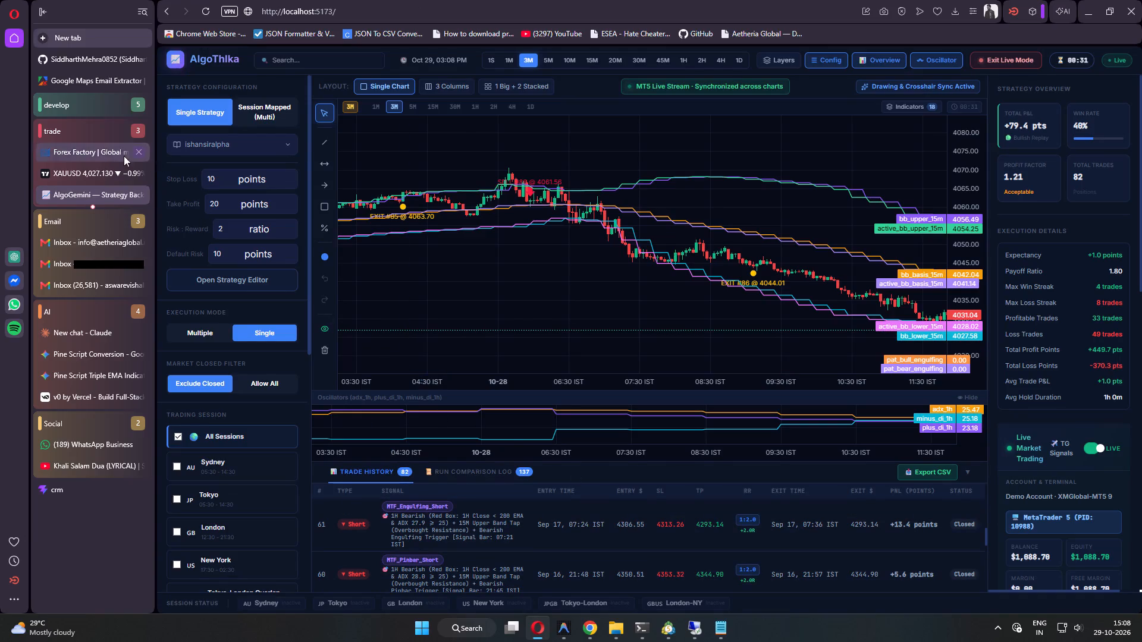
{"action": "left_click", "coordinate": [95, 171]}
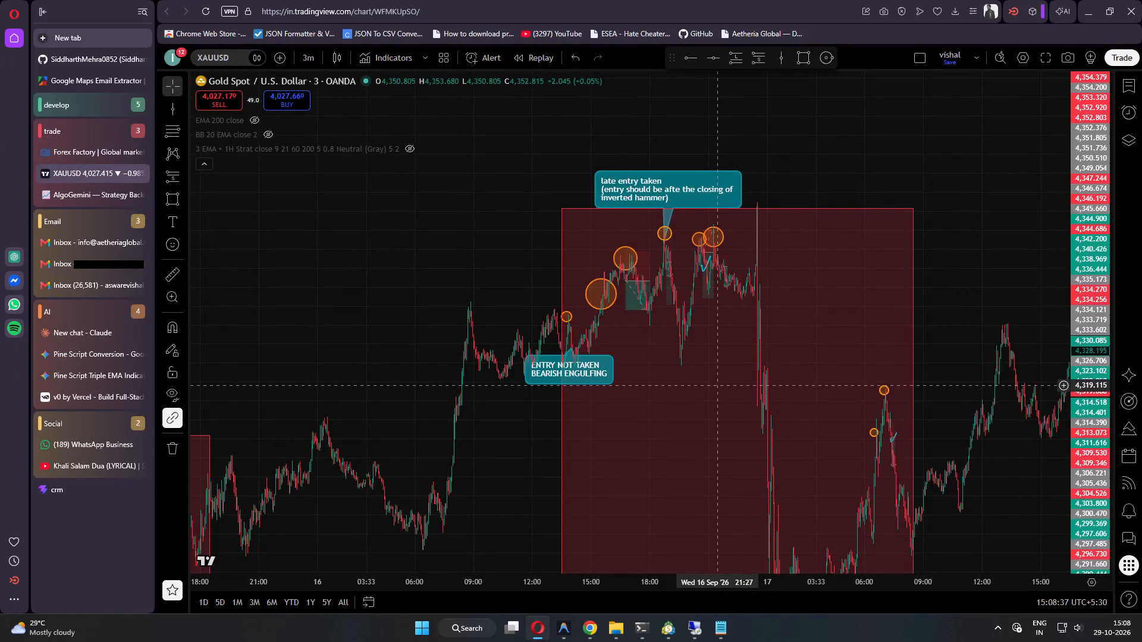
{"action": "left_click", "coordinate": [107, 199]}
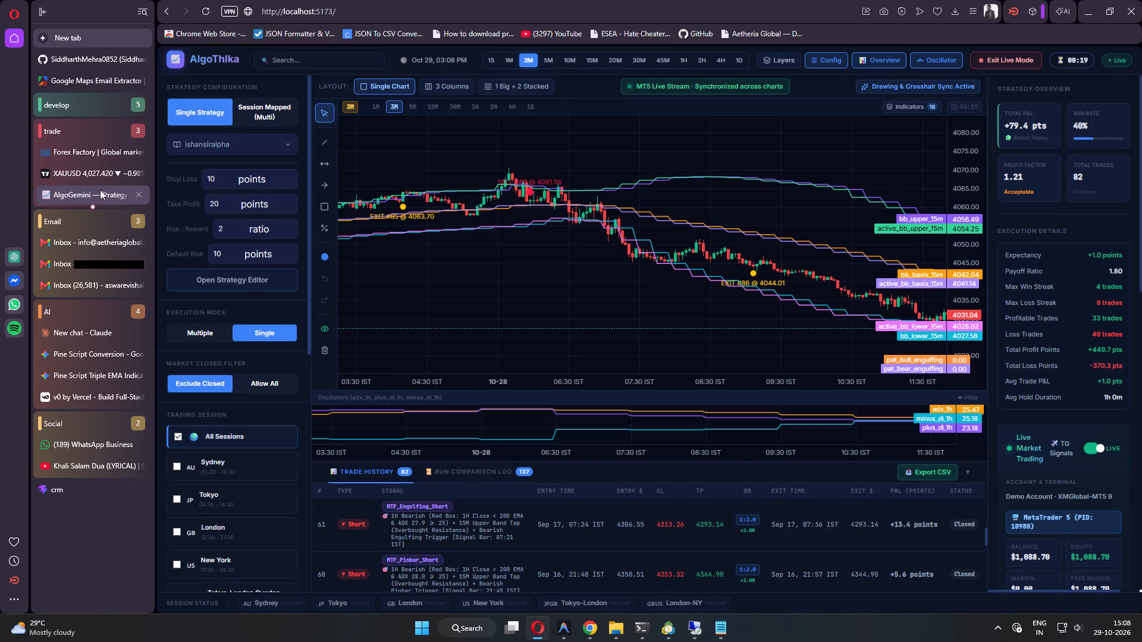
{"action": "left_click", "coordinate": [84, 184]}
{"action": "left_click", "coordinate": [95, 171]}
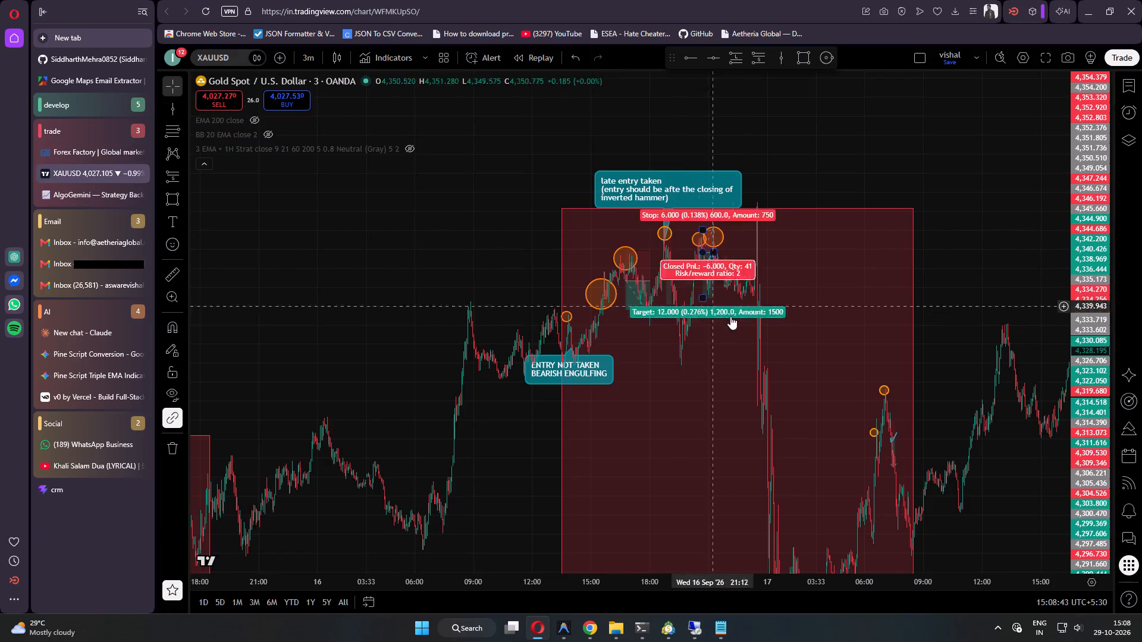
{"action": "scroll", "coordinate": [726, 319], "scroll_direction": "up", "scroll_amount": 9, "text": "ctrl"}
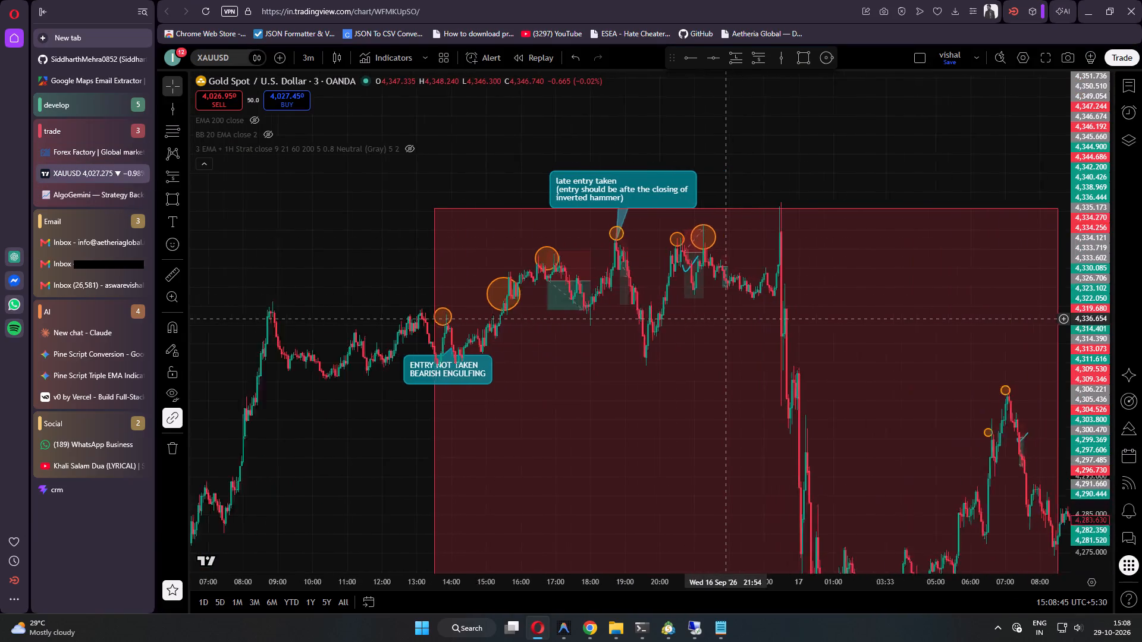
{"action": "scroll", "coordinate": [725, 319], "scroll_direction": "up", "scroll_amount": 2, "text": "ctrl"}
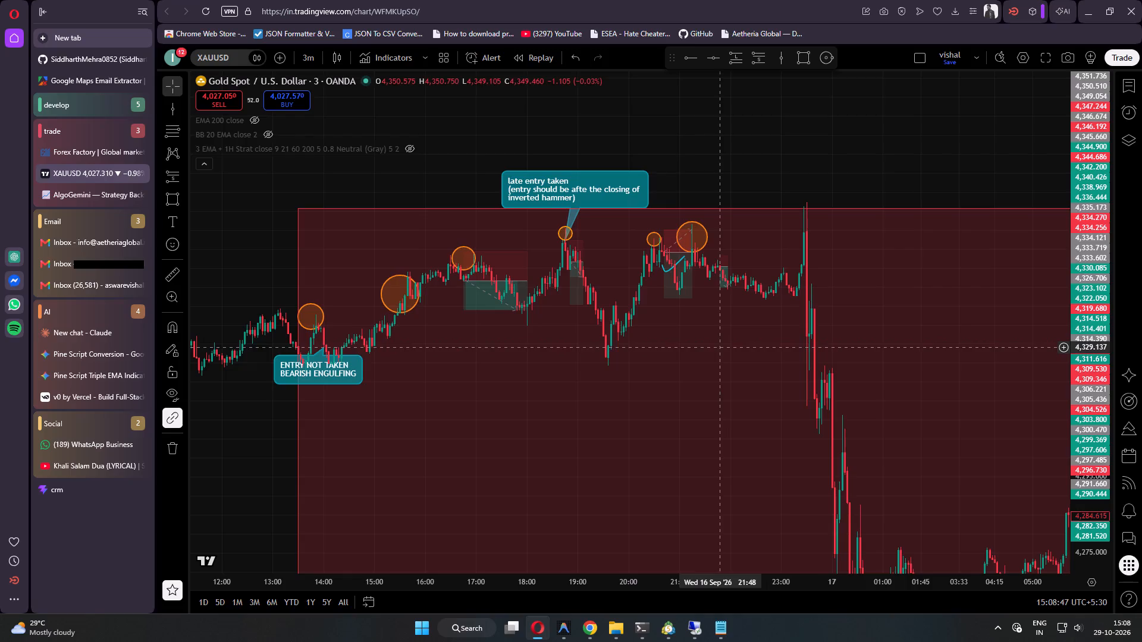
{"action": "left_click", "coordinate": [73, 190]}
{"action": "scroll", "coordinate": [650, 557], "scroll_direction": "down", "scroll_amount": 2}
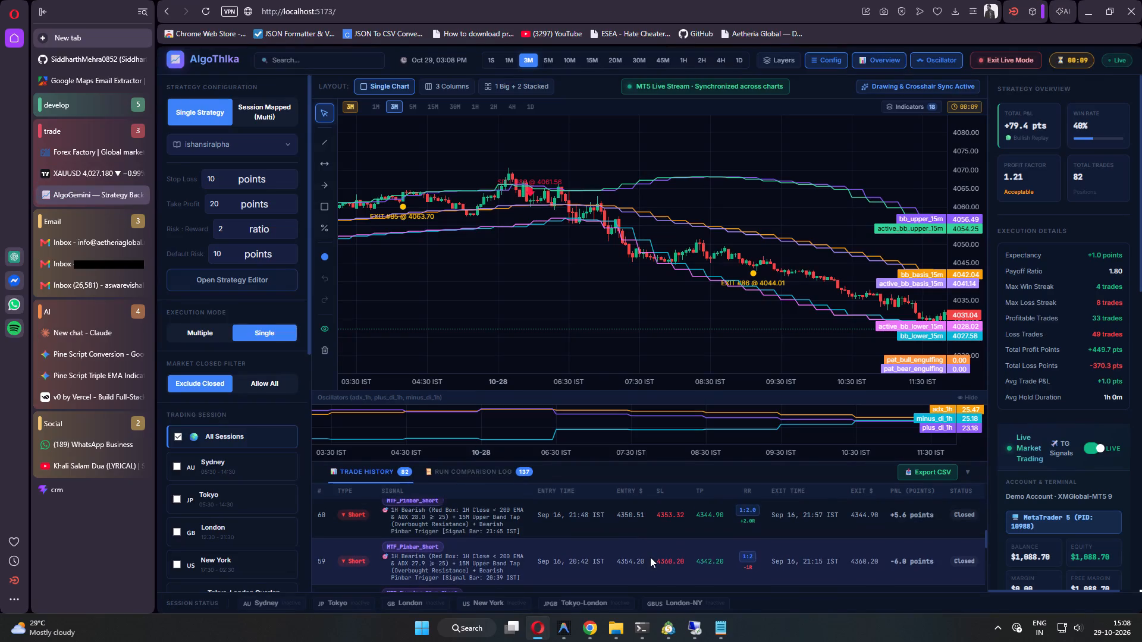
{"action": "left_click", "coordinate": [66, 176]}
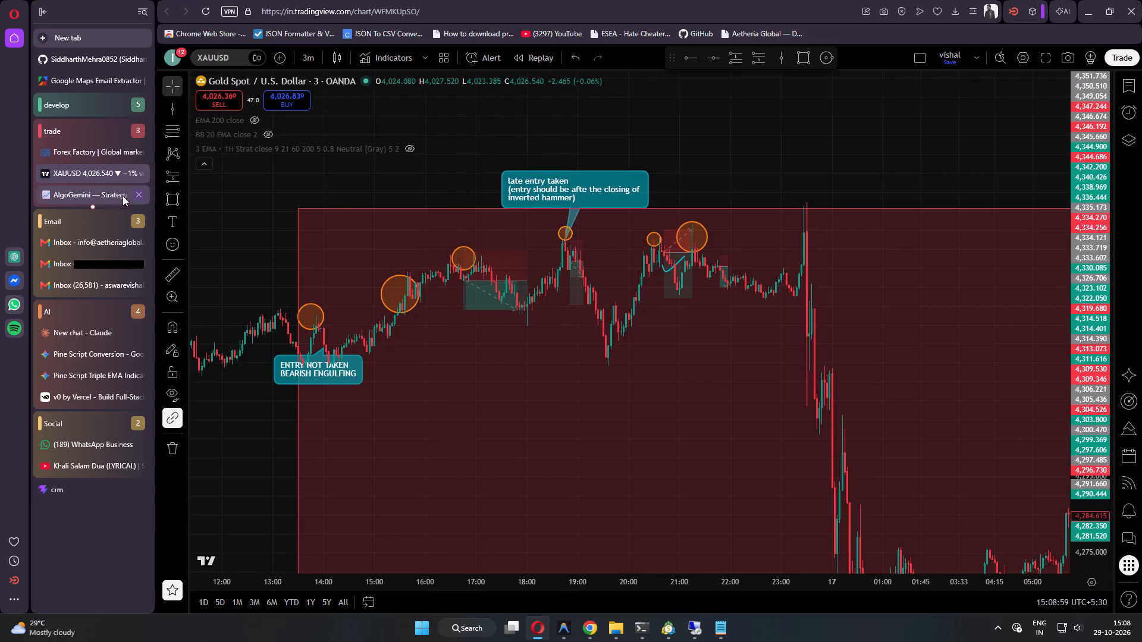
Compare AlgoGemini's 15 September 08:12, 07:42 and 07:06 short trades with the setups marked on the TradingView chart.
{"action": "left_click", "coordinate": [100, 190]}
{"action": "scroll", "coordinate": [686, 562], "scroll_direction": "down", "scroll_amount": 2}
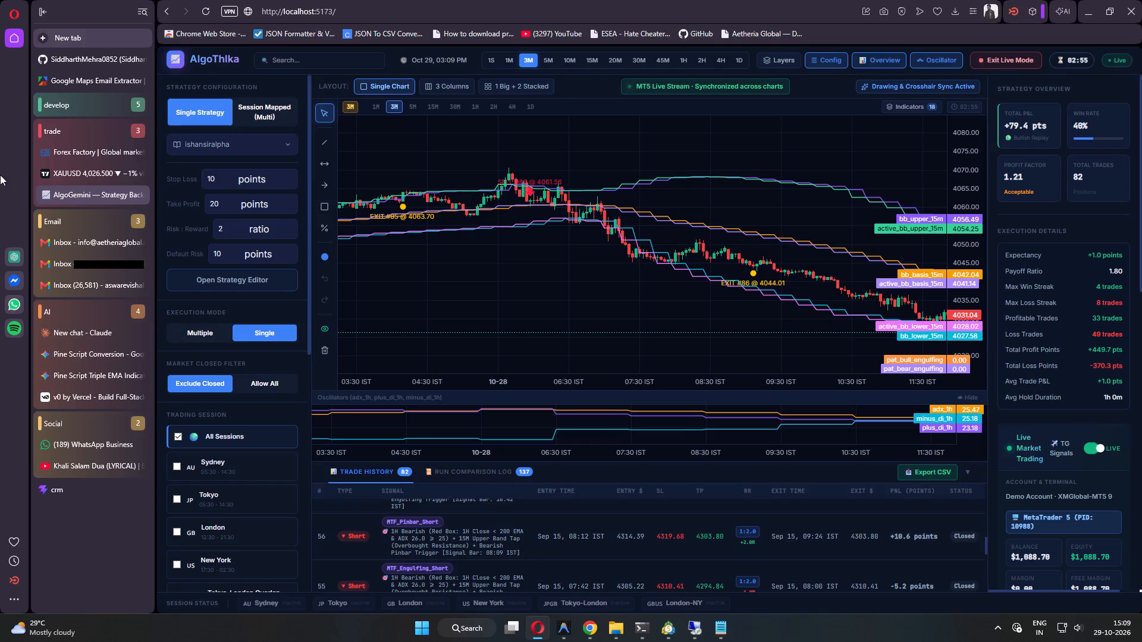
{"action": "left_click", "coordinate": [58, 175]}
{"action": "left_click_drag", "start_coordinate": [366, 410], "coordinate": [430, 394]}
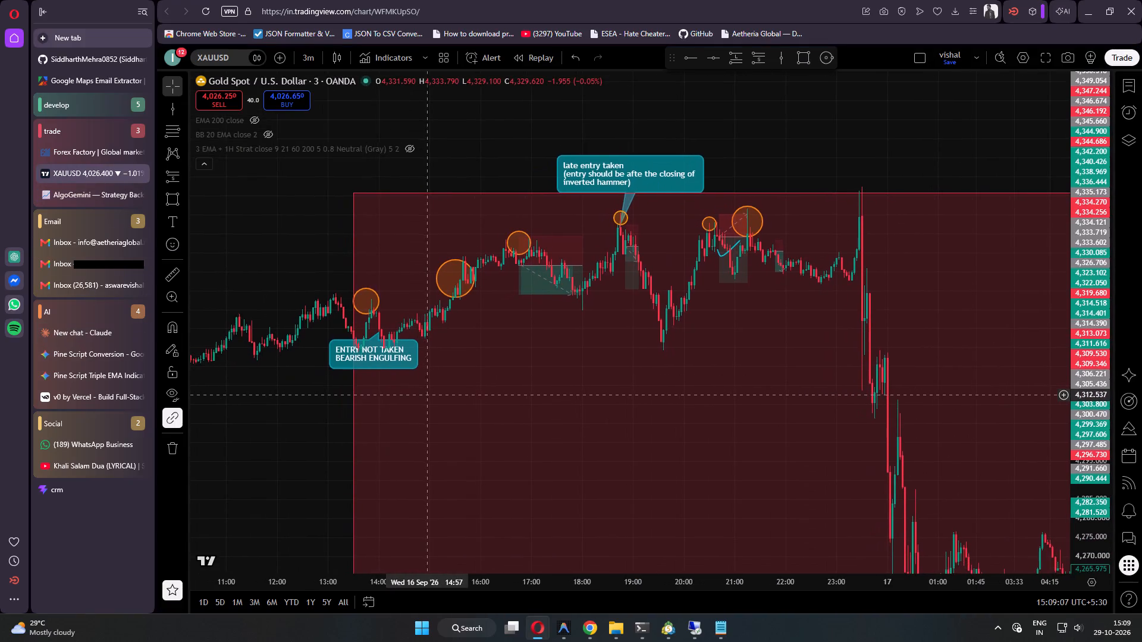
{"action": "left_click_drag", "start_coordinate": [430, 394], "coordinate": [994, 285]}
{"action": "left_click_drag", "start_coordinate": [252, 457], "coordinate": [1096, 382]}
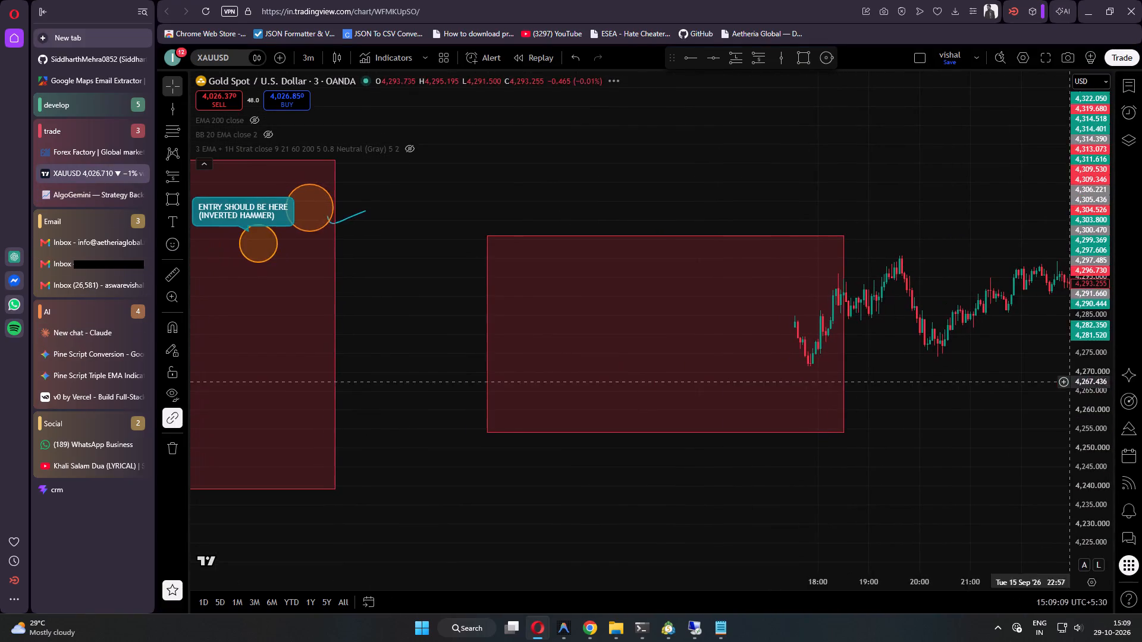
{"action": "left_click_drag", "start_coordinate": [378, 410], "coordinate": [587, 446]}
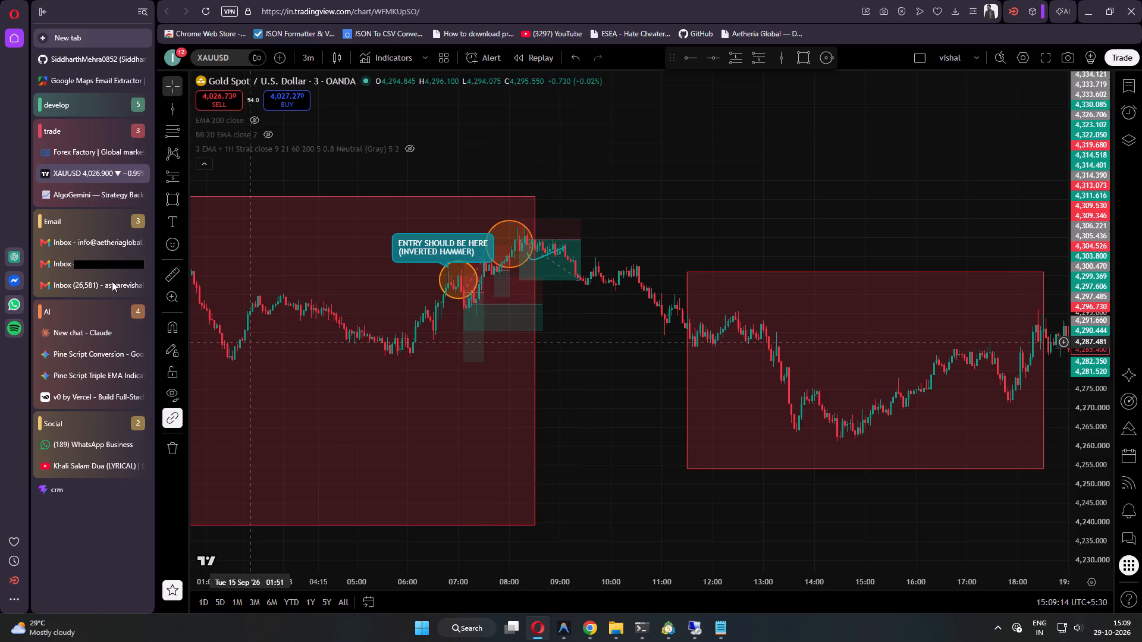
{"action": "left_click", "coordinate": [81, 190]}
{"action": "scroll", "coordinate": [644, 578], "scroll_direction": "down", "scroll_amount": 1}
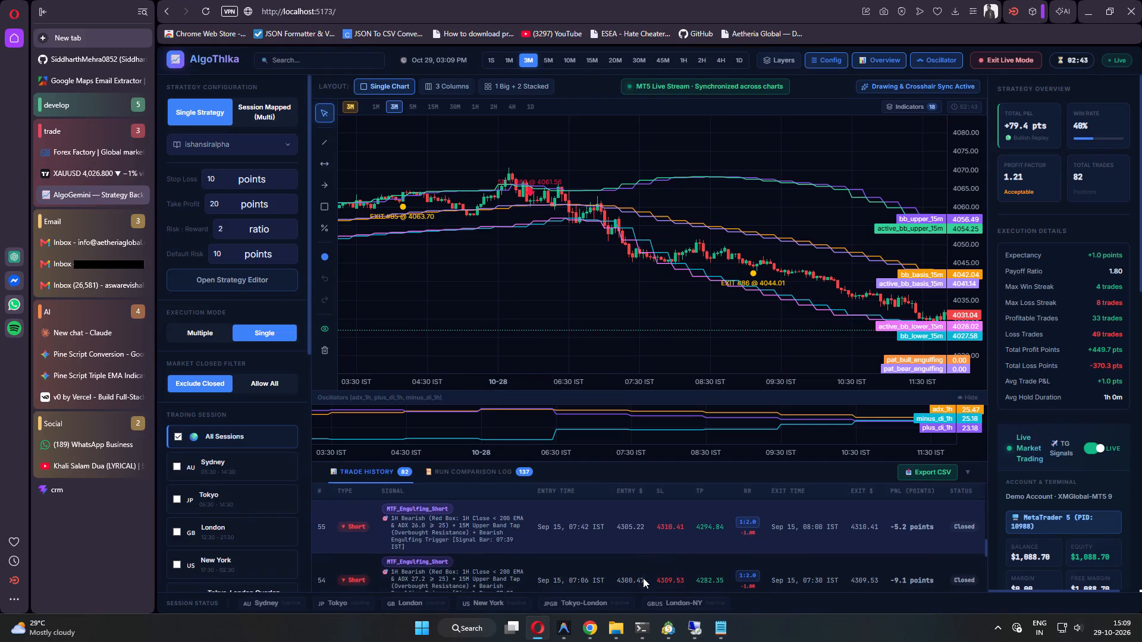
{"action": "scroll", "coordinate": [643, 572], "scroll_direction": "down", "scroll_amount": 1}
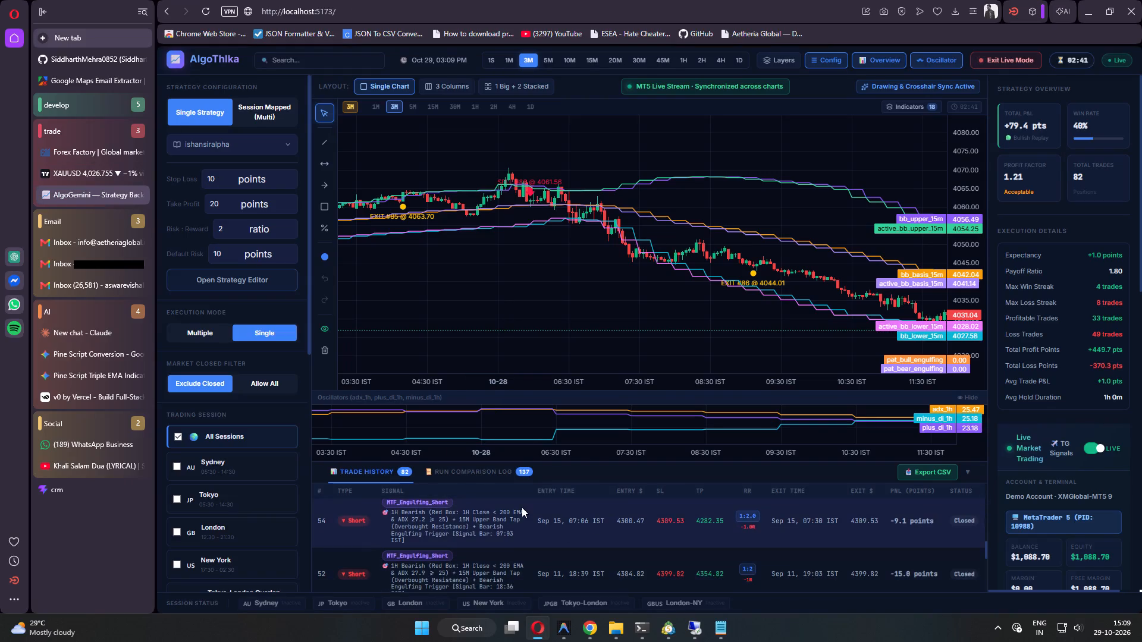
{"action": "left_click", "coordinate": [99, 174]}
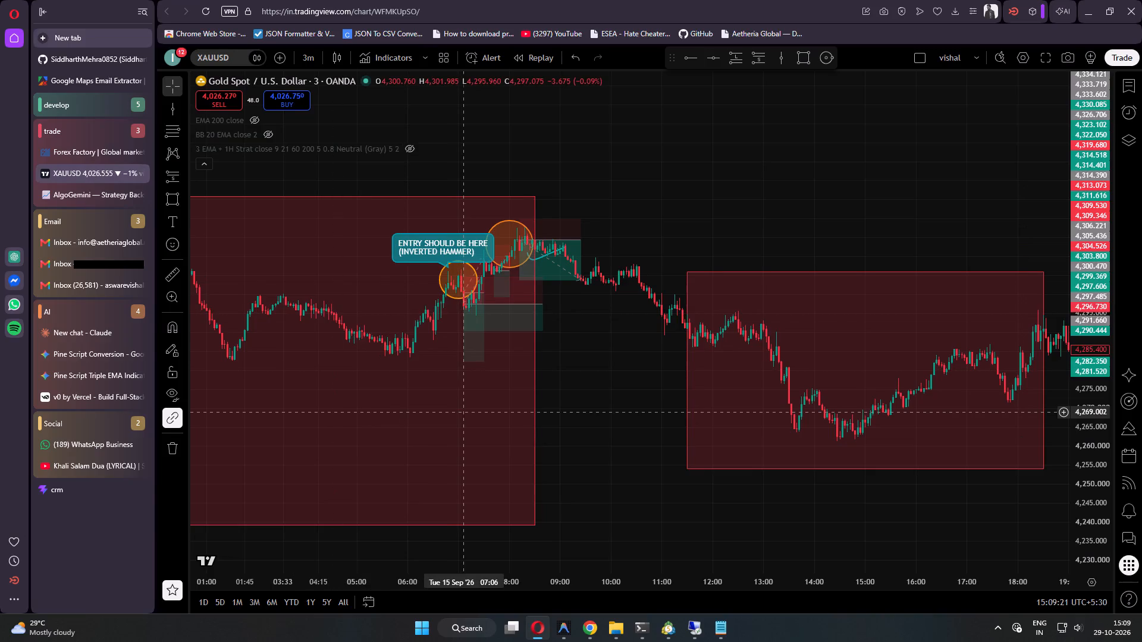
Check AlgoGemini's 11 September 18:39, 12:15 and 06:39 short trades against the setups marked on the TradingView chart.
{"action": "left_click_drag", "start_coordinate": [463, 412], "coordinate": [1012, 428]}
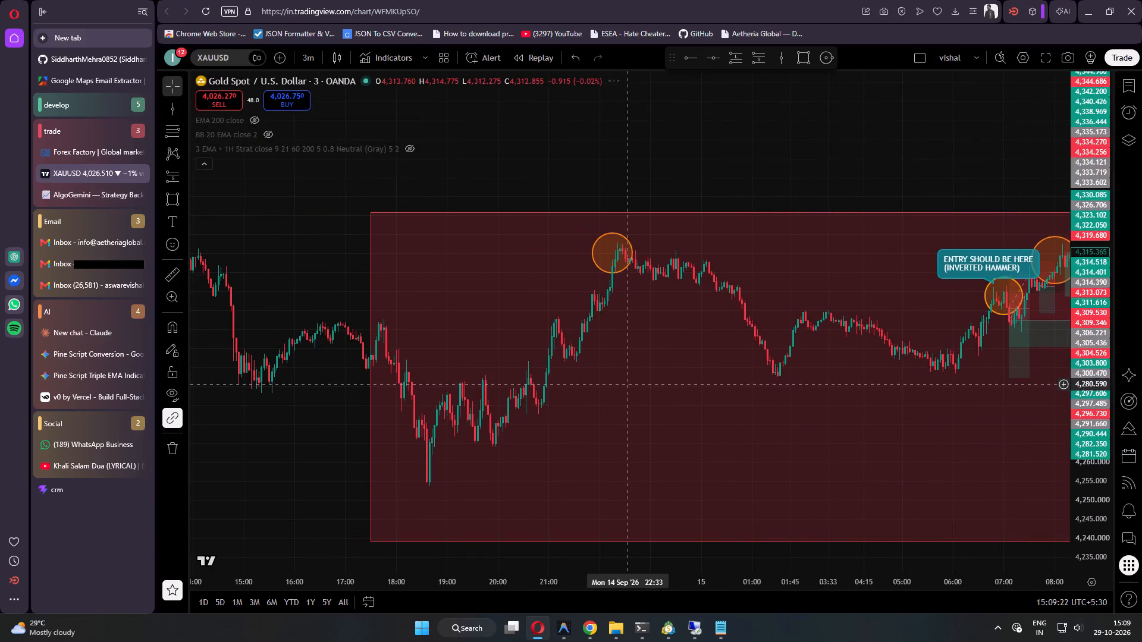
{"action": "left_click_drag", "start_coordinate": [355, 380], "coordinate": [1047, 404]}
{"action": "left_click_drag", "start_coordinate": [359, 309], "coordinate": [456, 348]}
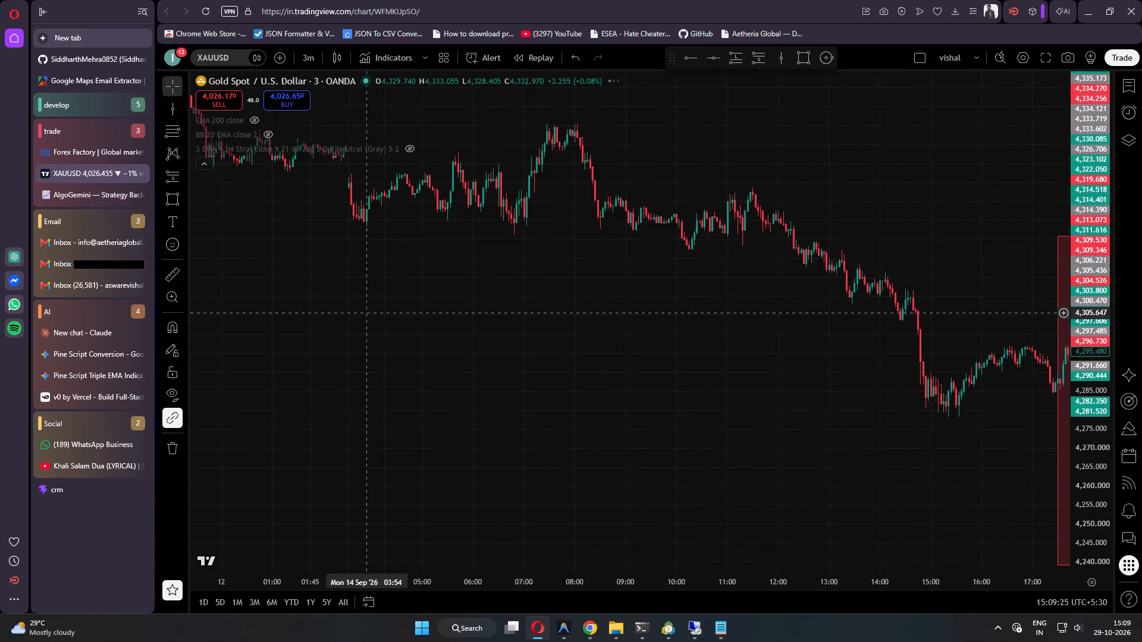
{"action": "left_click_drag", "start_coordinate": [456, 348], "coordinate": [1039, 512]}
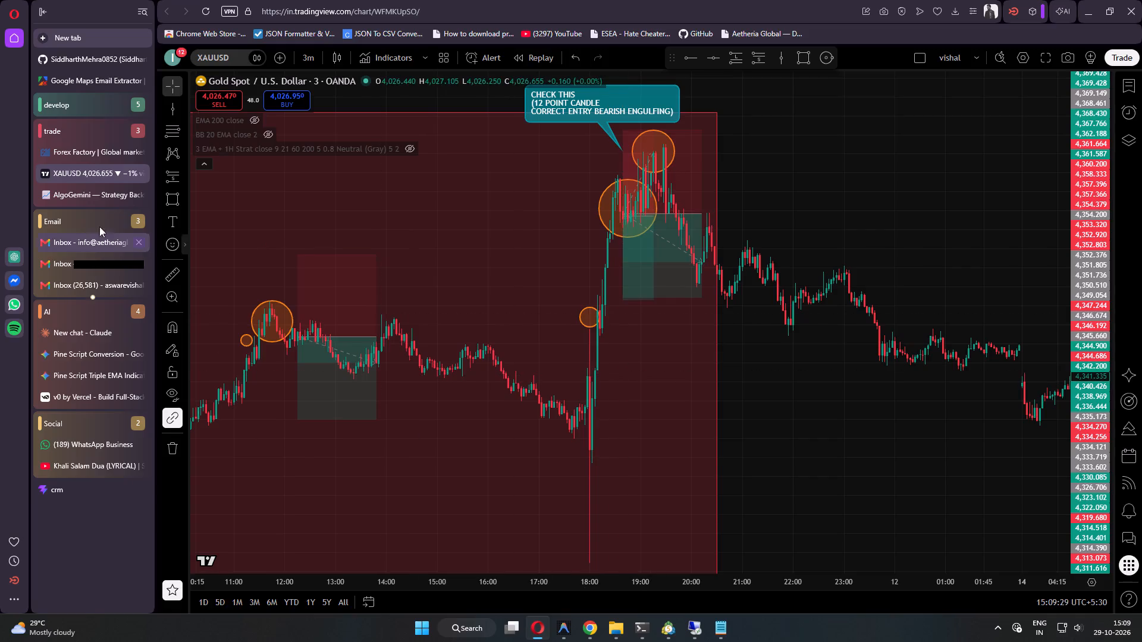
{"action": "left_click", "coordinate": [91, 202]}
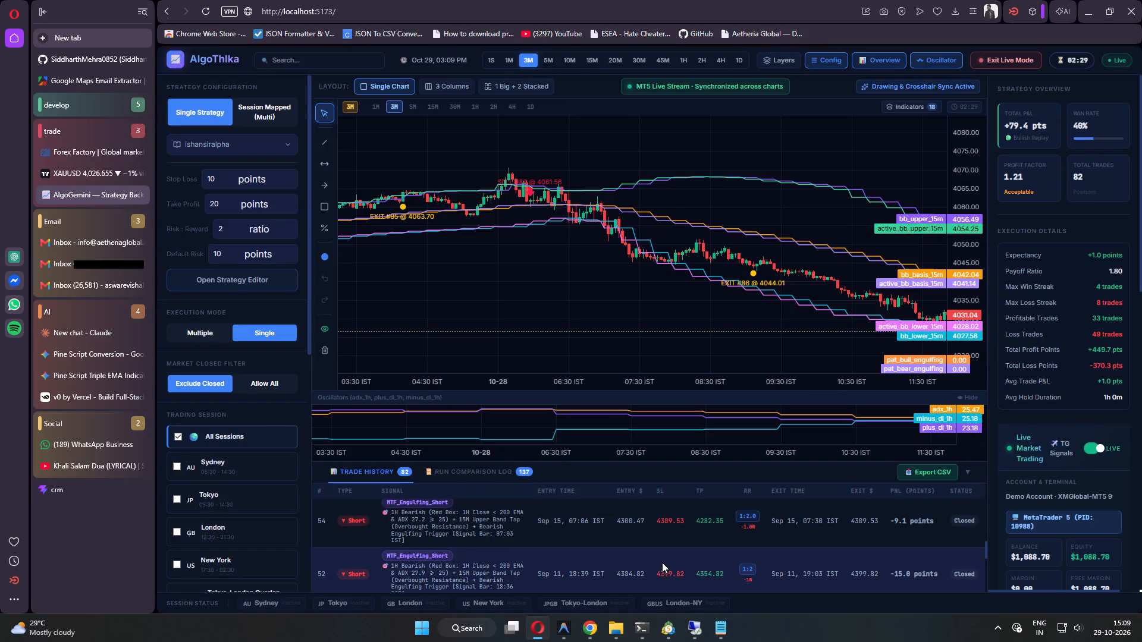
{"action": "scroll", "coordinate": [662, 562], "scroll_direction": "down", "scroll_amount": 1}
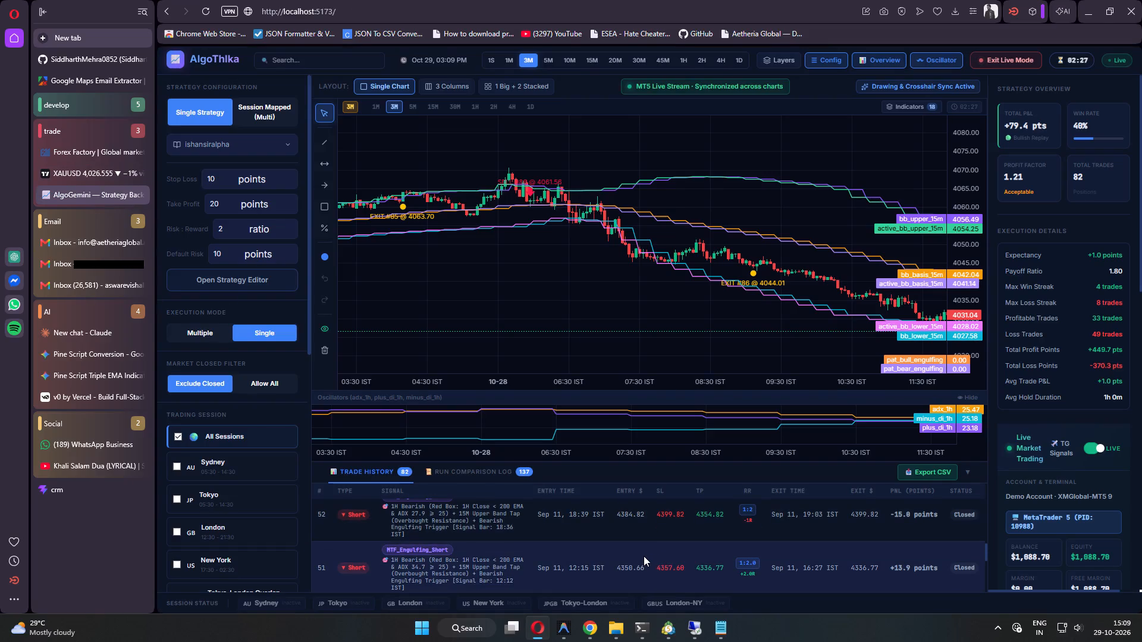
{"action": "left_click", "coordinate": [86, 166]}
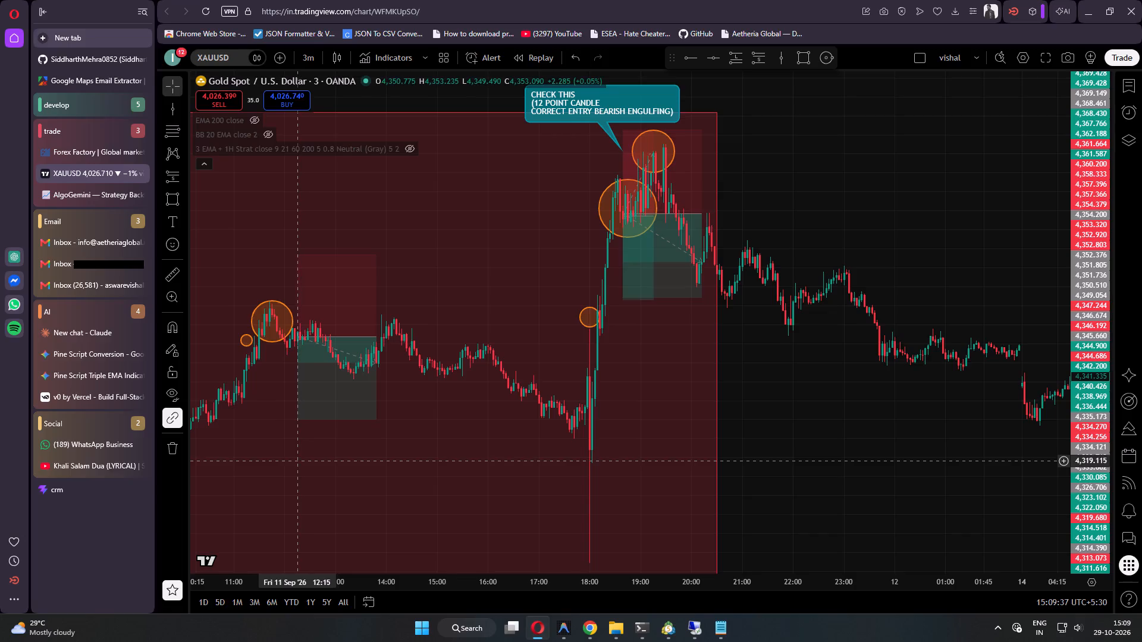
{"action": "left_click_drag", "start_coordinate": [296, 461], "coordinate": [984, 322]}
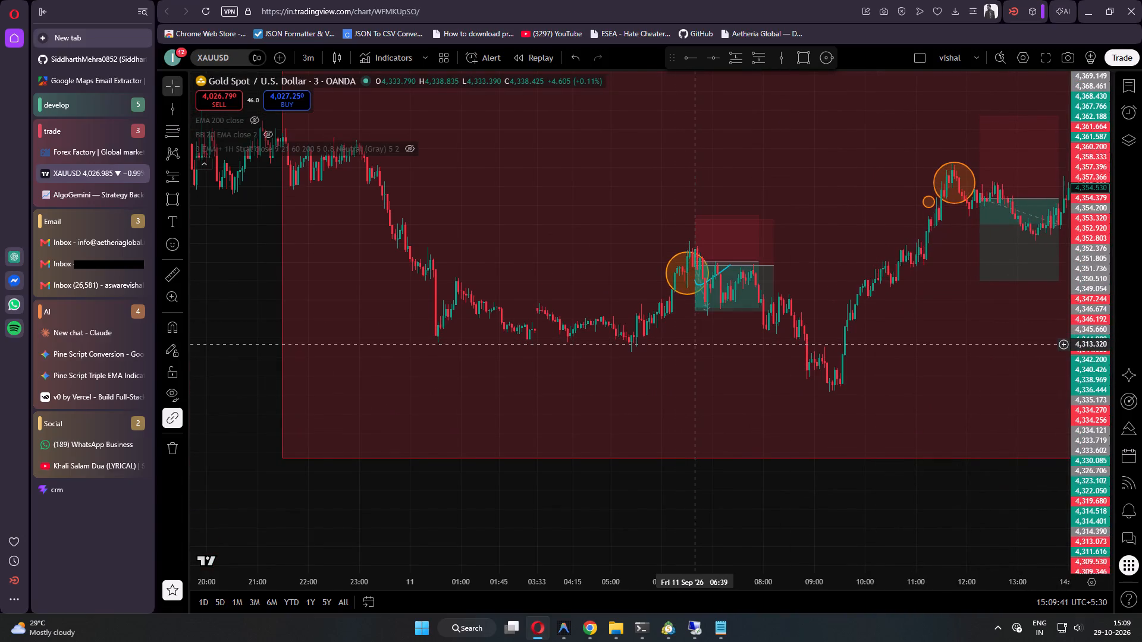
{"action": "left_click", "coordinate": [86, 186]}
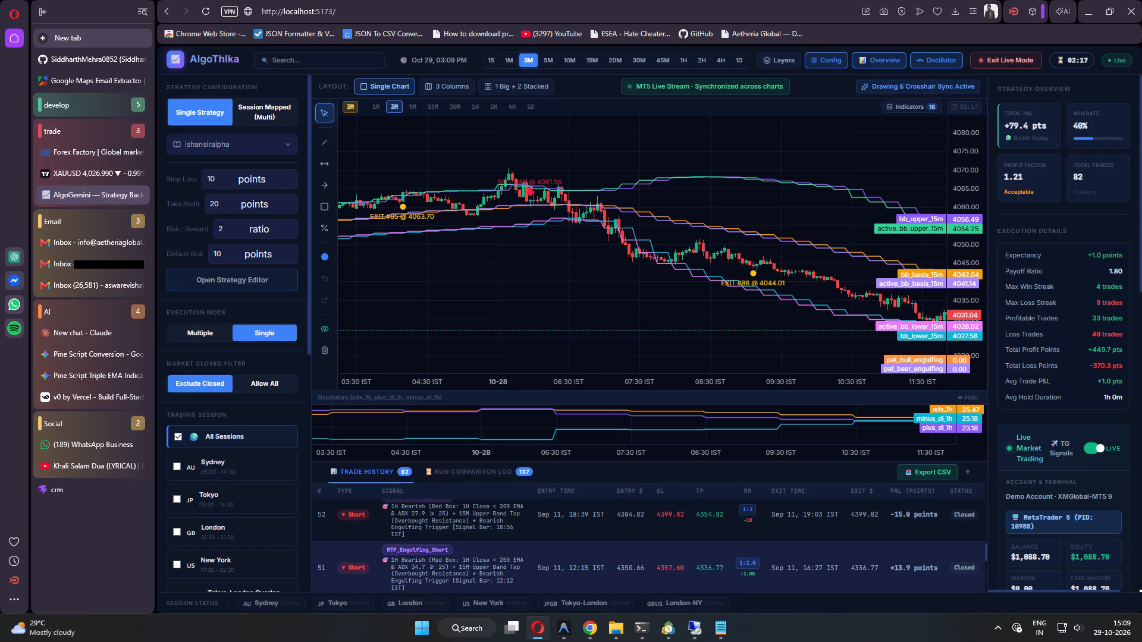
{"action": "scroll", "coordinate": [632, 570], "scroll_direction": "down", "scroll_amount": 2}
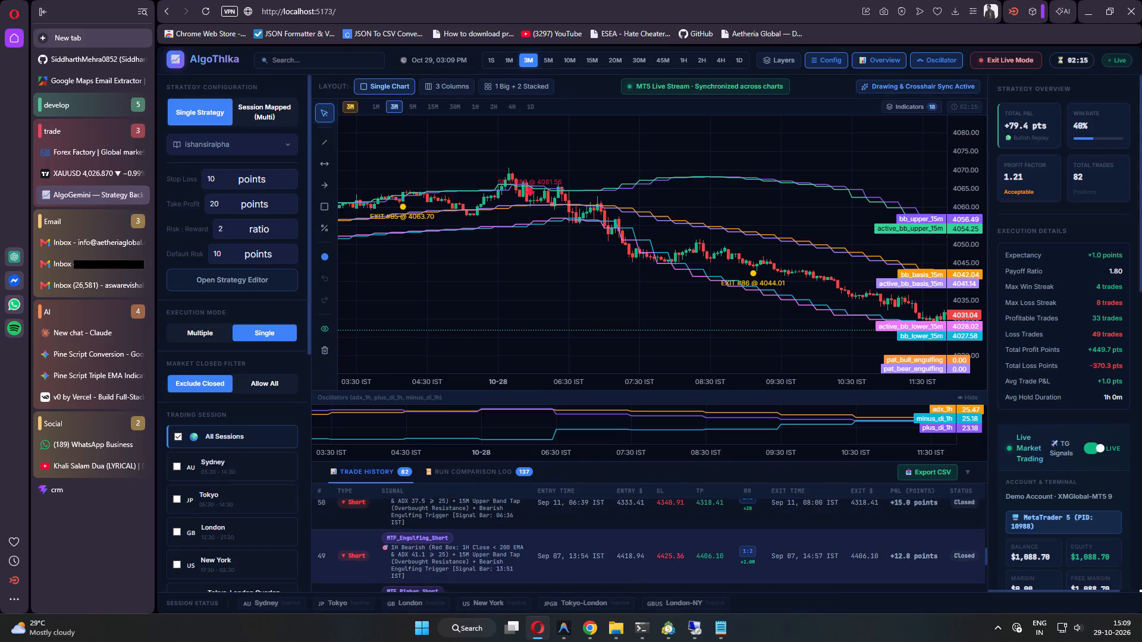
Examine the TradingView chart from 10 September back to 8 September for marked setups.
{"action": "left_click", "coordinate": [49, 169]}
{"action": "left_click_drag", "start_coordinate": [411, 344], "coordinate": [1086, 597]}
{"action": "left_click_drag", "start_coordinate": [261, 361], "coordinate": [599, 432]}
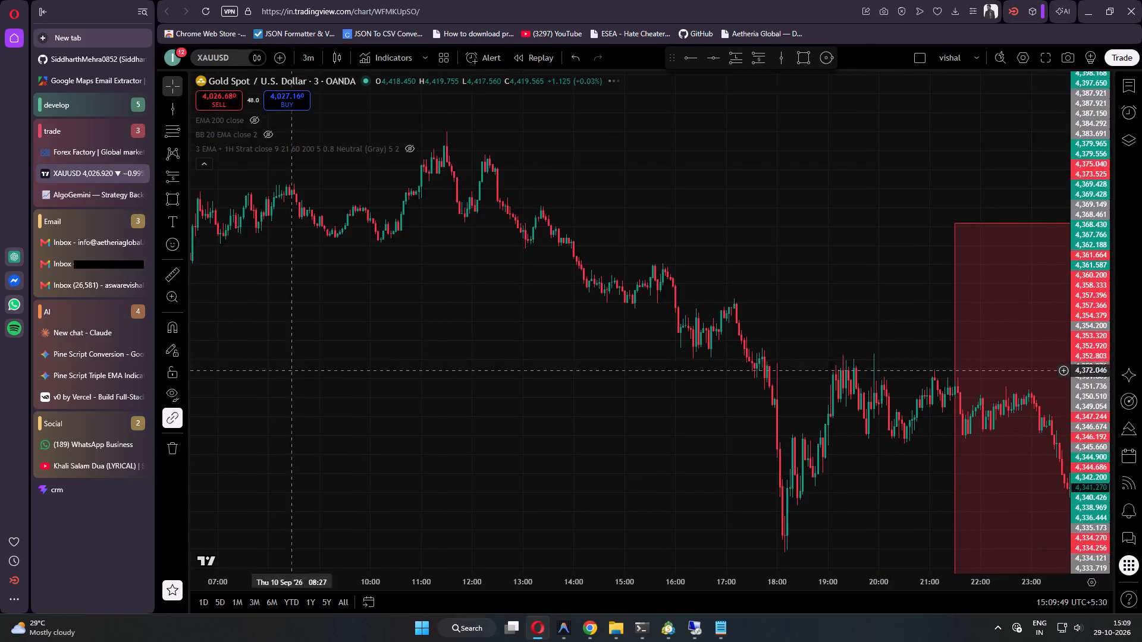
{"action": "left_click_drag", "start_coordinate": [599, 432], "coordinate": [1141, 479]}
{"action": "scroll", "coordinate": [859, 439], "scroll_direction": "down", "scroll_amount": 11}
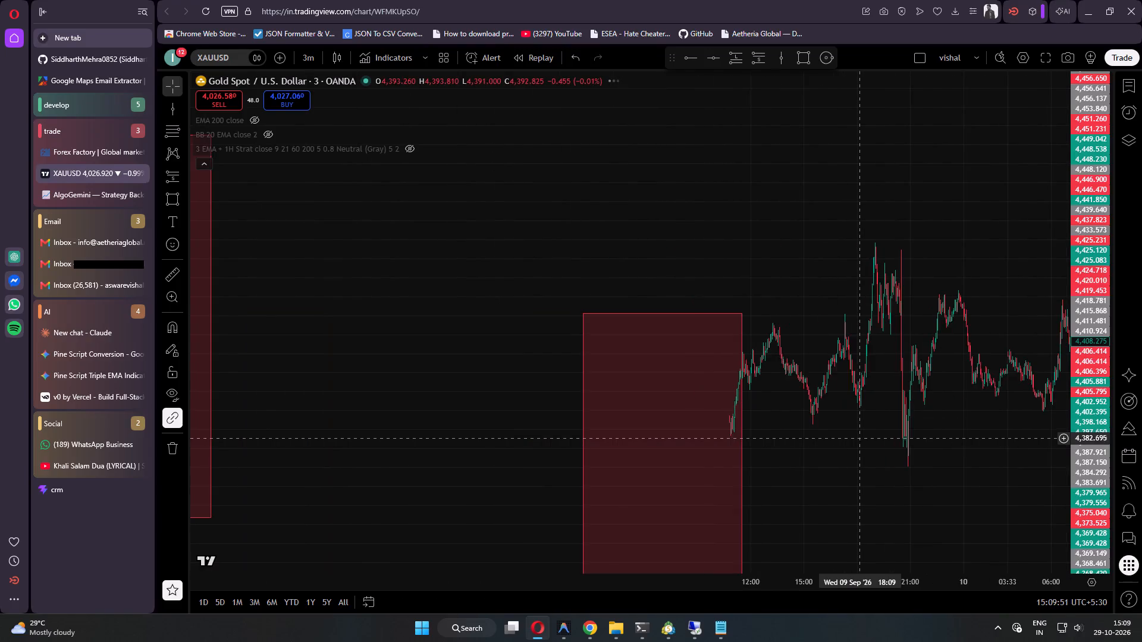
{"action": "scroll", "coordinate": [859, 438], "scroll_direction": "up", "scroll_amount": 10}
{"action": "scroll", "coordinate": [858, 429], "scroll_direction": "down", "scroll_amount": 6, "text": "shift"}
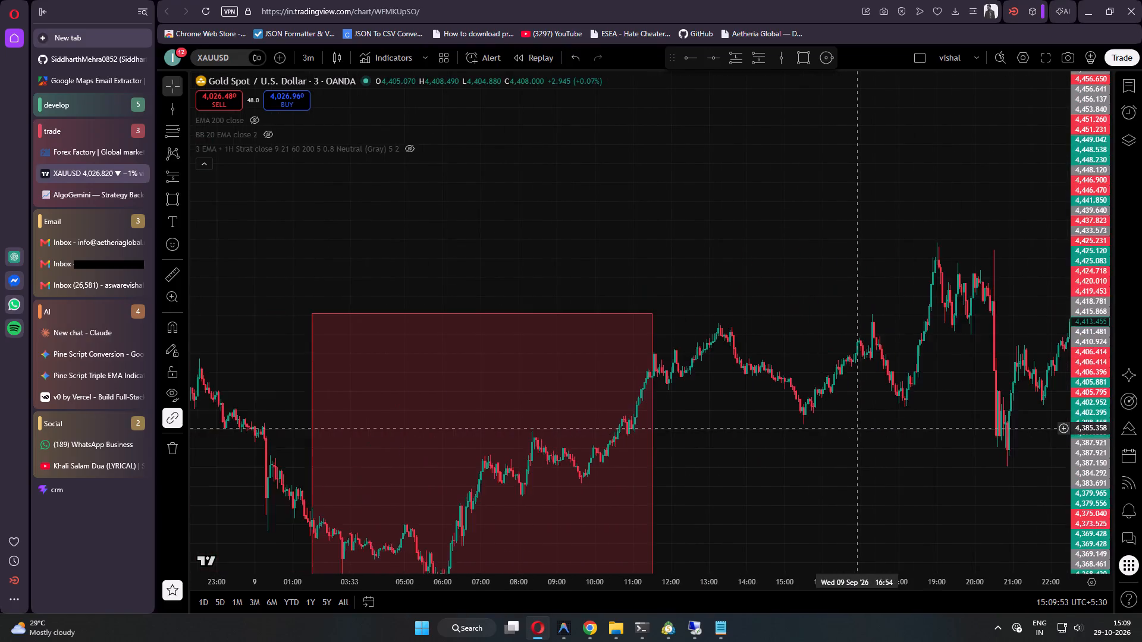
{"action": "scroll", "coordinate": [857, 428], "scroll_direction": "down", "scroll_amount": 14, "text": "shift"}
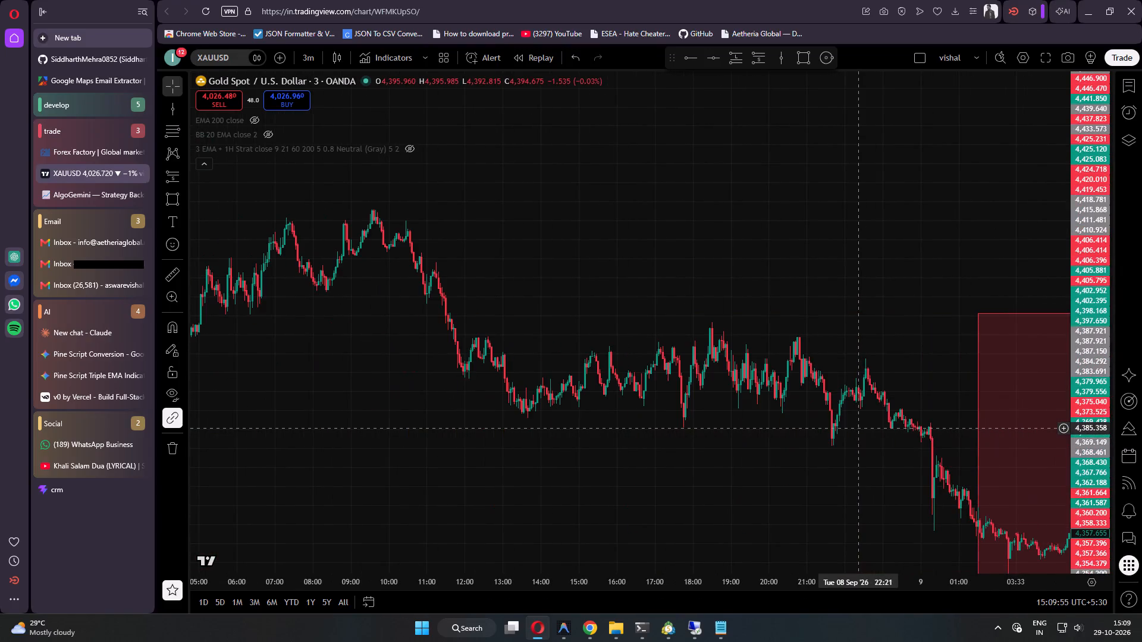
{"action": "scroll", "coordinate": [857, 428], "scroll_direction": "up", "scroll_amount": 20, "text": "shift"}
{"action": "scroll", "coordinate": [857, 428], "scroll_direction": "up", "scroll_amount": 7, "text": "shift"}
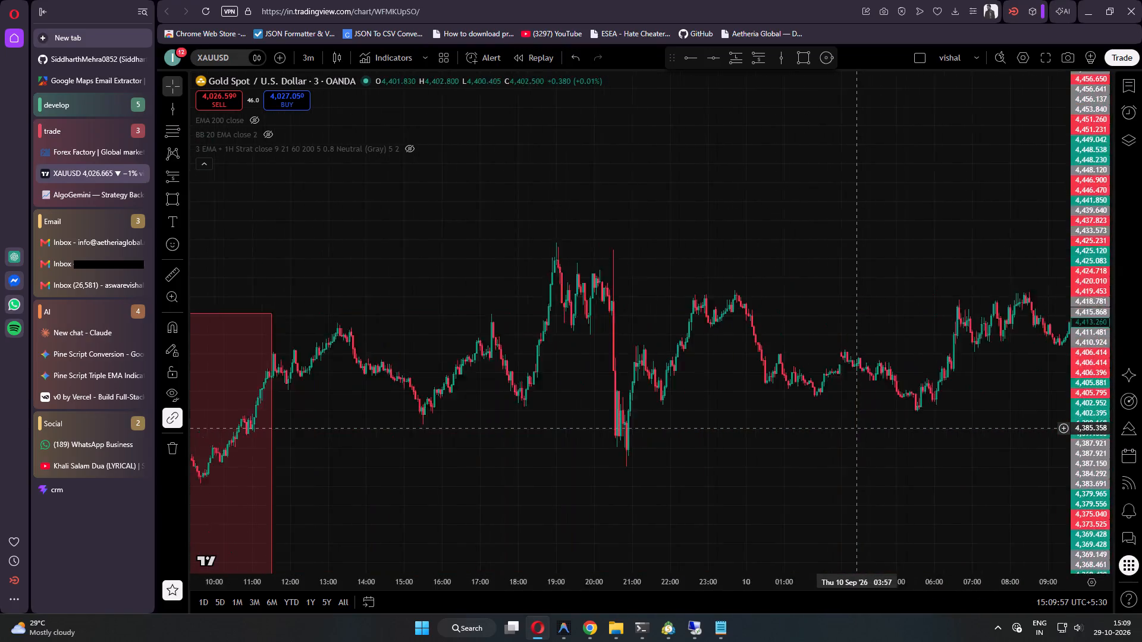
{"action": "scroll", "coordinate": [857, 428], "scroll_direction": "up", "scroll_amount": 15, "text": "shift"}
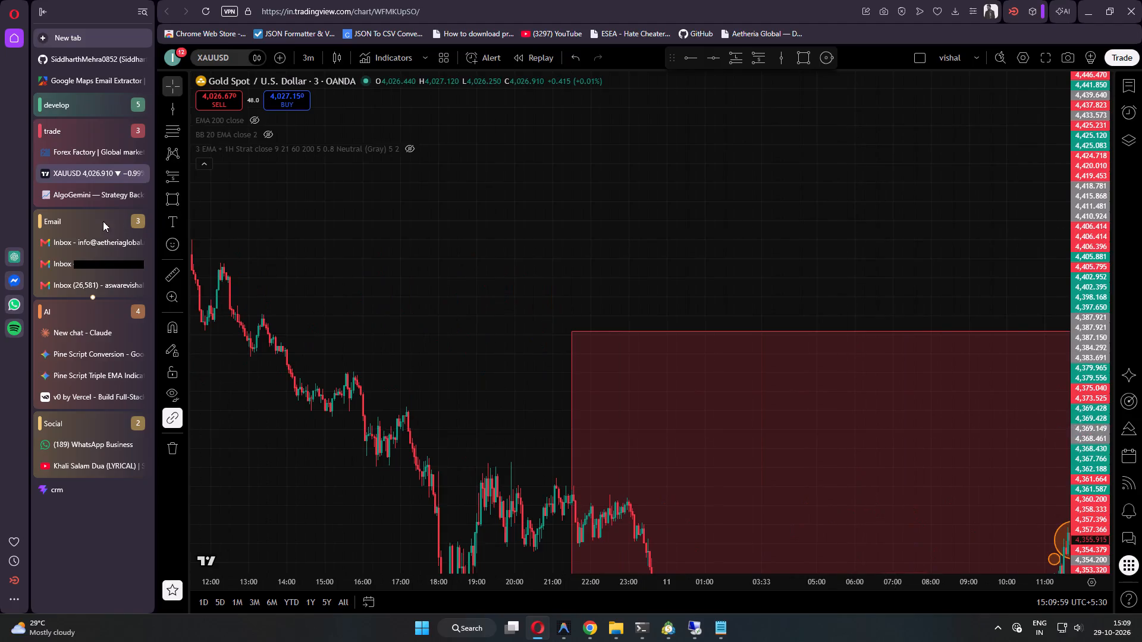
Check AlgoGemini's 7 September 13:54 short trade against the setup marked on the TradingView chart.
{"action": "left_click", "coordinate": [79, 199]}
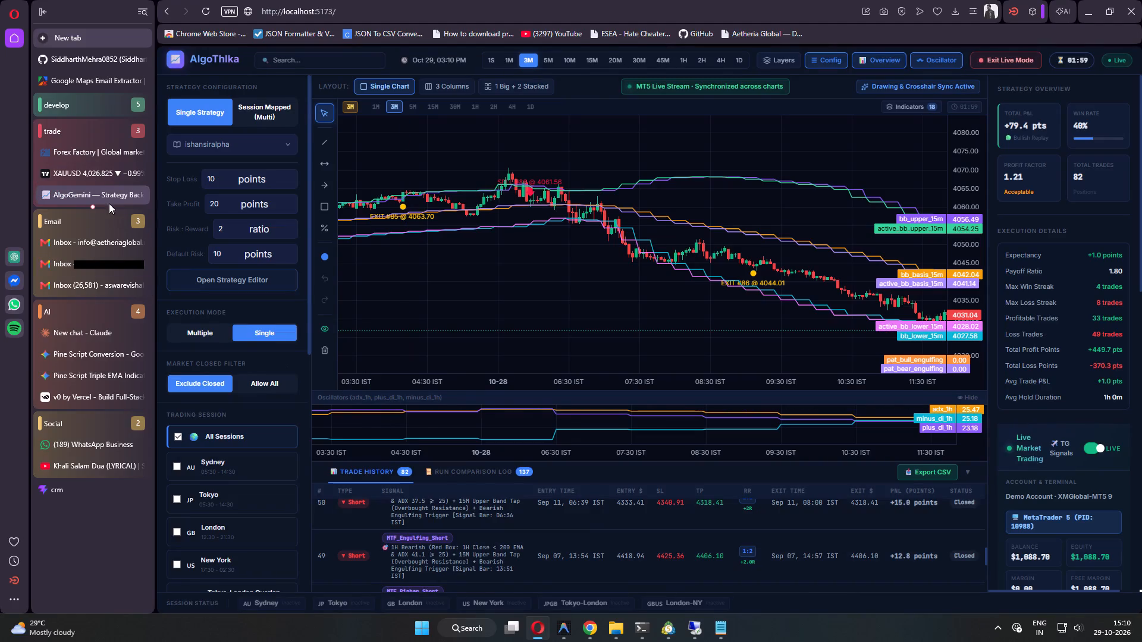
{"action": "left_click", "coordinate": [99, 170]}
{"action": "scroll", "coordinate": [390, 402], "scroll_direction": "down", "scroll_amount": 20, "text": "shift"}
{"action": "scroll", "coordinate": [390, 402], "scroll_direction": "down", "scroll_amount": 10, "text": "shift"}
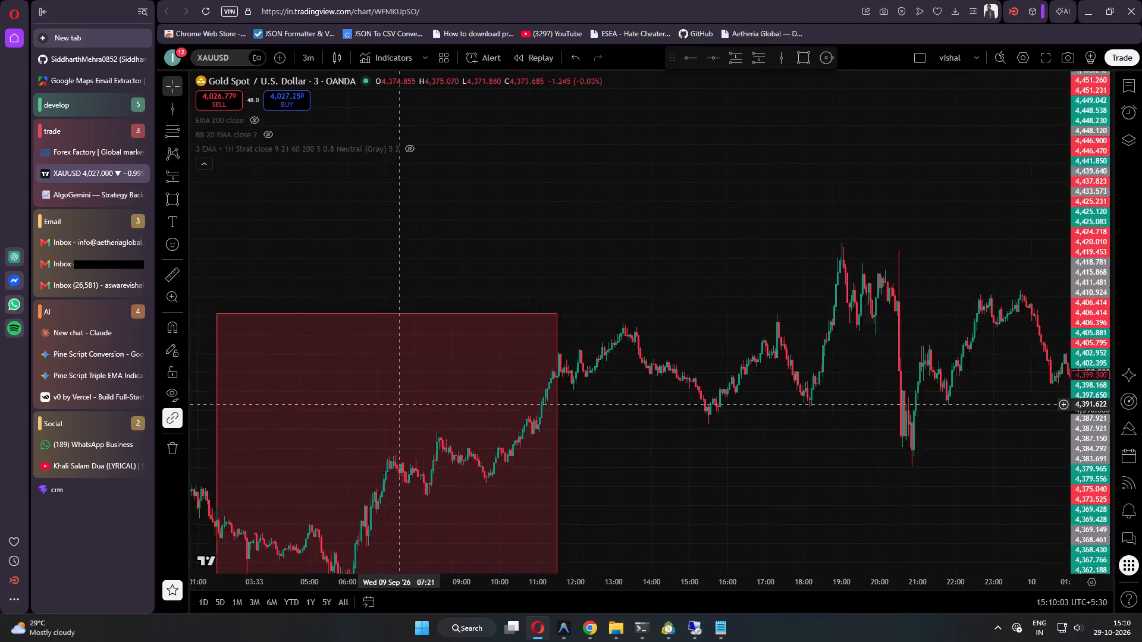
{"action": "scroll", "coordinate": [398, 404], "scroll_direction": "down", "scroll_amount": 19, "text": "shift"}
{"action": "scroll", "coordinate": [400, 402], "scroll_direction": "down", "scroll_amount": 4, "text": "shift"}
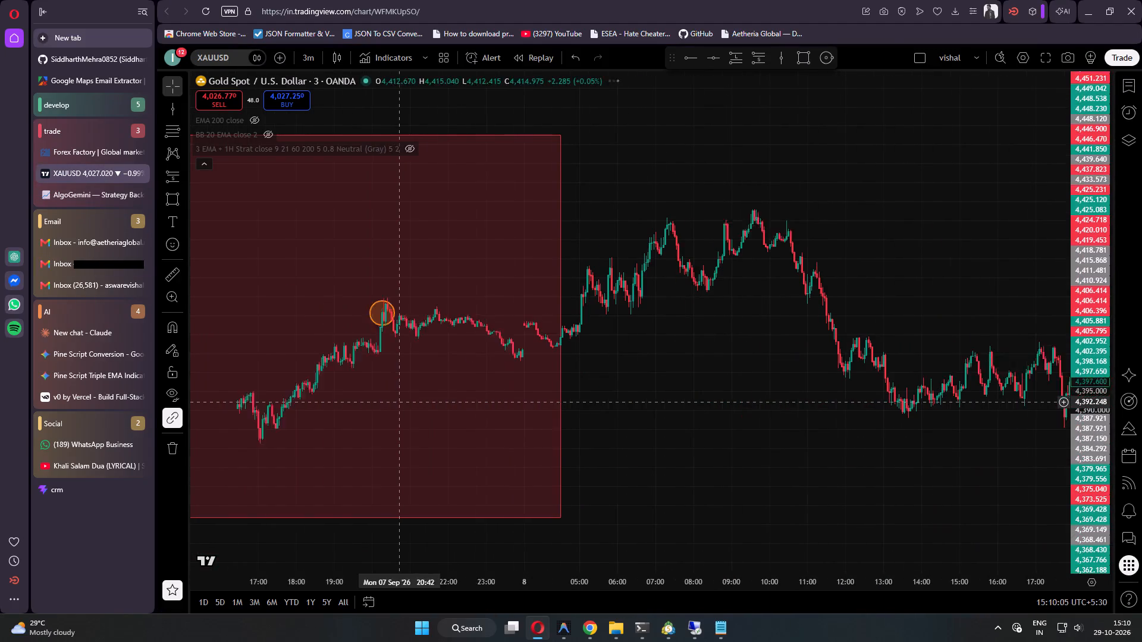
{"action": "scroll", "coordinate": [492, 392], "scroll_direction": "down", "scroll_amount": 7, "text": "shift"}
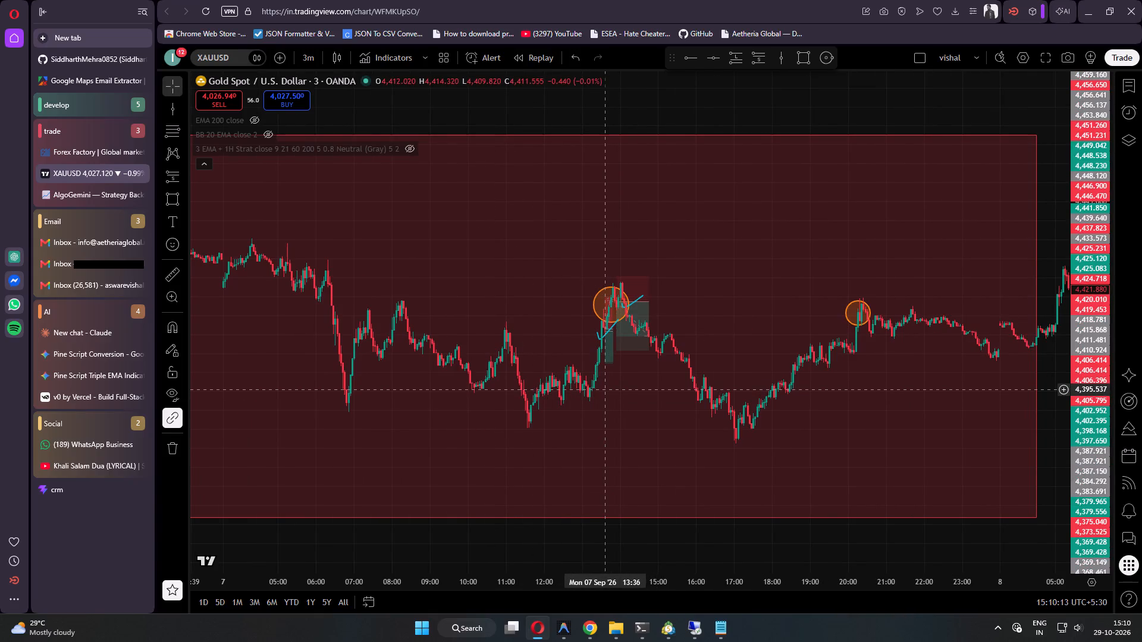
{"action": "left_click", "coordinate": [102, 193]}
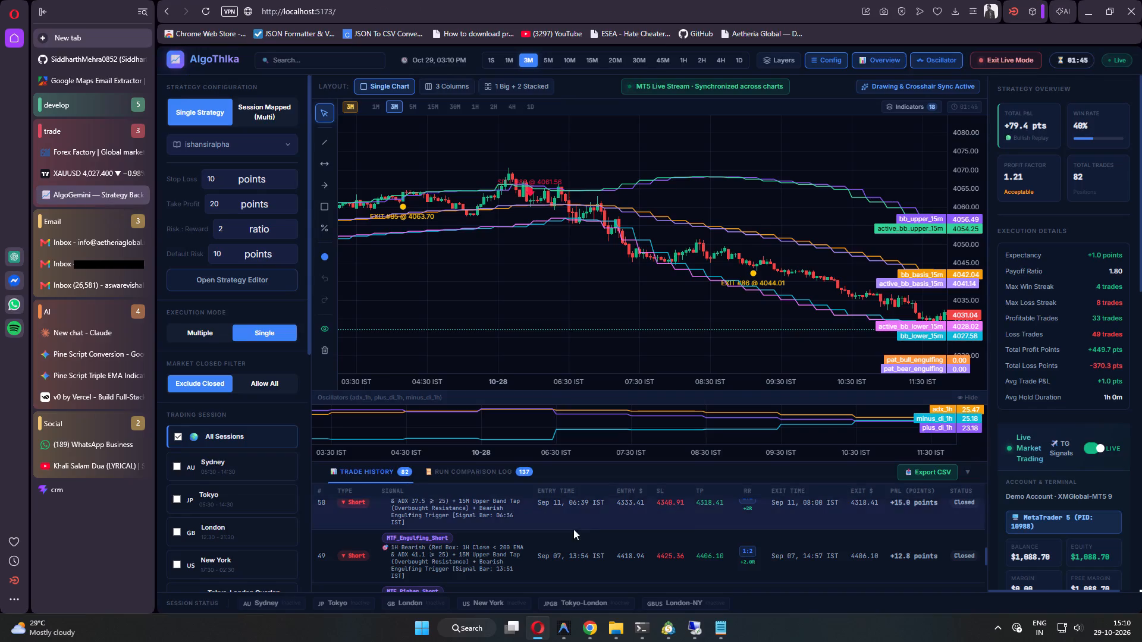
Check AlgoGemini's 4 September 12:09 and 07:45 long trades against the setups marked on the TradingView chart.
{"action": "scroll", "coordinate": [601, 547], "scroll_direction": "down", "scroll_amount": 2}
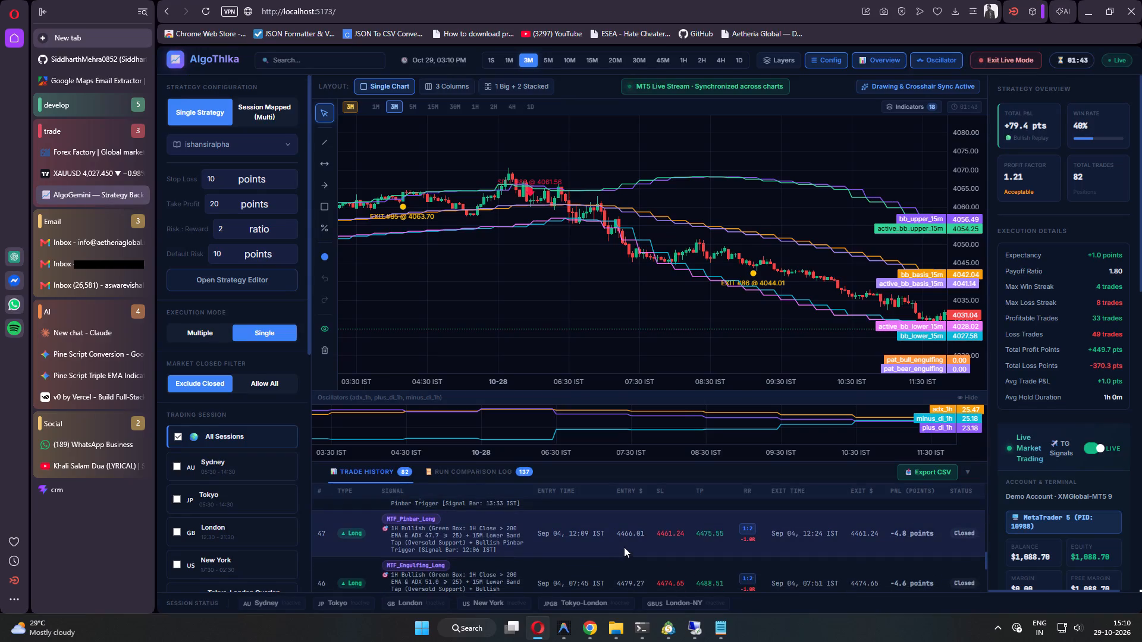
{"action": "left_click", "coordinate": [98, 165]}
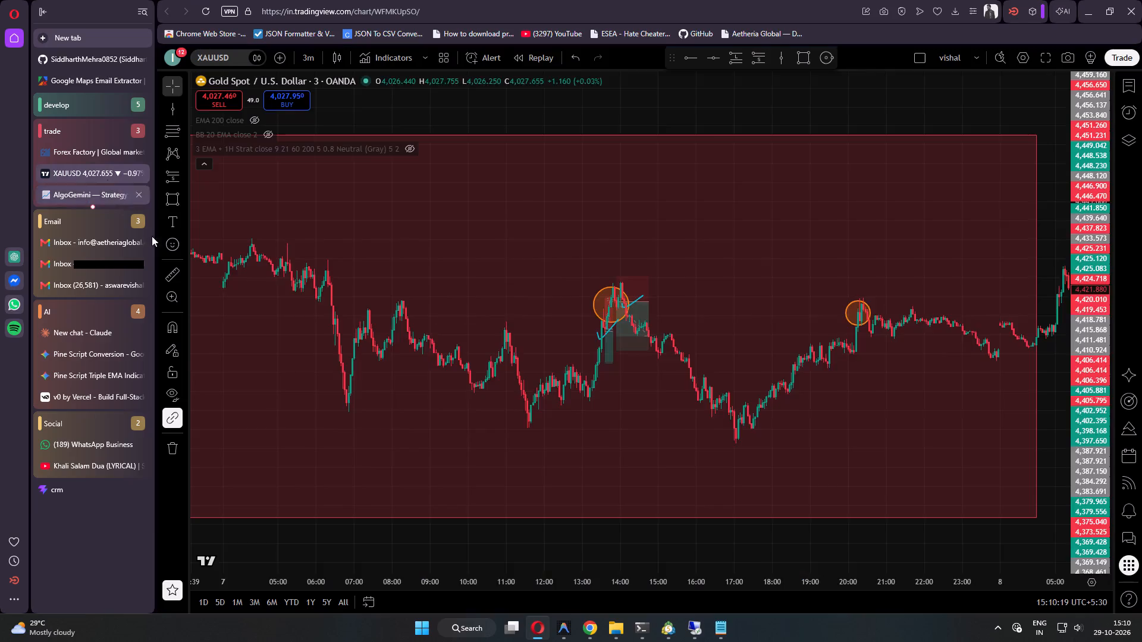
{"action": "scroll", "coordinate": [508, 429], "scroll_direction": "down", "scroll_amount": 19, "text": "shift"}
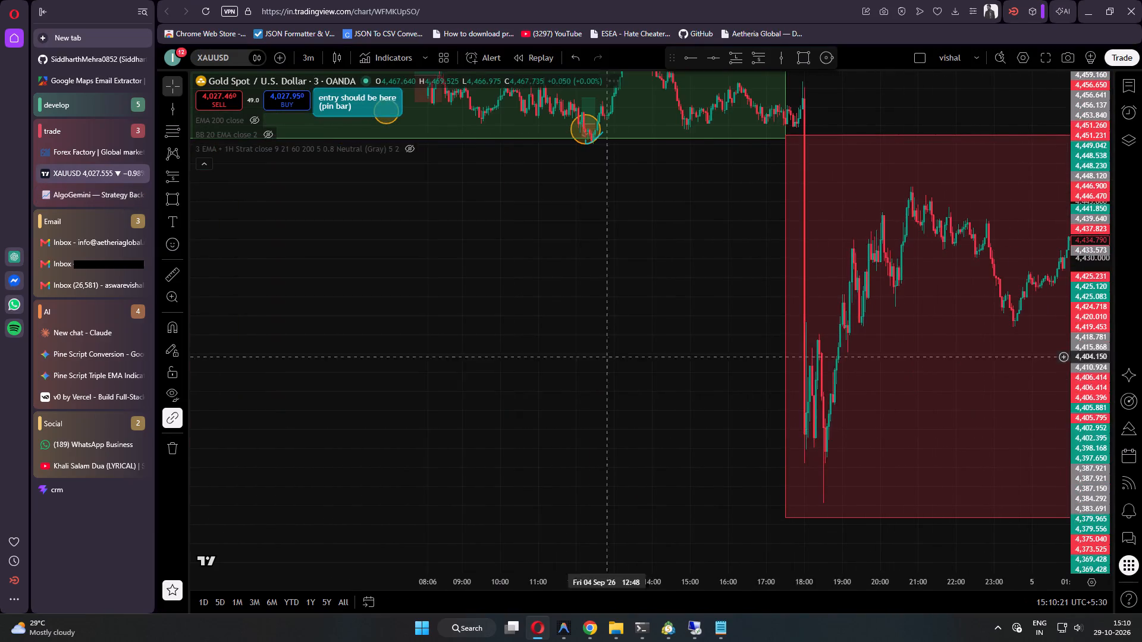
{"action": "left_click_drag", "start_coordinate": [625, 328], "coordinate": [628, 511]}
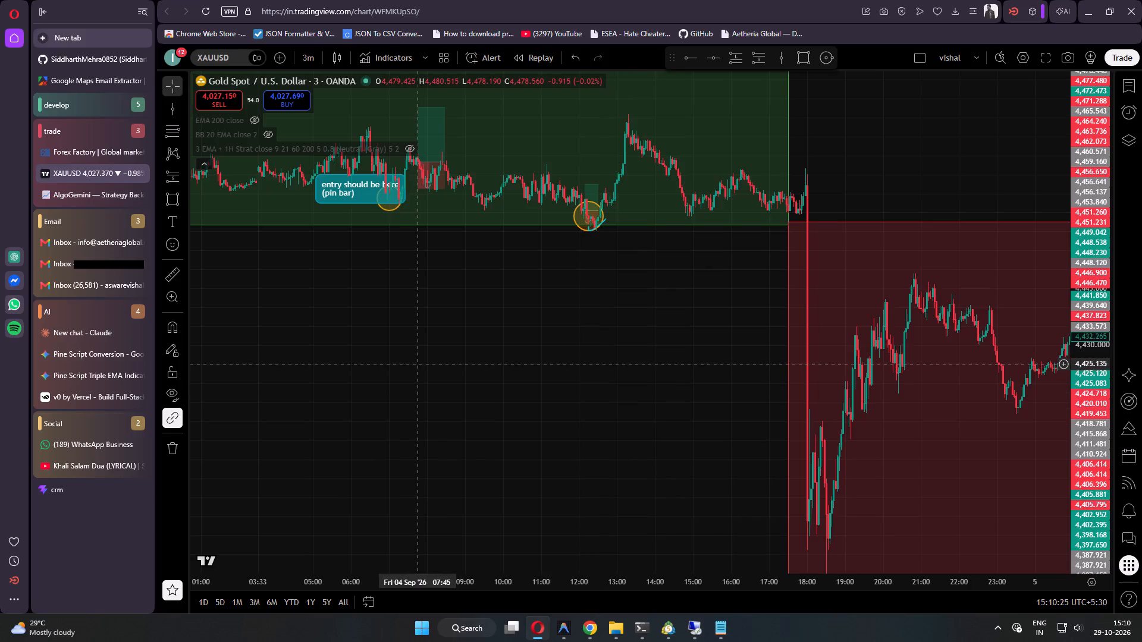
{"action": "left_click_drag", "start_coordinate": [417, 364], "coordinate": [637, 512]}
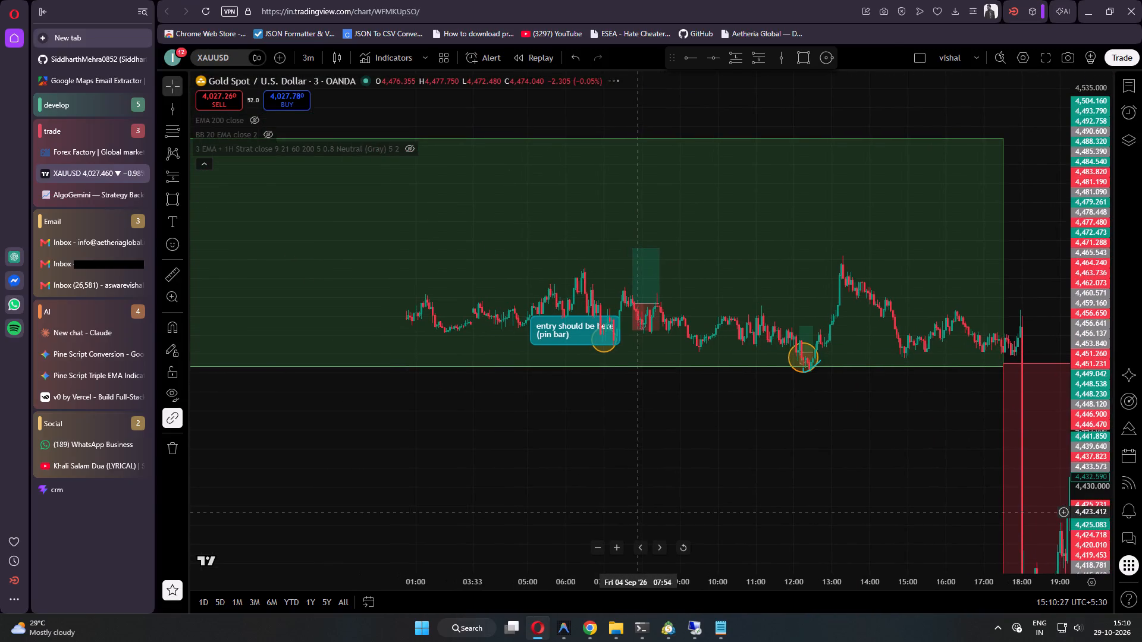
Compare AlgoGemini's 3 September 13:42 and 08:06 short trades with the setups marked on the TradingView chart.
{"action": "scroll", "coordinate": [637, 512], "scroll_direction": "down", "scroll_amount": 9, "text": "shift"}
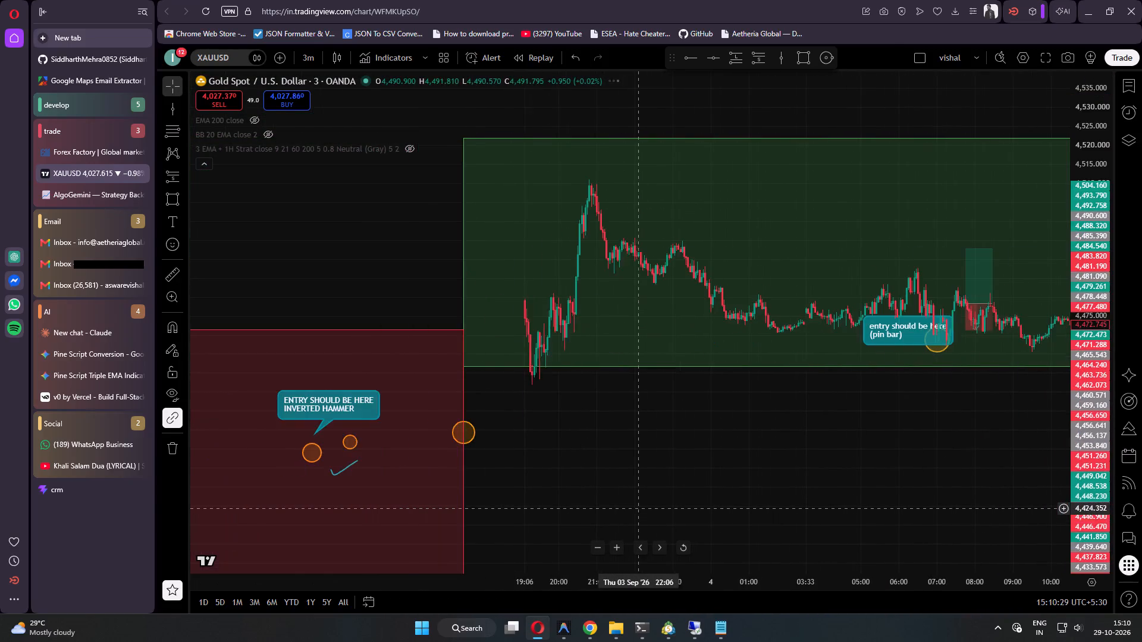
{"action": "scroll", "coordinate": [638, 508], "scroll_direction": "down", "scroll_amount": 3, "text": "shift"}
{"action": "scroll", "coordinate": [632, 502], "scroll_direction": "down", "scroll_amount": 1}
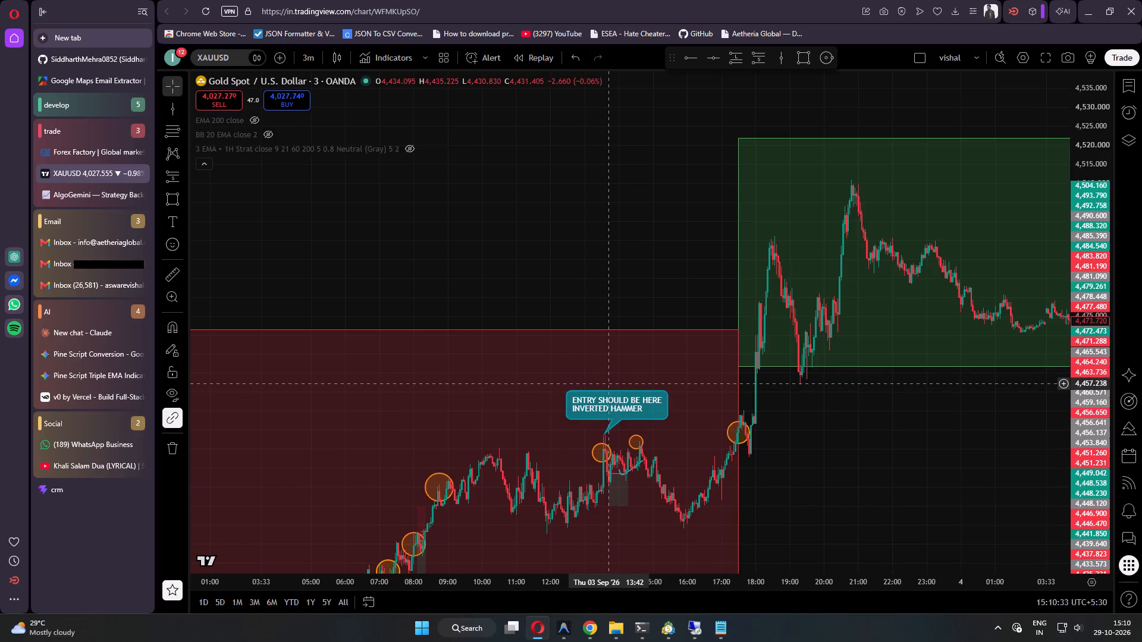
{"action": "left_click", "coordinate": [101, 196]}
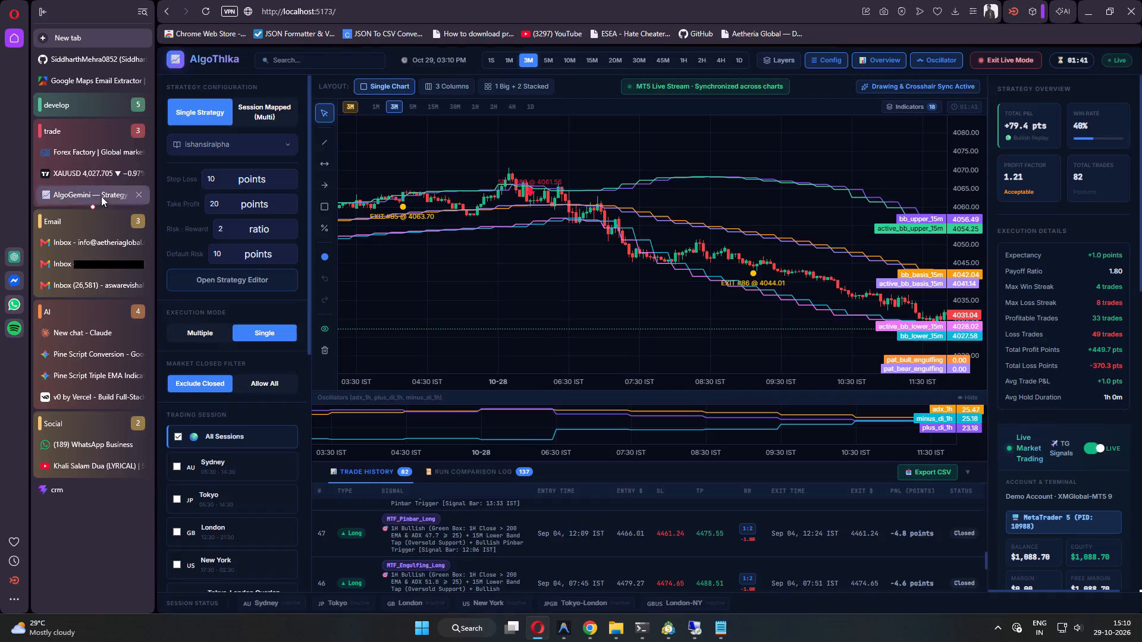
{"action": "scroll", "coordinate": [630, 564], "scroll_direction": "down", "scroll_amount": 2}
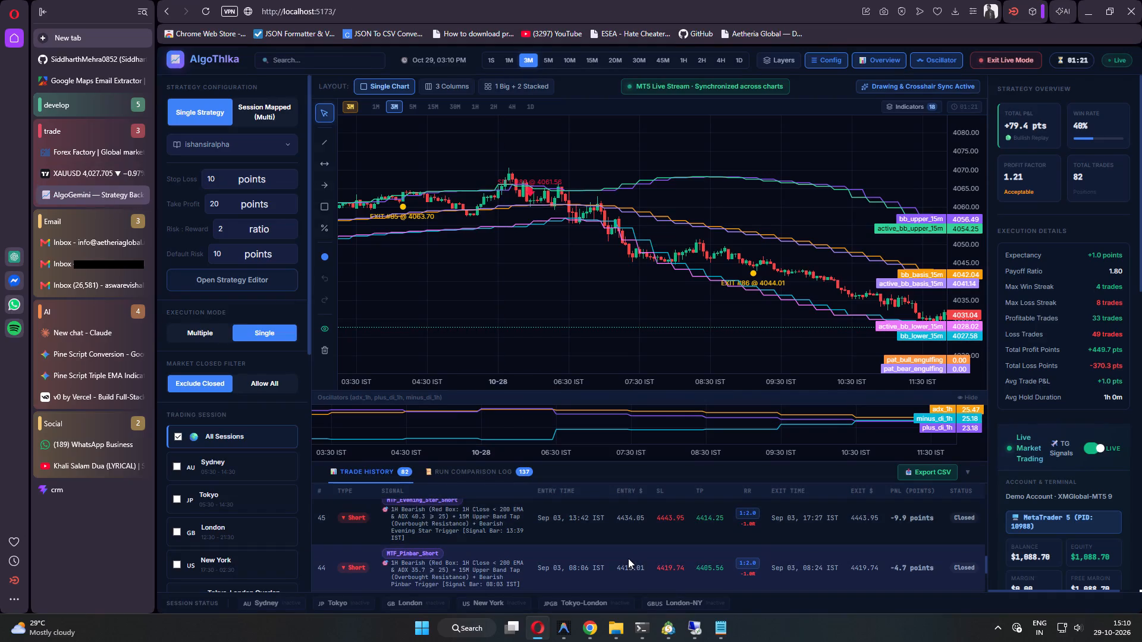
{"action": "left_click", "coordinate": [91, 171]}
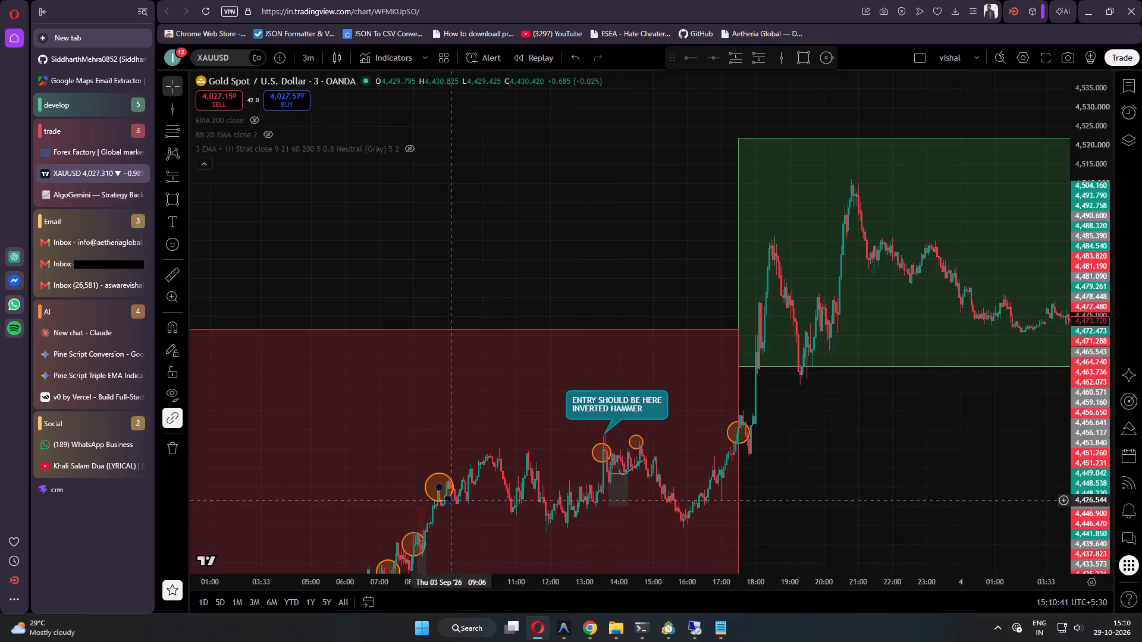
{"action": "left_click_drag", "start_coordinate": [506, 544], "coordinate": [622, 358]}
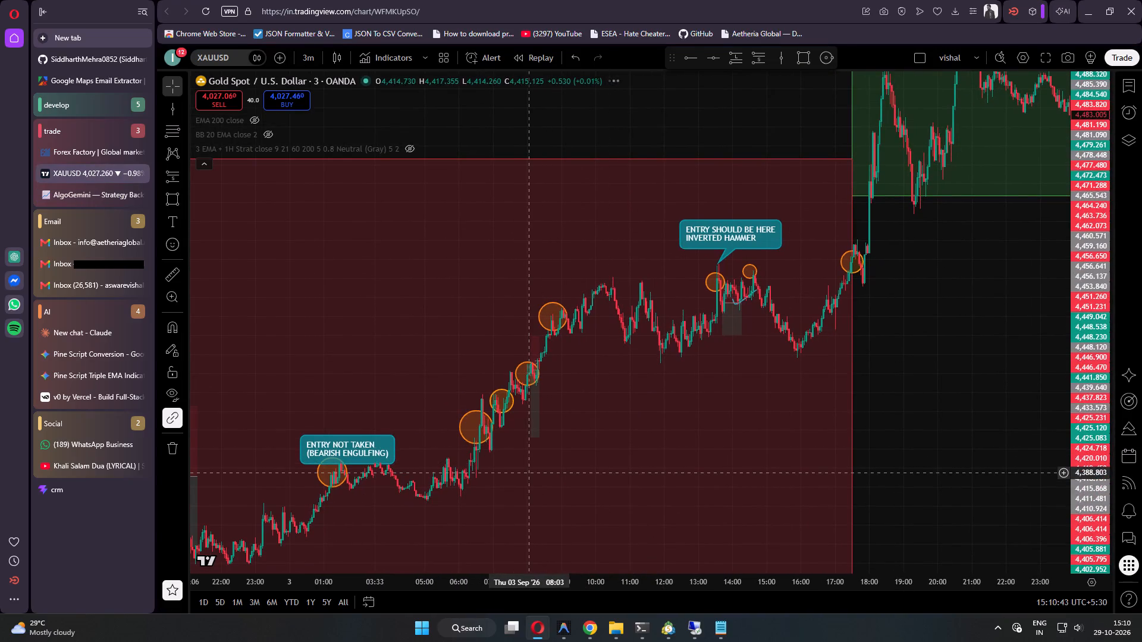
{"action": "left_click_drag", "start_coordinate": [531, 472], "coordinate": [743, 382]}
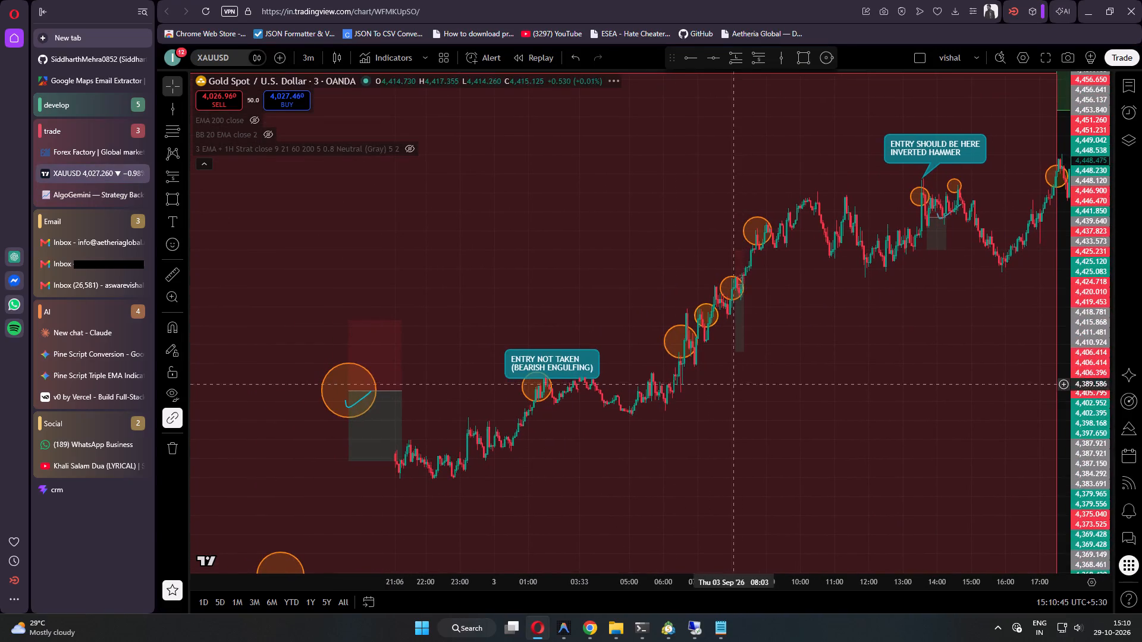
Check AlgoGemini's 2 September 19:45, 18:24 and 17:12 short trades against the setups marked on the TradingView chart.
{"action": "left_click_drag", "start_coordinate": [448, 492], "coordinate": [628, 436]}
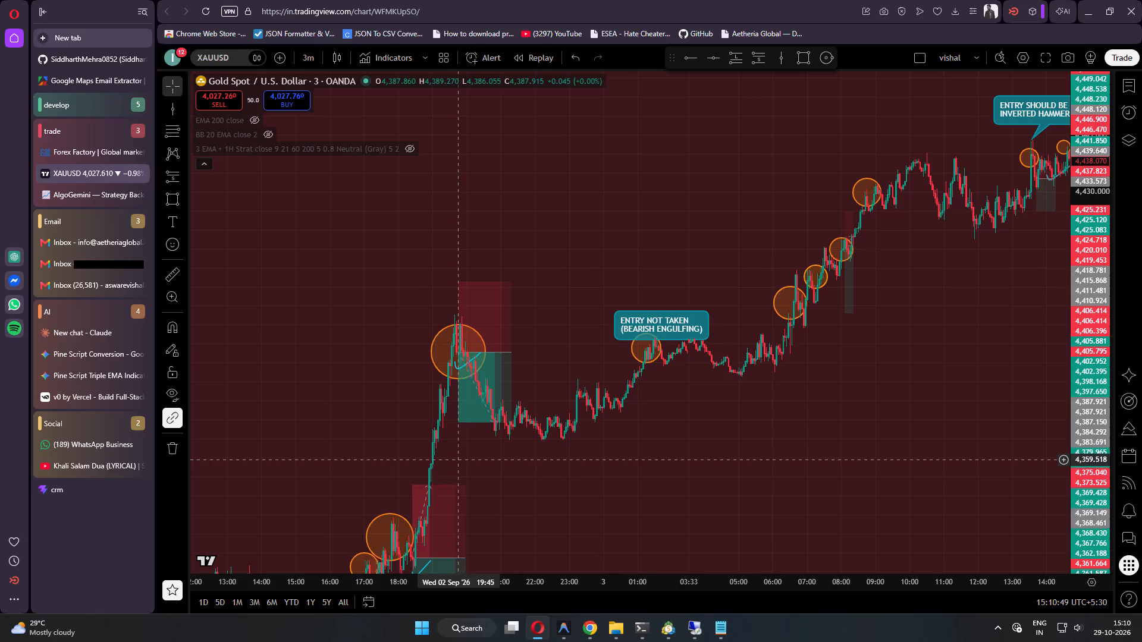
{"action": "left_click", "coordinate": [78, 193]}
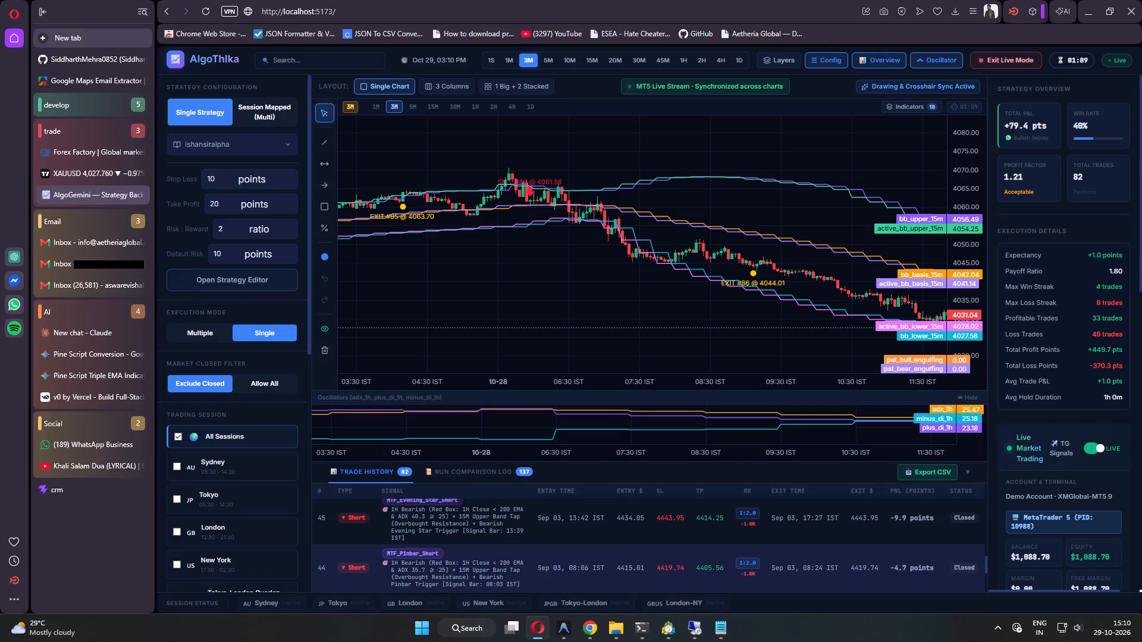
{"action": "scroll", "coordinate": [597, 567], "scroll_direction": "down", "scroll_amount": 2}
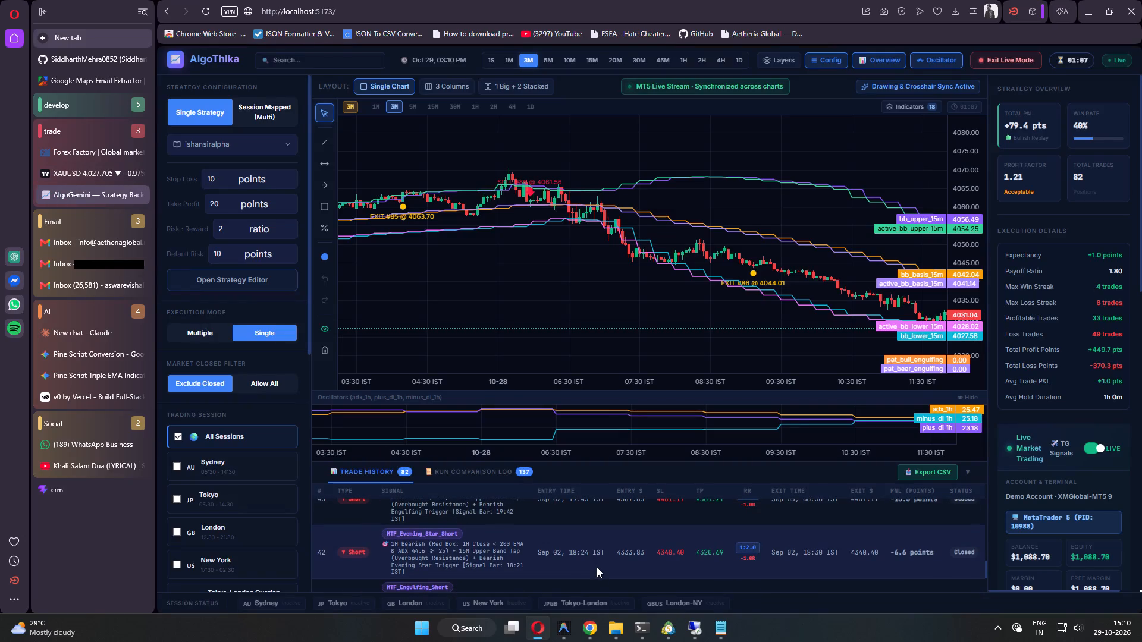
{"action": "left_click", "coordinate": [86, 171]}
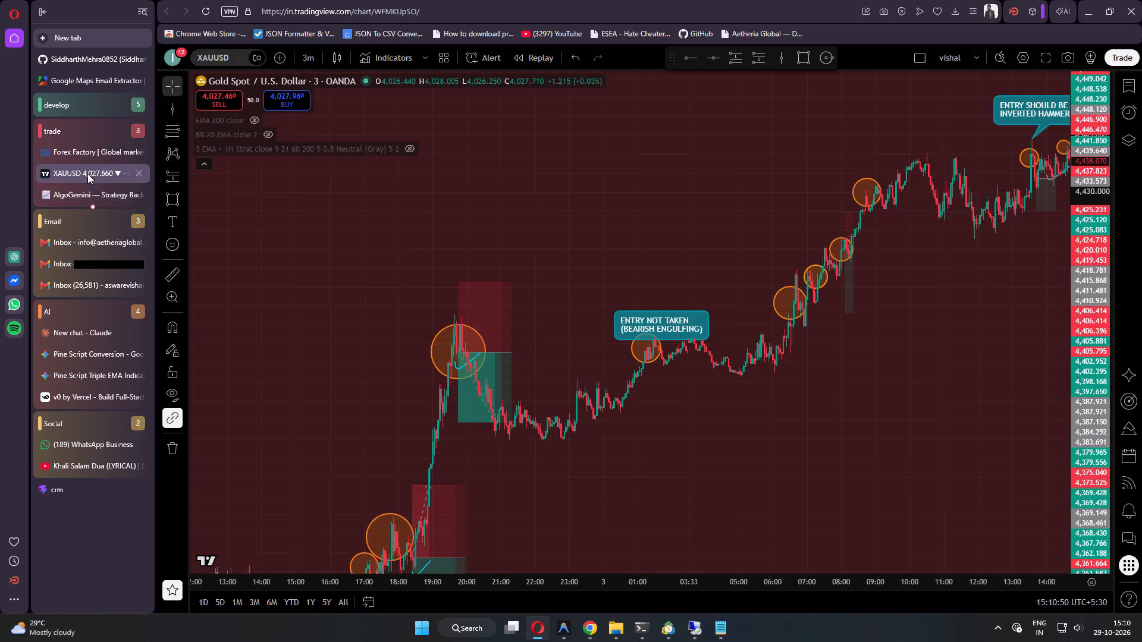
{"action": "left_click_drag", "start_coordinate": [614, 501], "coordinate": [713, 240]}
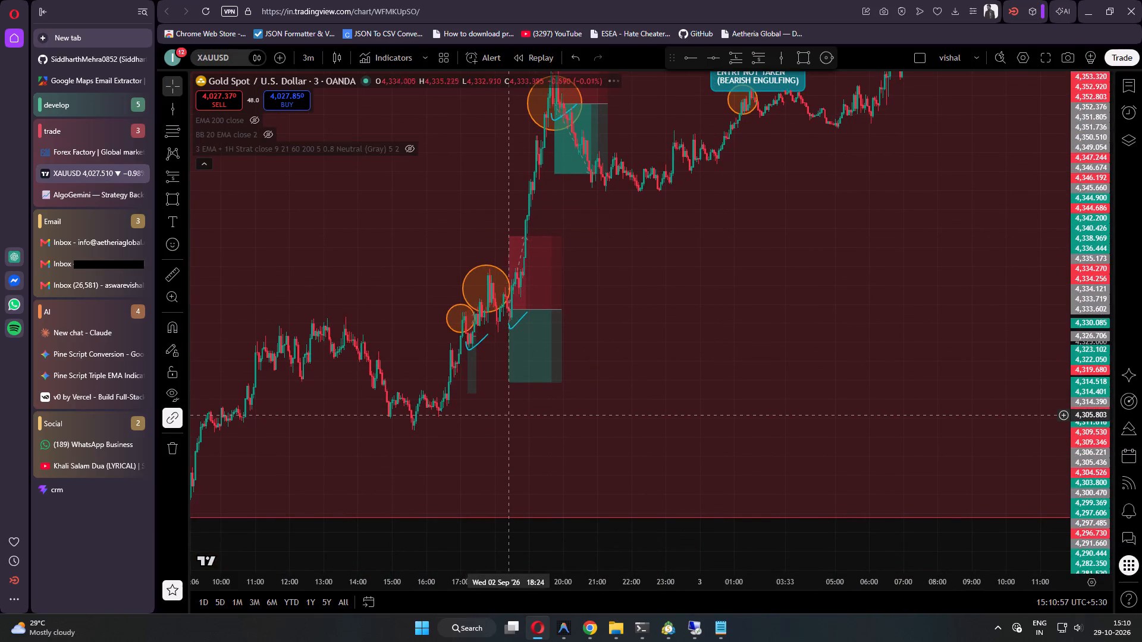
{"action": "left_click_drag", "start_coordinate": [498, 426], "coordinate": [593, 432]}
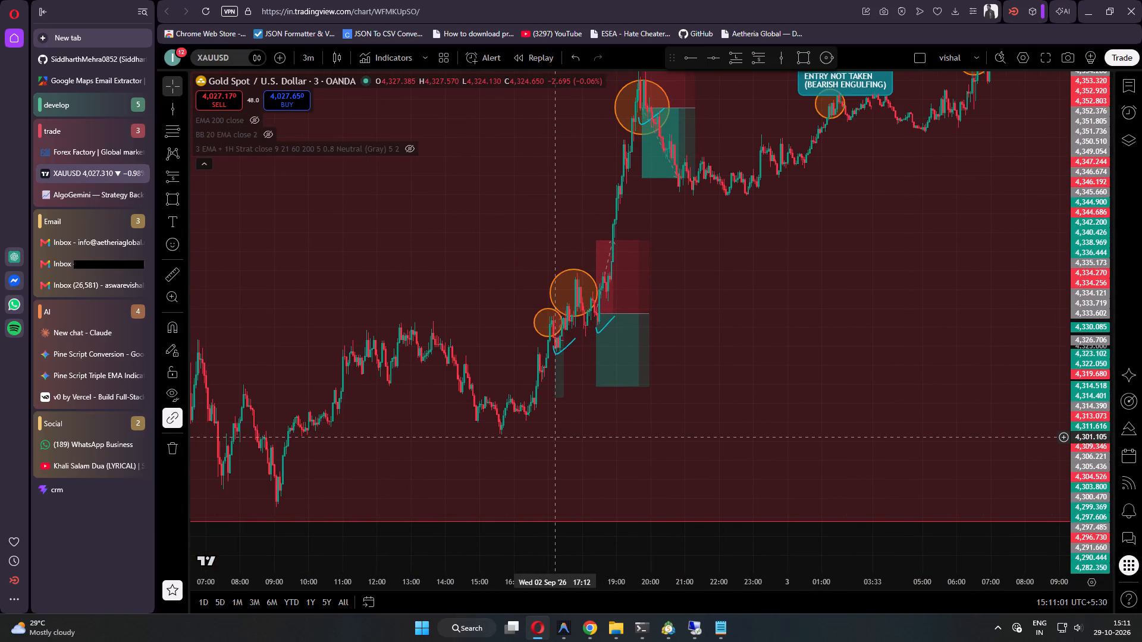
Compare AlgoGemini's 1 September 06:24 and 01:18 short trades with the setups marked on the TradingView chart.
{"action": "left_click", "coordinate": [70, 184]}
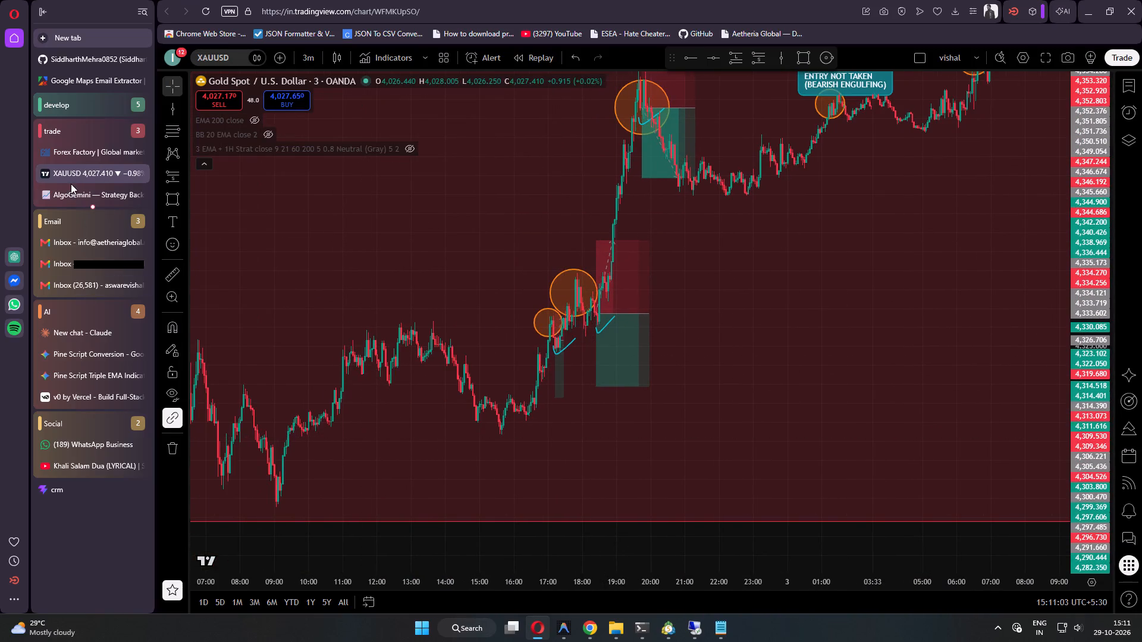
{"action": "left_click", "coordinate": [79, 196]}
{"action": "scroll", "coordinate": [570, 556], "scroll_direction": "down", "scroll_amount": 2}
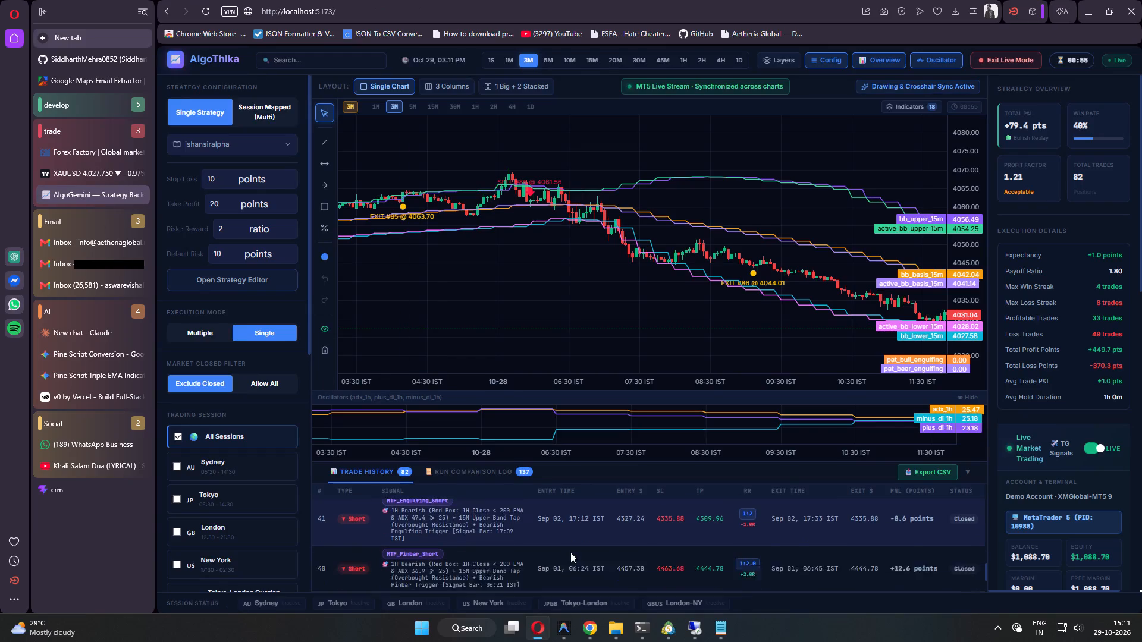
{"action": "left_click", "coordinate": [84, 173]}
{"action": "left_click_drag", "start_coordinate": [413, 511], "coordinate": [948, 491]}
{"action": "scroll", "coordinate": [914, 478], "scroll_direction": "down", "scroll_amount": 6, "text": "shift"}
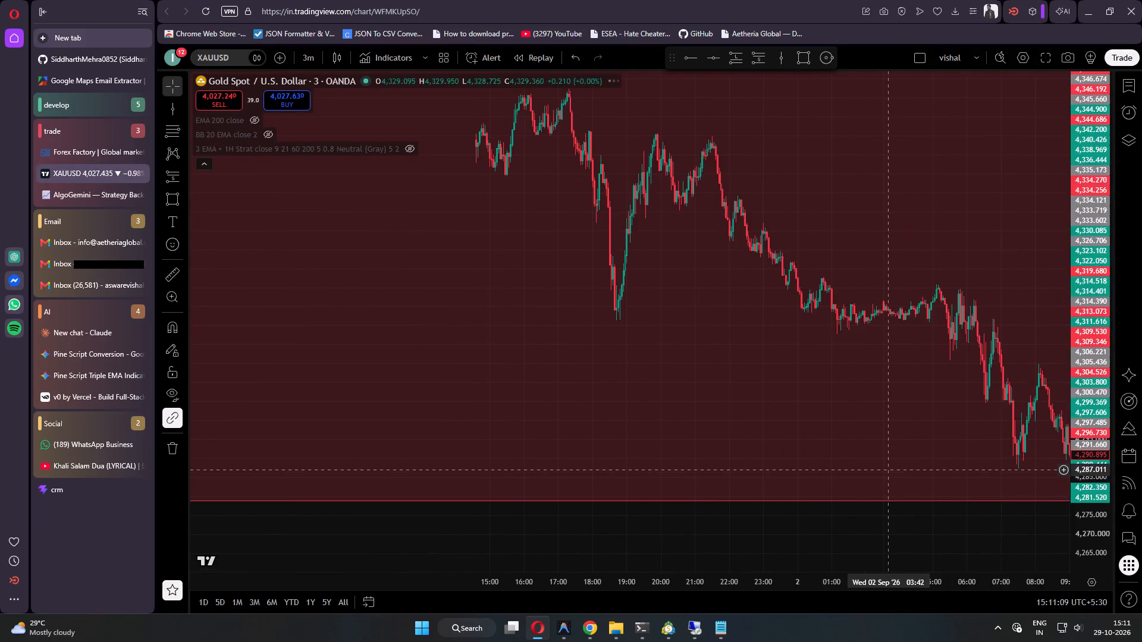
{"action": "scroll", "coordinate": [643, 399], "scroll_direction": "down", "scroll_amount": 5, "text": "shift"}
{"action": "left_click_drag", "start_coordinate": [642, 326], "coordinate": [865, 641]}
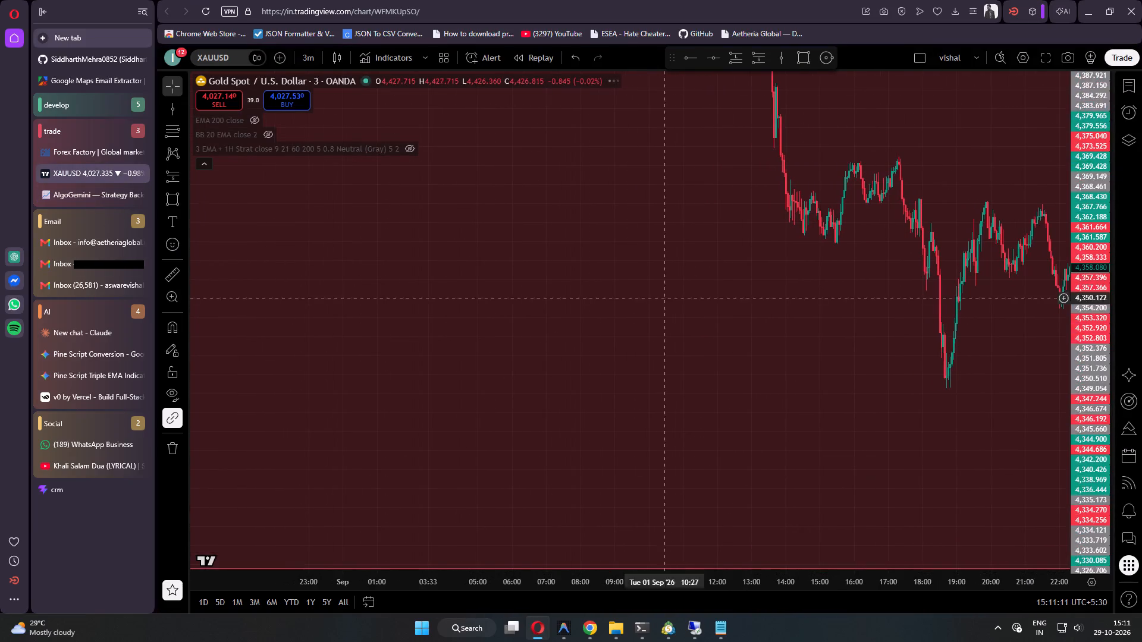
{"action": "left_click_drag", "start_coordinate": [603, 119], "coordinate": [677, 562]}
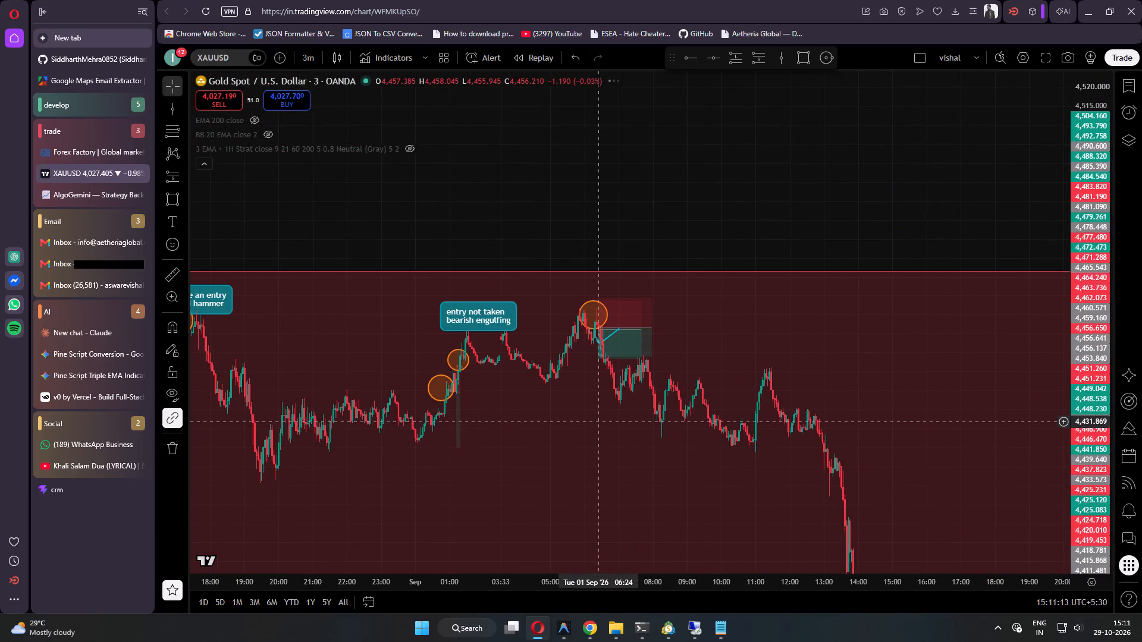
{"action": "left_click_drag", "start_coordinate": [598, 421], "coordinate": [816, 361]}
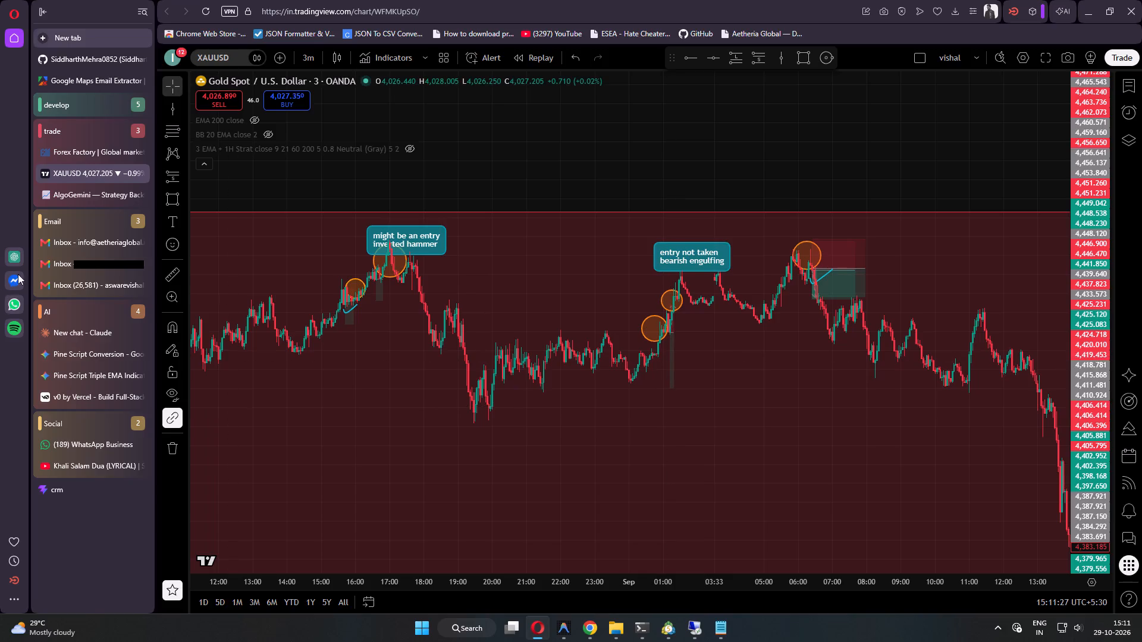
Check AlgoGemini's 31 August 16:36 and 15:42 short trades against the setups marked on the TradingView chart.
{"action": "left_click", "coordinate": [95, 200]}
{"action": "scroll", "coordinate": [636, 551], "scroll_direction": "down", "scroll_amount": 2}
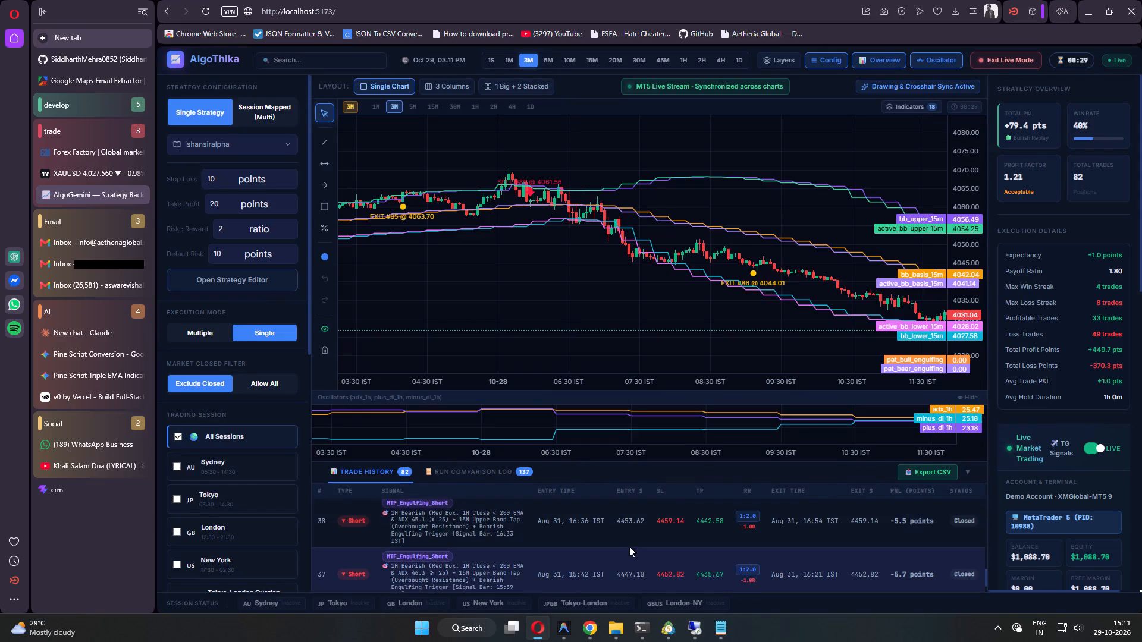
{"action": "left_click", "coordinate": [80, 177]}
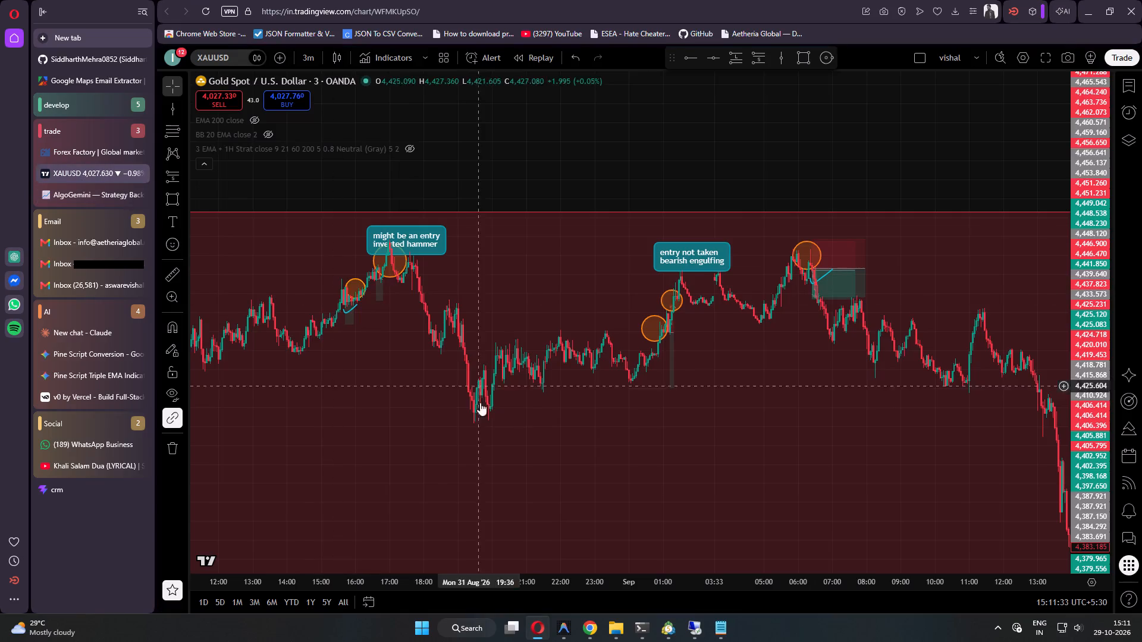
{"action": "left_click_drag", "start_coordinate": [376, 407], "coordinate": [595, 401]}
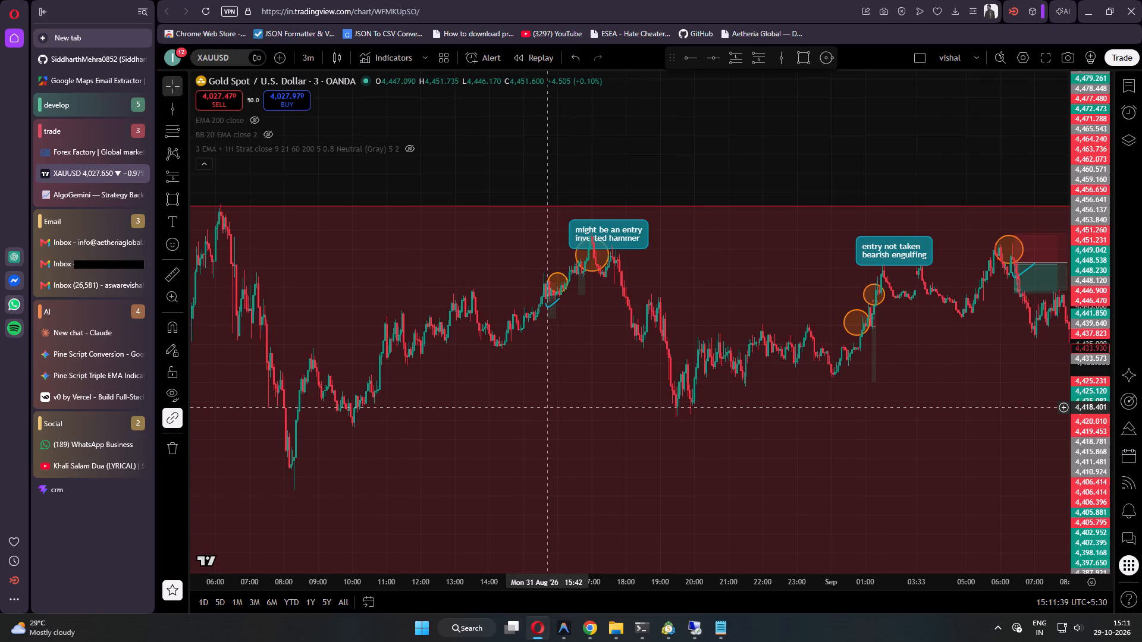
Check AlgoGemini's 25 August 14:15 long trade against the setup marked on the TradingView chart.
{"action": "left_click", "coordinate": [91, 199]}
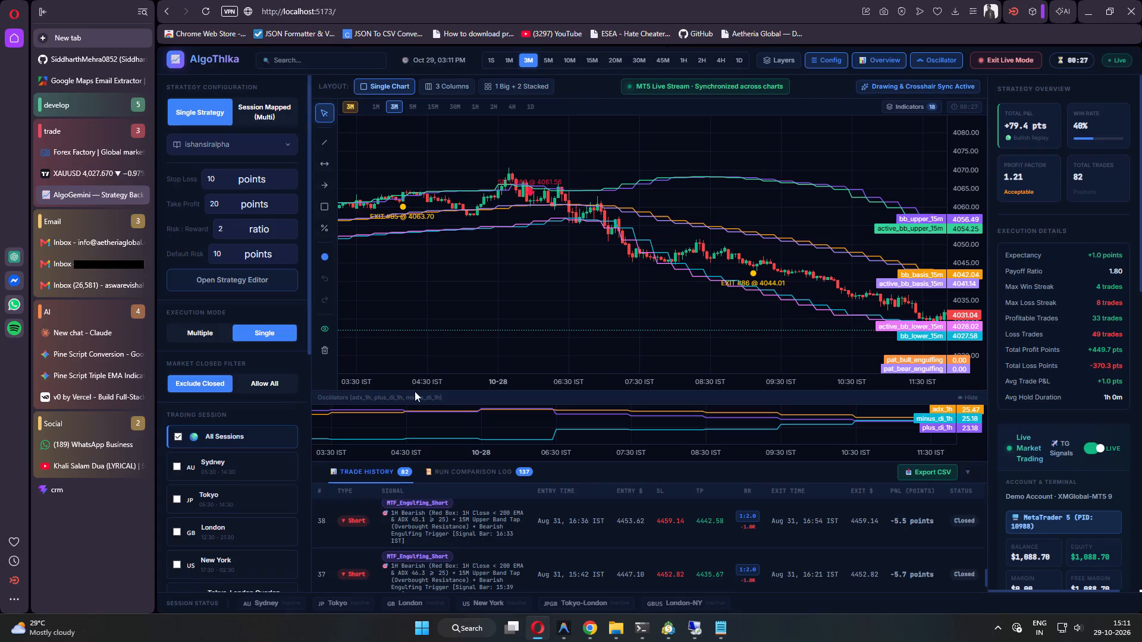
{"action": "scroll", "coordinate": [648, 564], "scroll_direction": "down", "scroll_amount": 1}
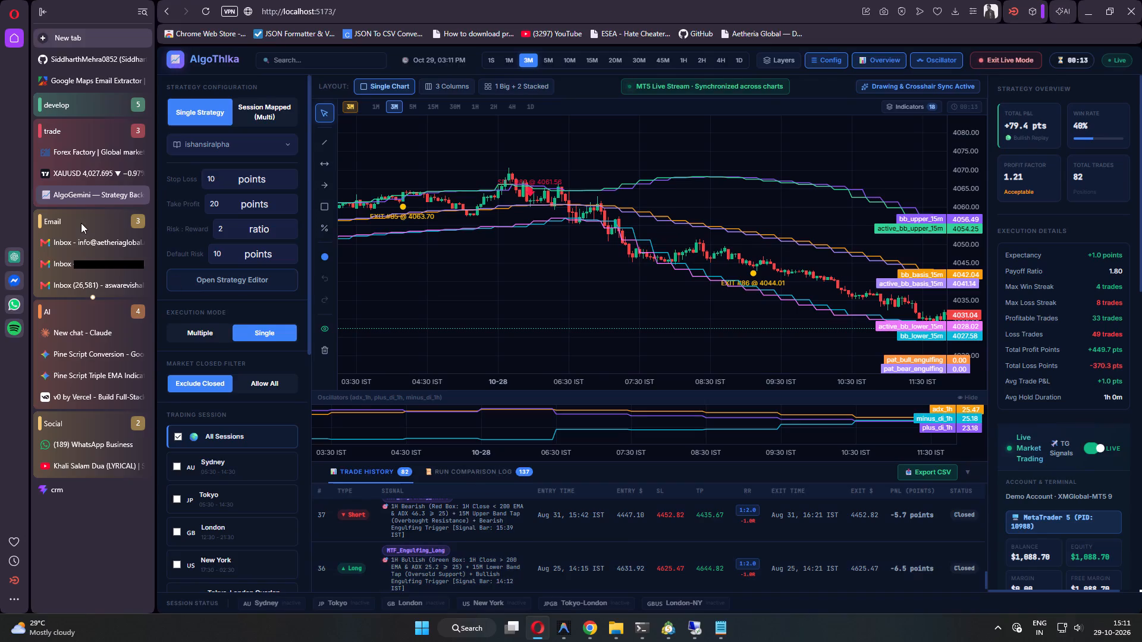
{"action": "left_click", "coordinate": [73, 177]}
{"action": "left_click_drag", "start_coordinate": [422, 487], "coordinate": [933, 506]}
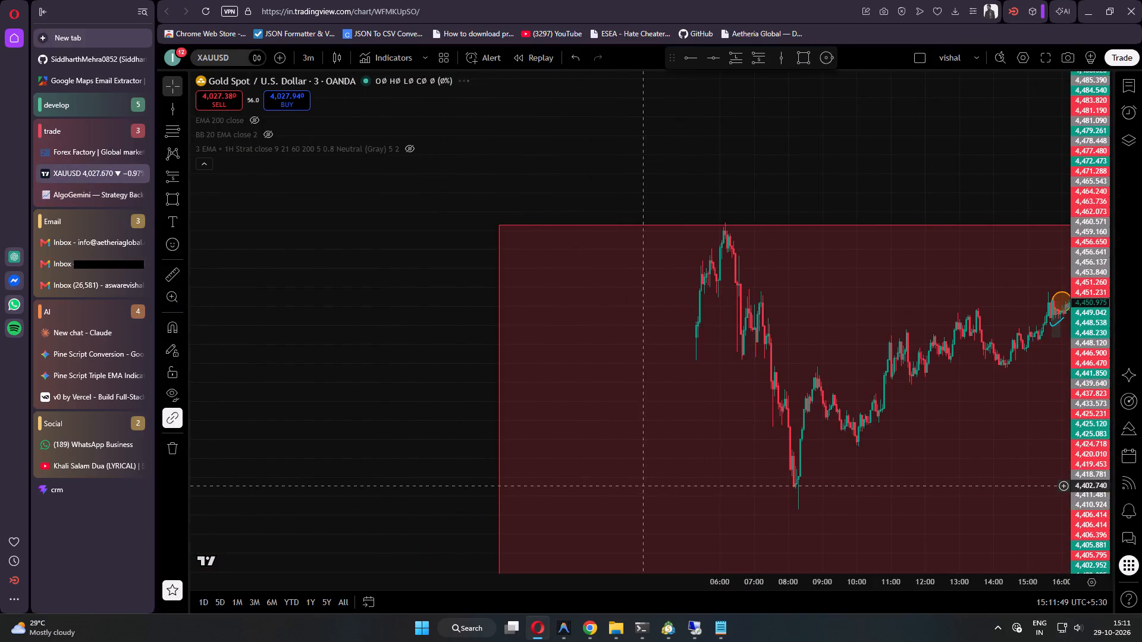
{"action": "left_click_drag", "start_coordinate": [589, 476], "coordinate": [1077, 634]}
{"action": "left_click_drag", "start_coordinate": [738, 319], "coordinate": [702, 572]}
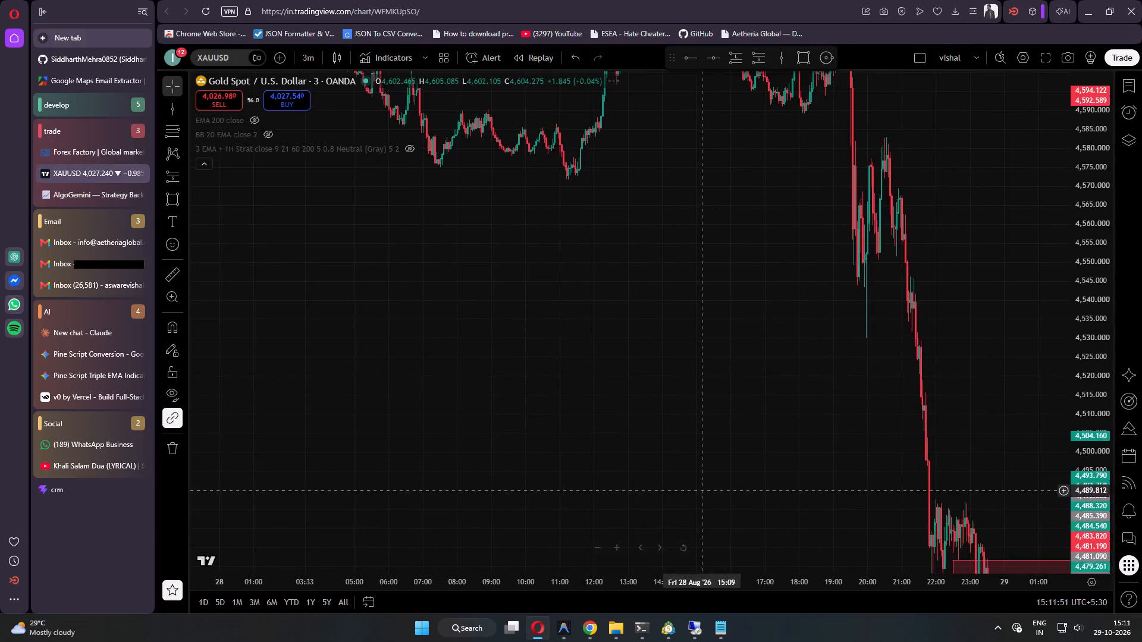
{"action": "left_click_drag", "start_coordinate": [721, 274], "coordinate": [739, 546]}
{"action": "left_click_drag", "start_coordinate": [585, 508], "coordinate": [1056, 468]}
{"action": "left_click_drag", "start_coordinate": [509, 425], "coordinate": [682, 425]}
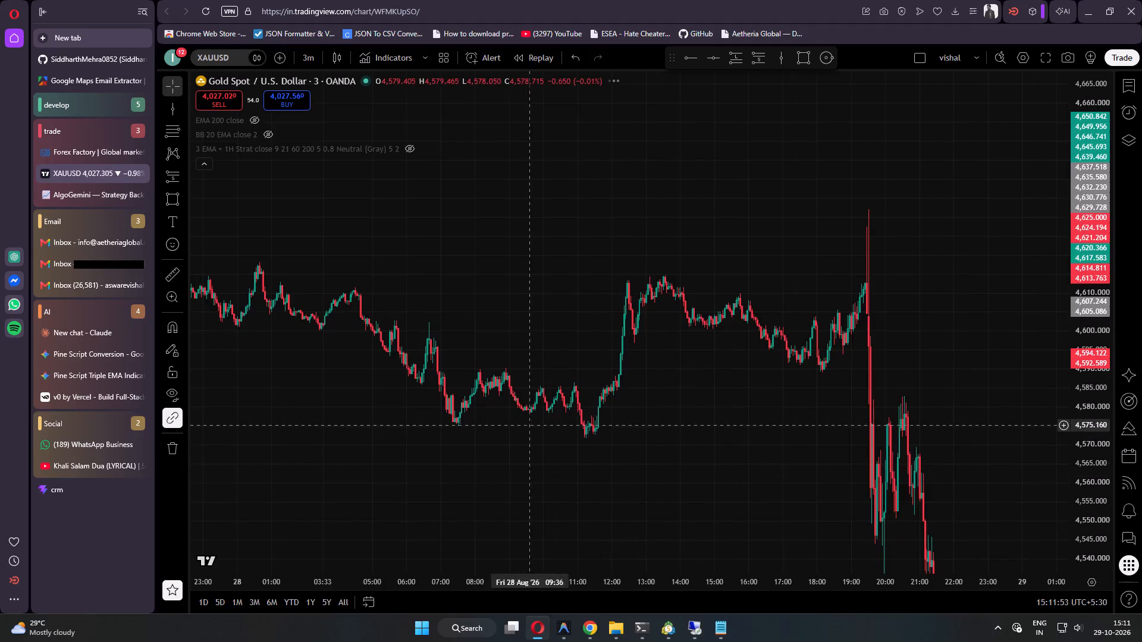
{"action": "left_click_drag", "start_coordinate": [682, 425], "coordinate": [1021, 427]}
{"action": "left_click_drag", "start_coordinate": [460, 414], "coordinate": [1128, 423]}
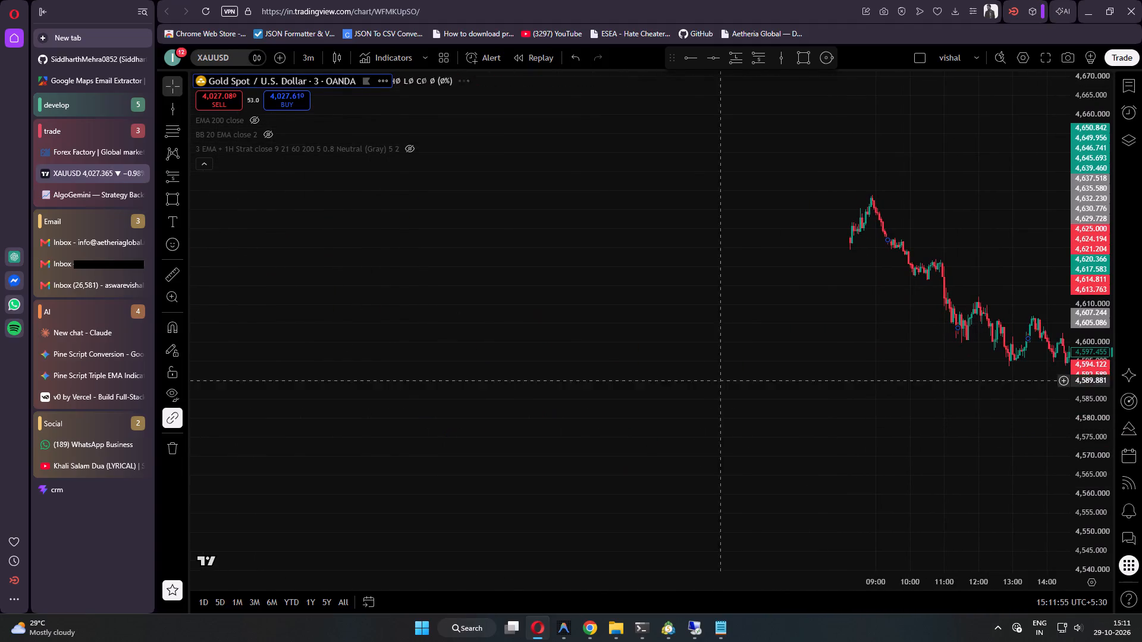
{"action": "left_click_drag", "start_coordinate": [507, 378], "coordinate": [1094, 389]}
{"action": "left_click_drag", "start_coordinate": [565, 386], "coordinate": [596, 391]}
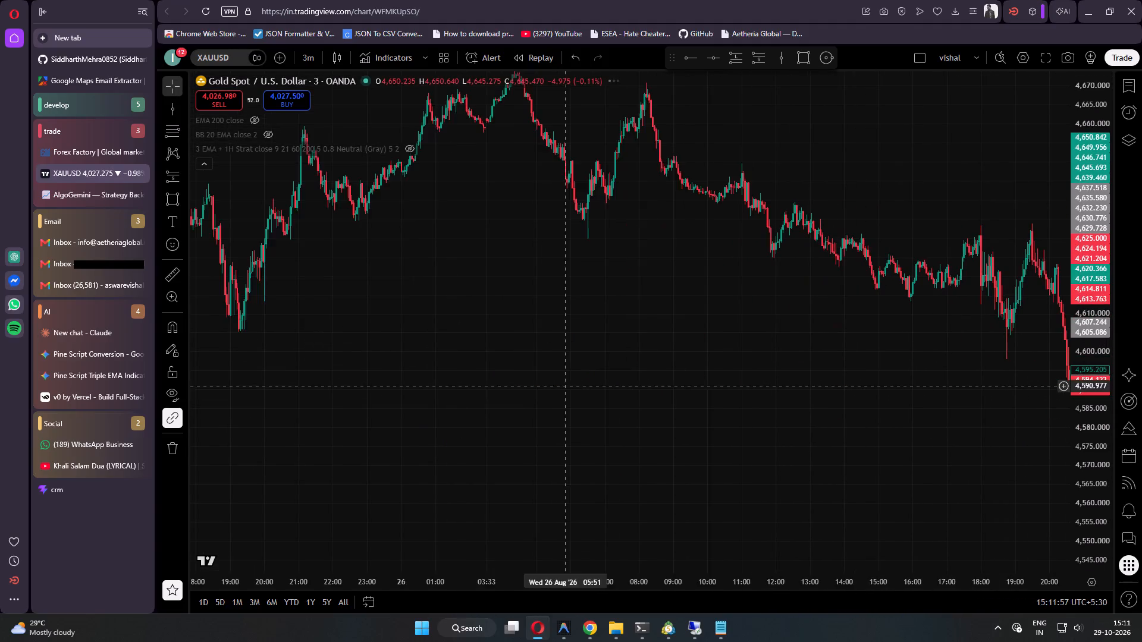
{"action": "left_click_drag", "start_coordinate": [596, 391], "coordinate": [1127, 460]}
{"action": "left_click_drag", "start_coordinate": [652, 413], "coordinate": [874, 420]}
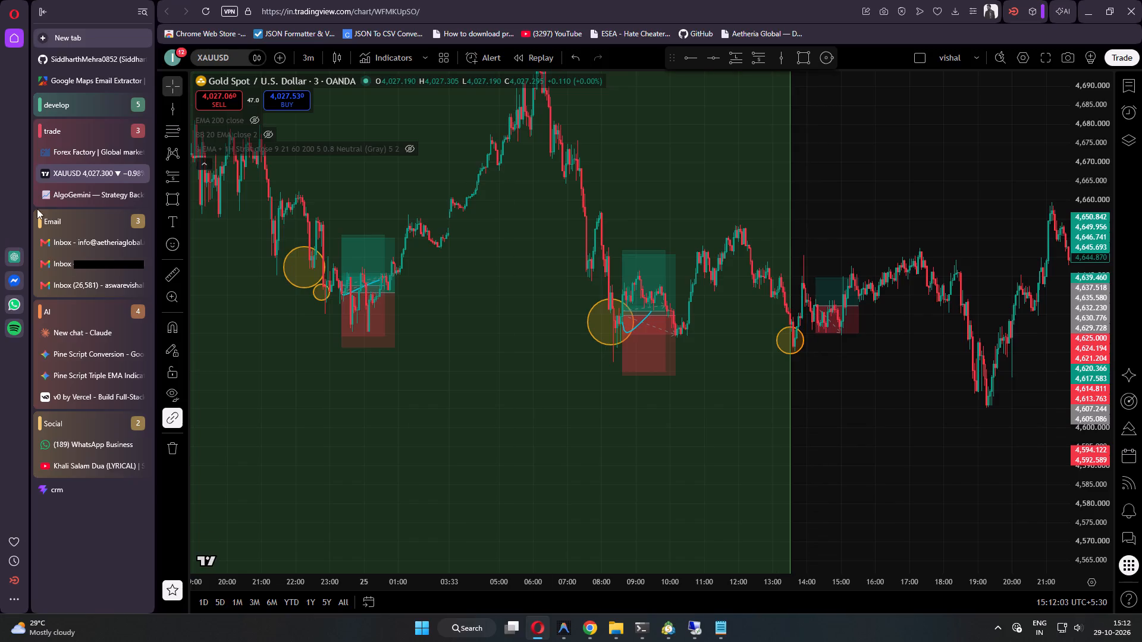
Check AlgoGemini's 25 August 08:36 long trade against the setup marked on the TradingView chart.
{"action": "left_click", "coordinate": [66, 196]}
{"action": "scroll", "coordinate": [627, 575], "scroll_direction": "down", "scroll_amount": 1}
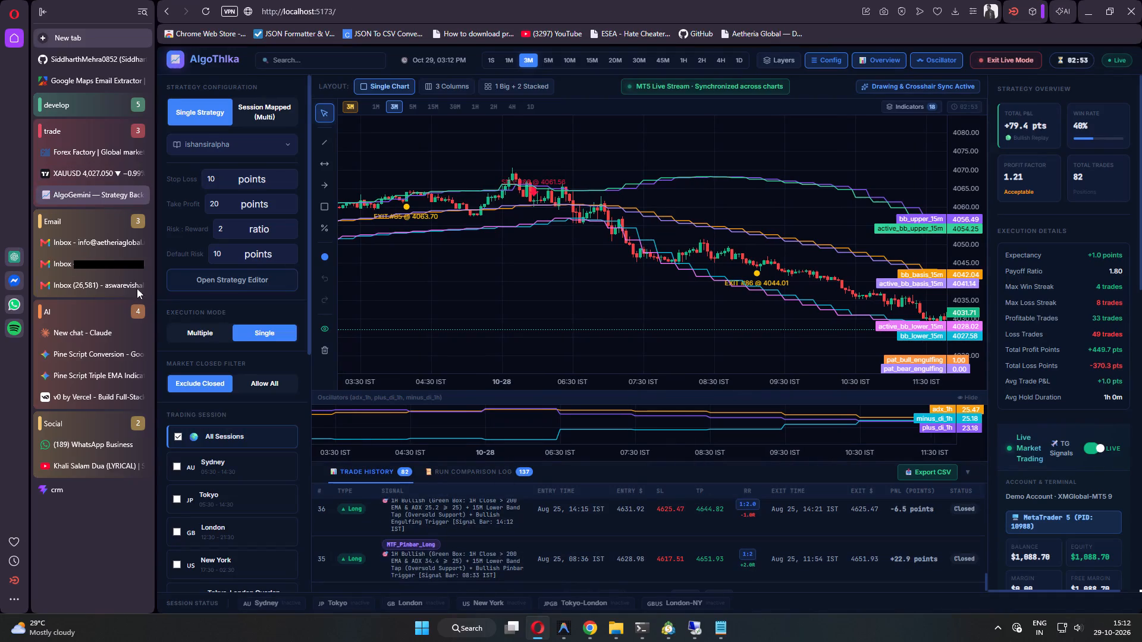
{"action": "left_click", "coordinate": [83, 176]}
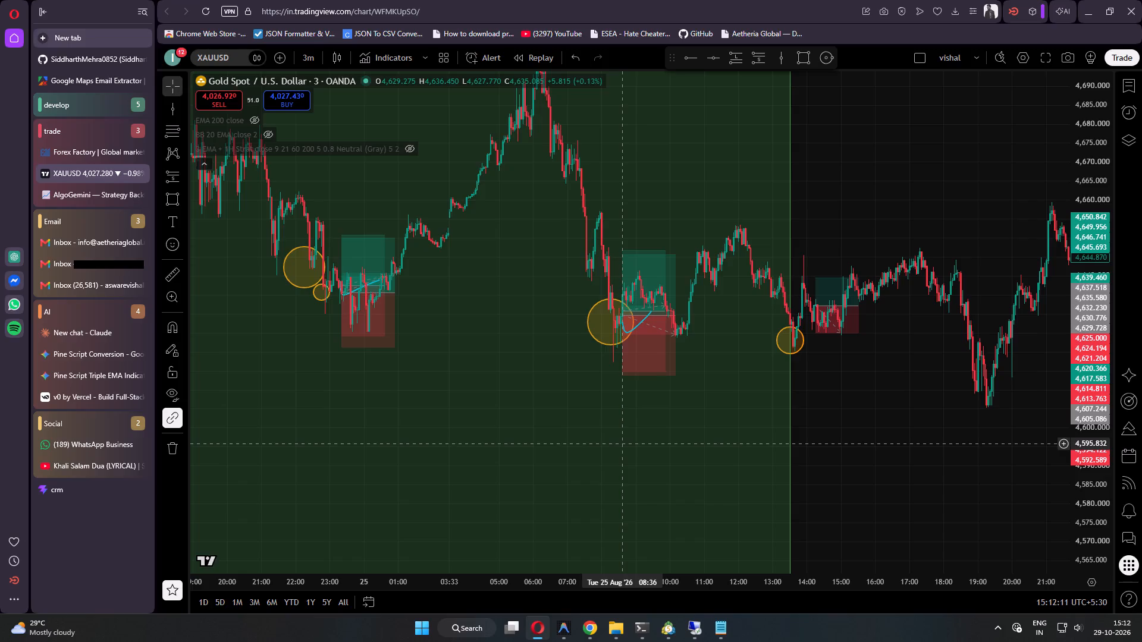
Open the second page of AlgoGemini's trade history and check the 24 August 23:21 long trade against the TradingView chart.
{"action": "left_click", "coordinate": [95, 193]}
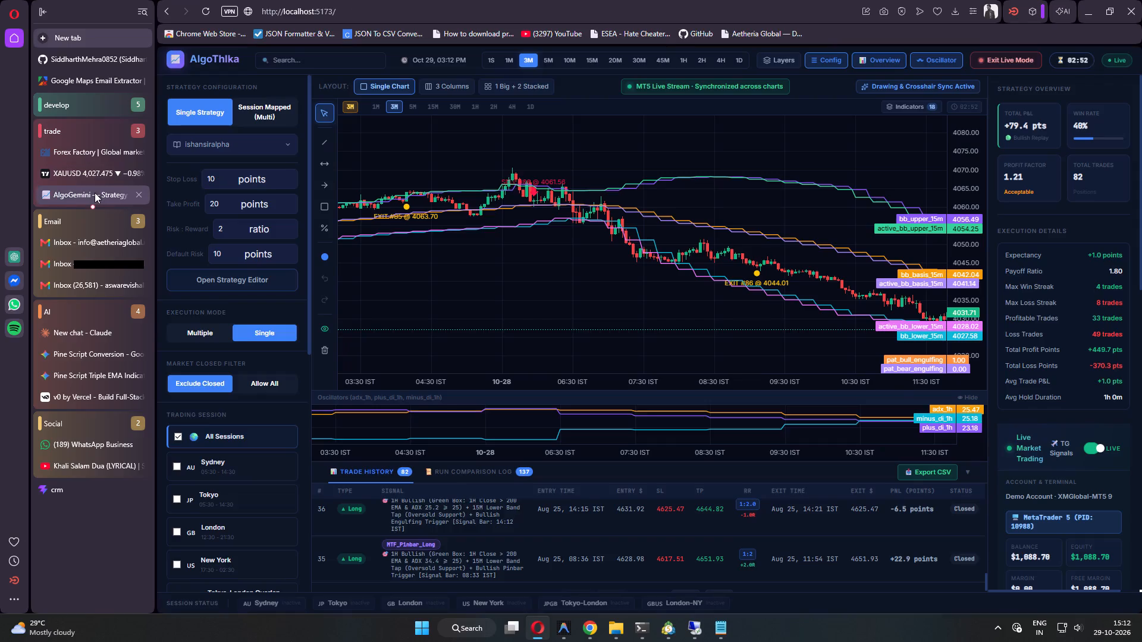
{"action": "scroll", "coordinate": [566, 558], "scroll_direction": "down", "scroll_amount": 2}
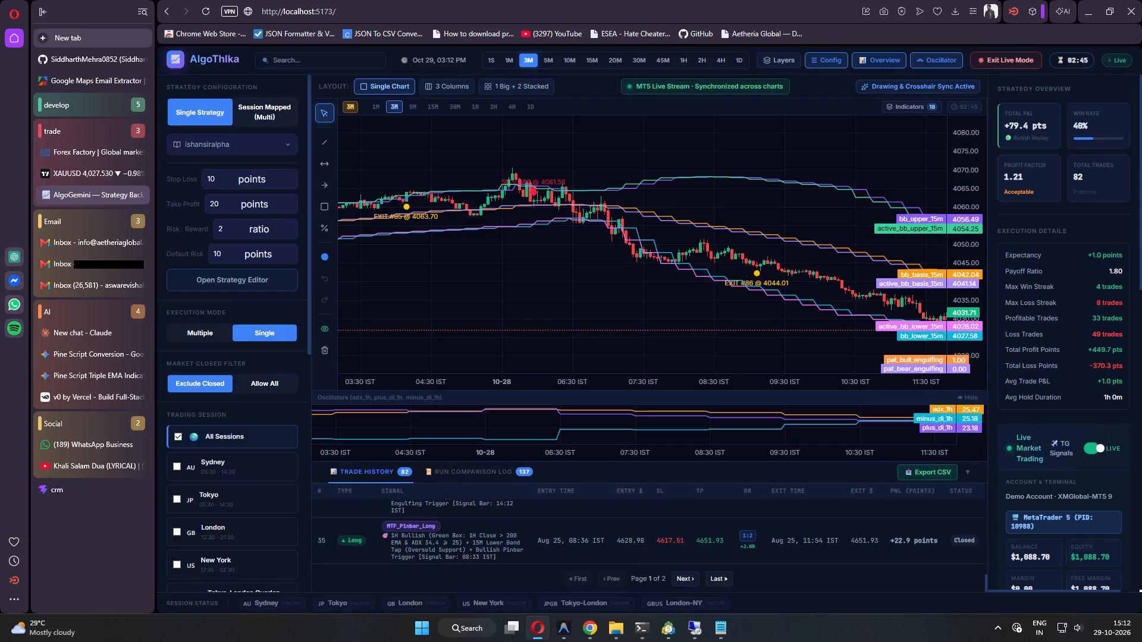
{"action": "left_click", "coordinate": [677, 580]}
{"action": "middle_click", "coordinate": [661, 568]}
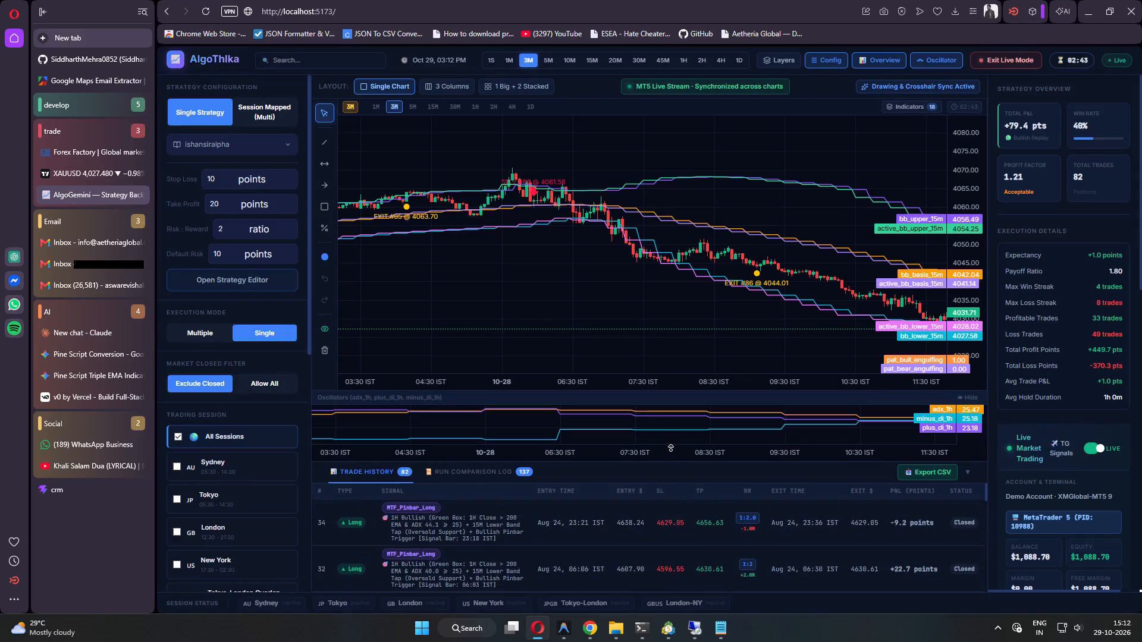
{"action": "left_click", "coordinate": [613, 547]}
{"action": "scroll", "coordinate": [613, 547], "scroll_direction": "up", "scroll_amount": 1}
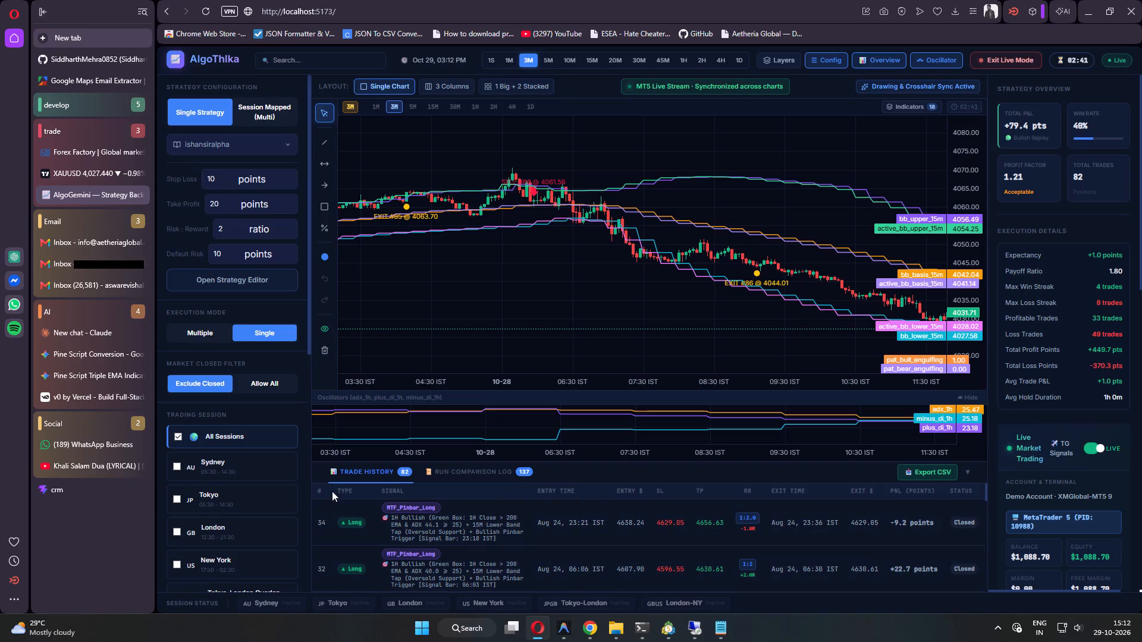
{"action": "left_click", "coordinate": [71, 175]}
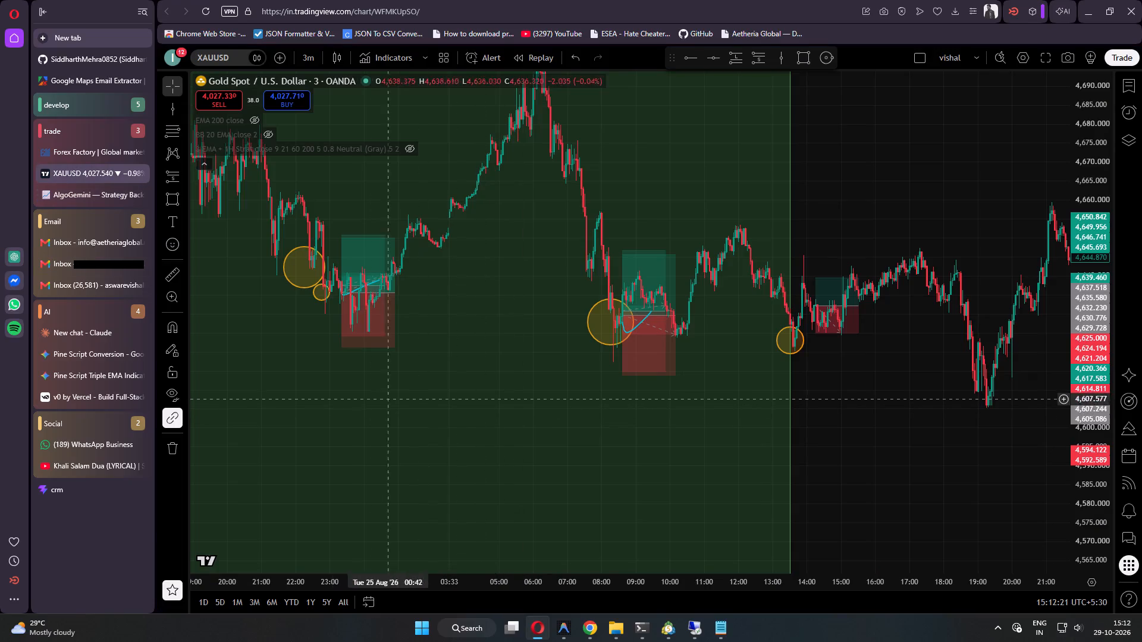
Check AlgoGemini's 24 August 06:06 long trade against the setup marked on the TradingView chart.
{"action": "left_click_drag", "start_coordinate": [341, 406], "coordinate": [1089, 514]}
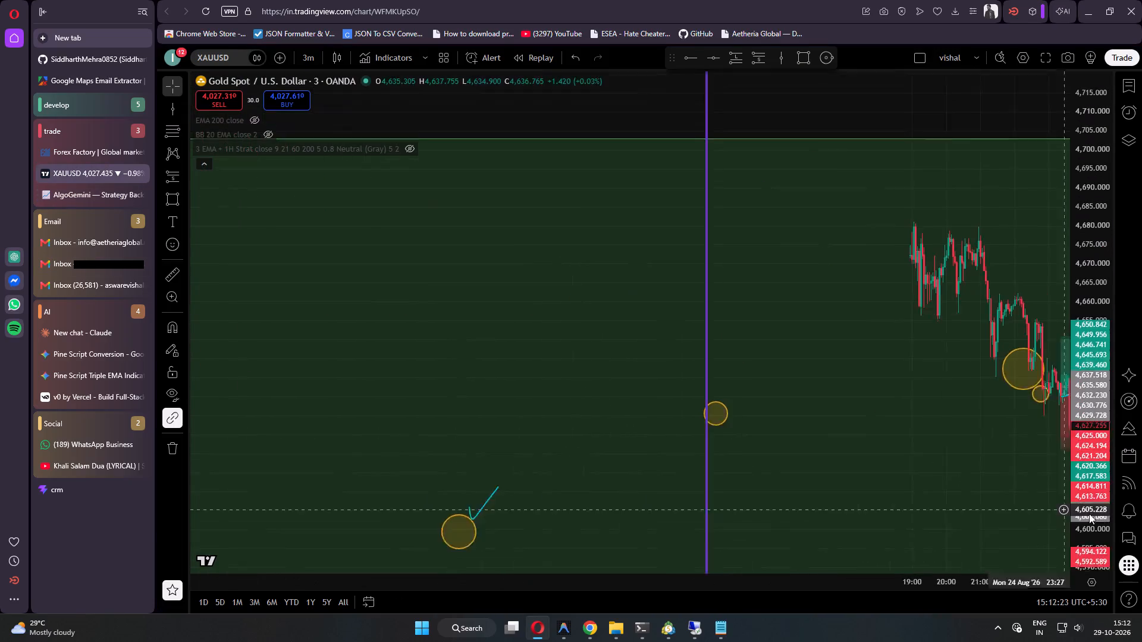
{"action": "left_click_drag", "start_coordinate": [1089, 514], "coordinate": [1090, 514]}
{"action": "left_click_drag", "start_coordinate": [782, 490], "coordinate": [918, 279]}
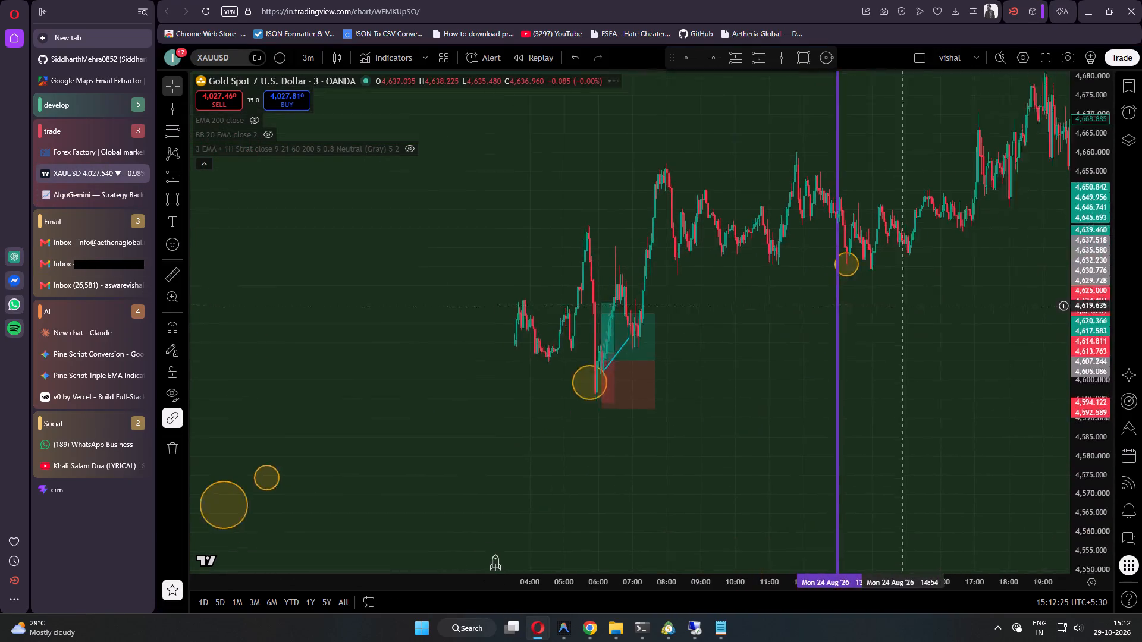
{"action": "left_click_drag", "start_coordinate": [918, 279], "coordinate": [927, 259]}
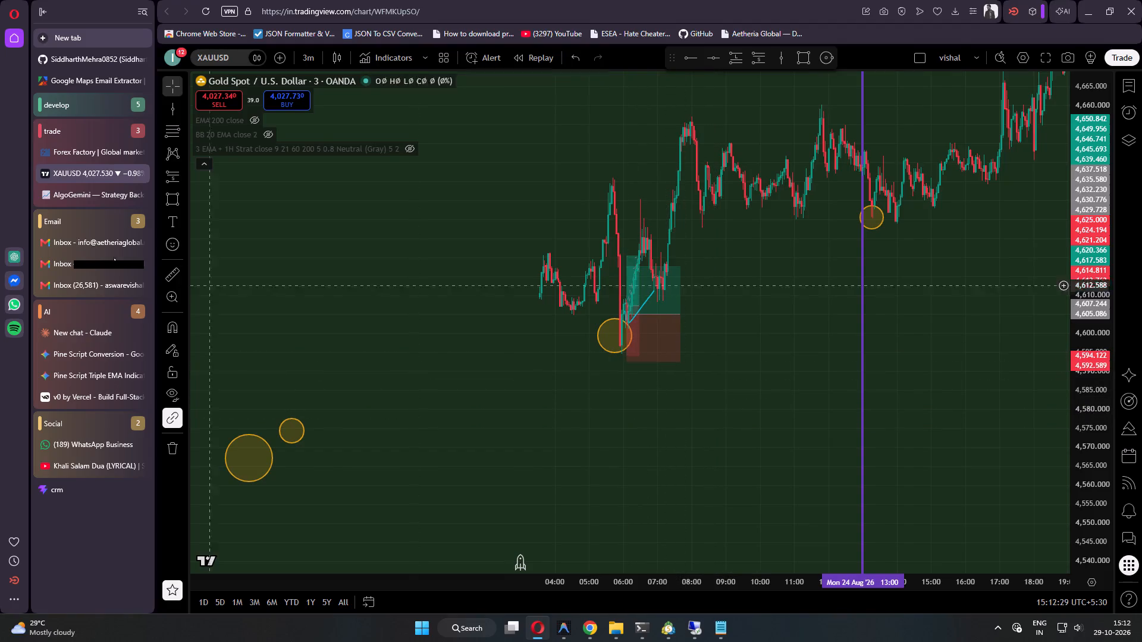
{"action": "left_click", "coordinate": [62, 197]}
{"action": "scroll", "coordinate": [647, 561], "scroll_direction": "down", "scroll_amount": 1}
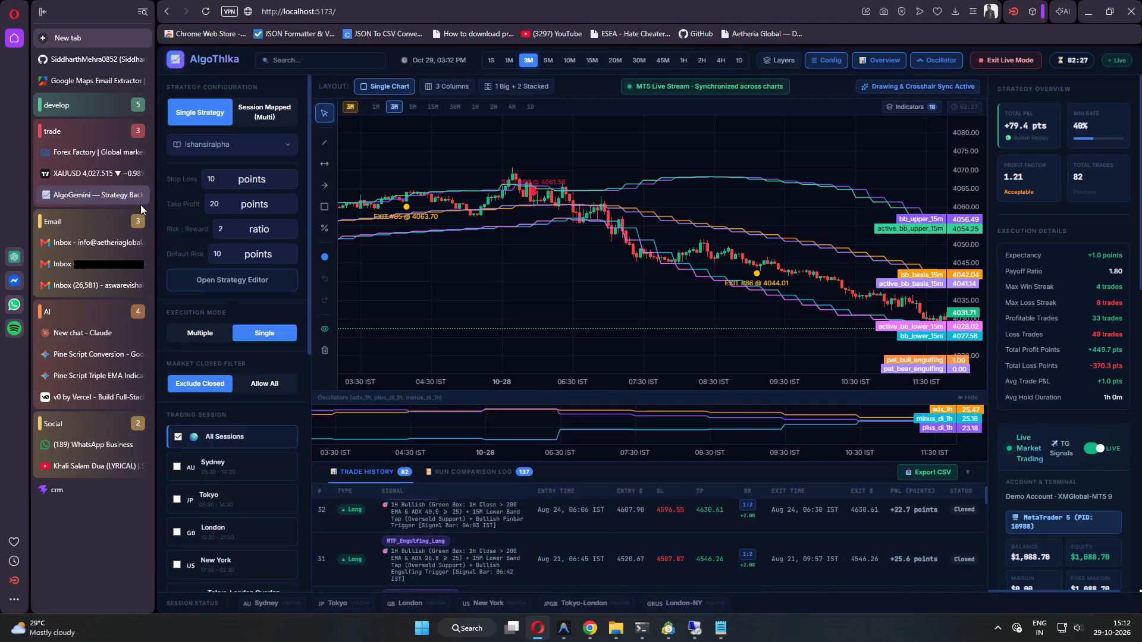
{"action": "left_click", "coordinate": [101, 177]}
{"action": "left_click_drag", "start_coordinate": [443, 412], "coordinate": [651, 310]}
{"action": "left_click_drag", "start_coordinate": [737, 343], "coordinate": [424, 423]}
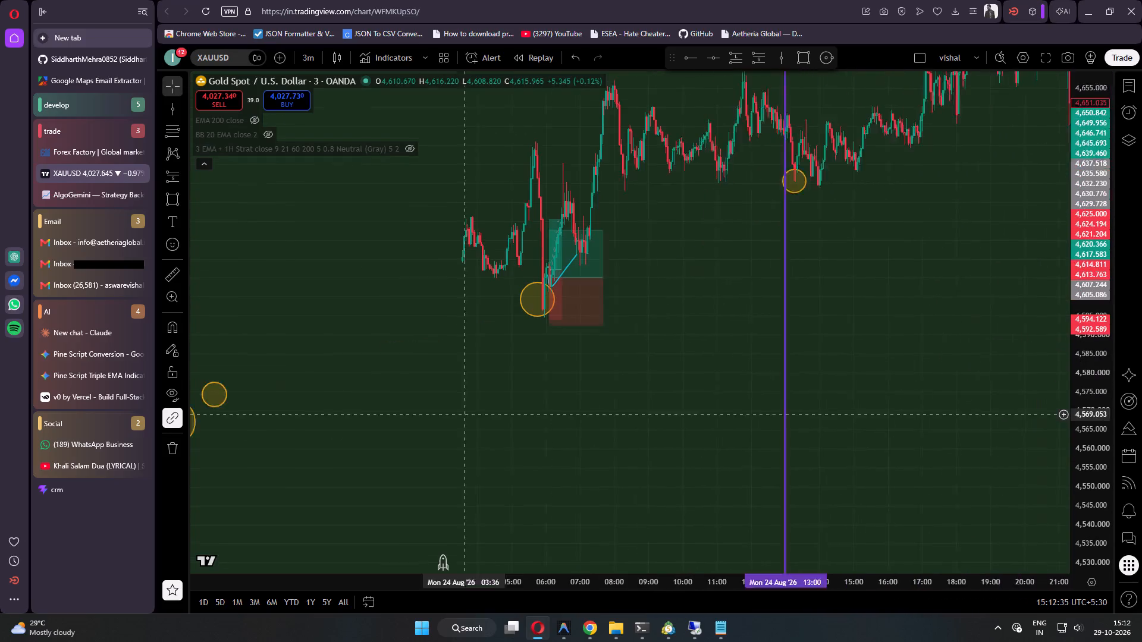
{"action": "left_click_drag", "start_coordinate": [424, 423], "coordinate": [394, 429]}
{"action": "left_click_drag", "start_coordinate": [742, 310], "coordinate": [710, 470]}
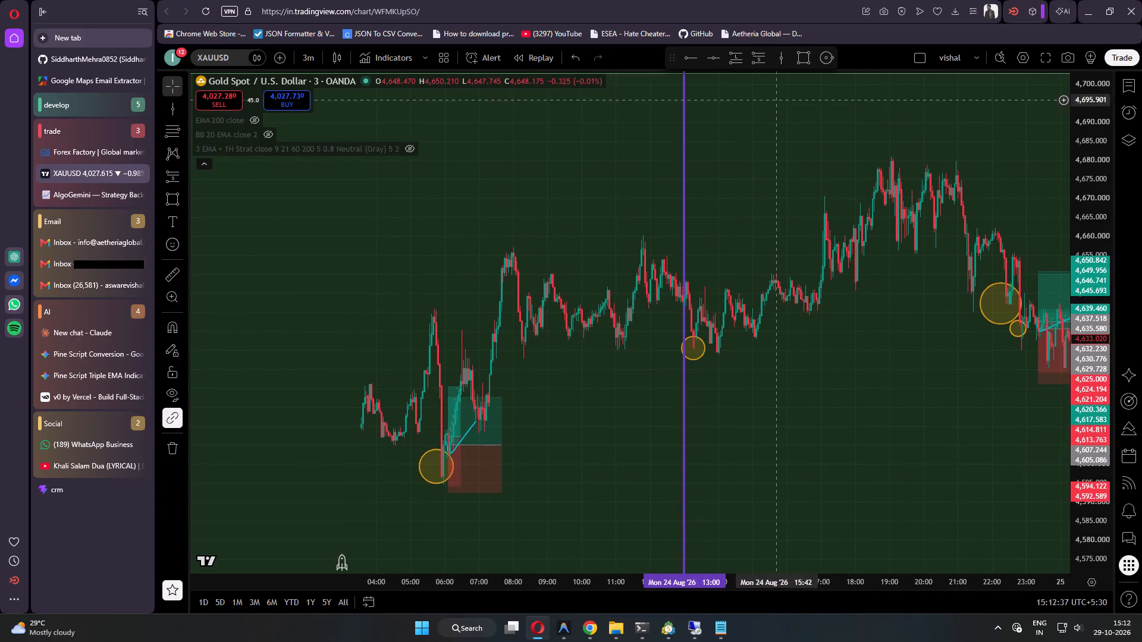
Examine the marked 24 August setups on the 15-minute XAUUSD chart with the Bollinger Bands shown.
{"action": "left_click", "coordinate": [302, 58]}
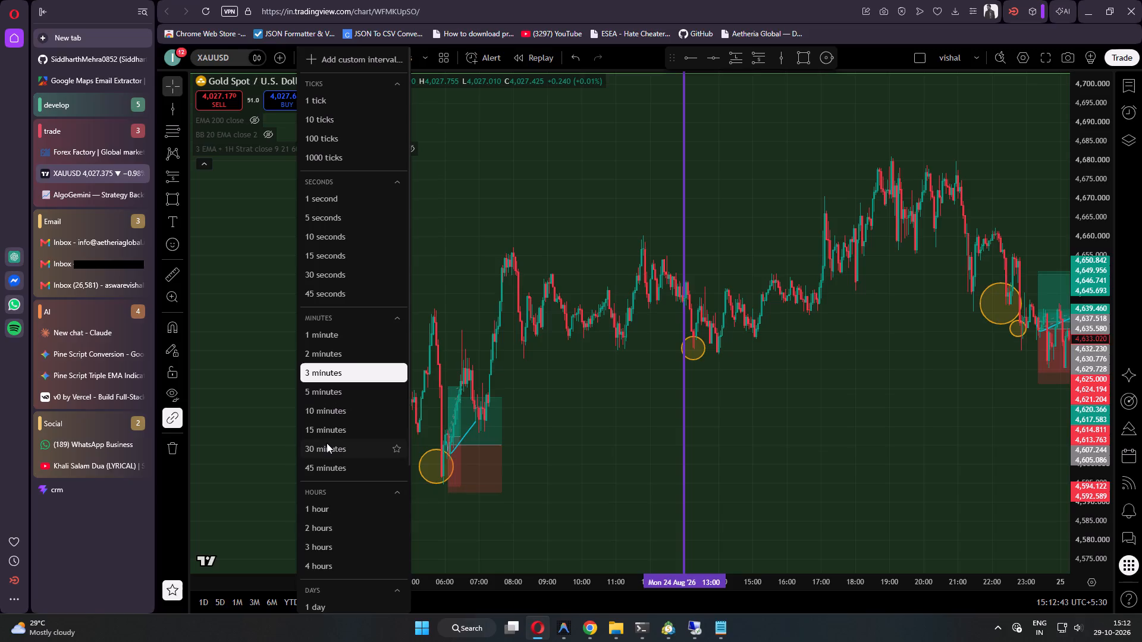
{"action": "left_click", "coordinate": [322, 427]}
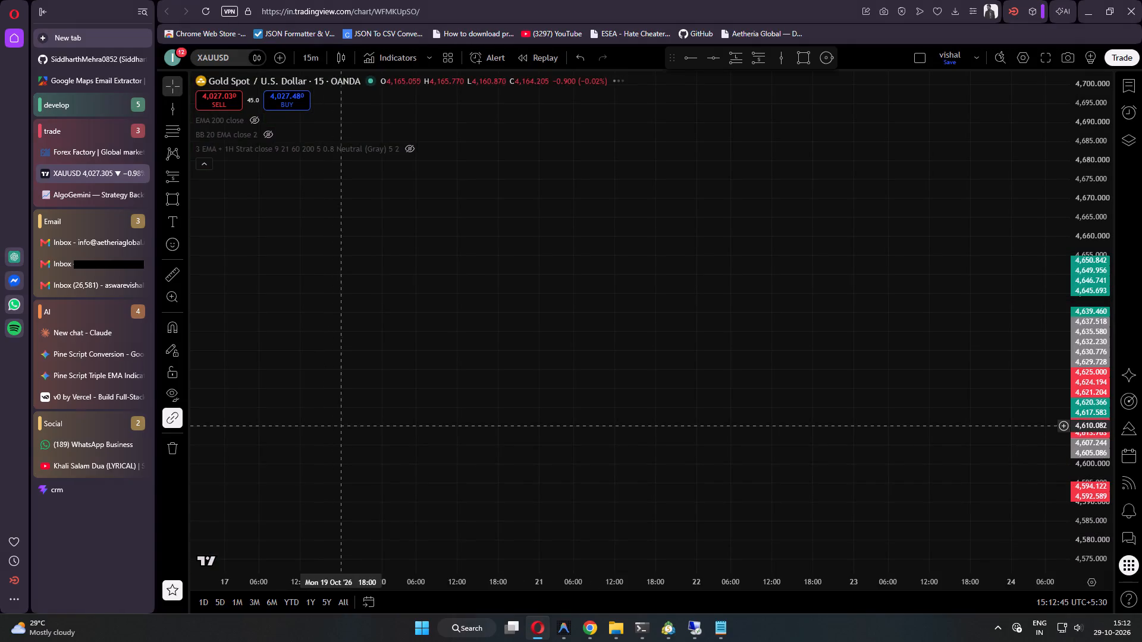
{"action": "scroll", "coordinate": [344, 423], "scroll_direction": "down", "scroll_amount": 20}
{"action": "scroll", "coordinate": [344, 423], "scroll_direction": "down", "scroll_amount": 19}
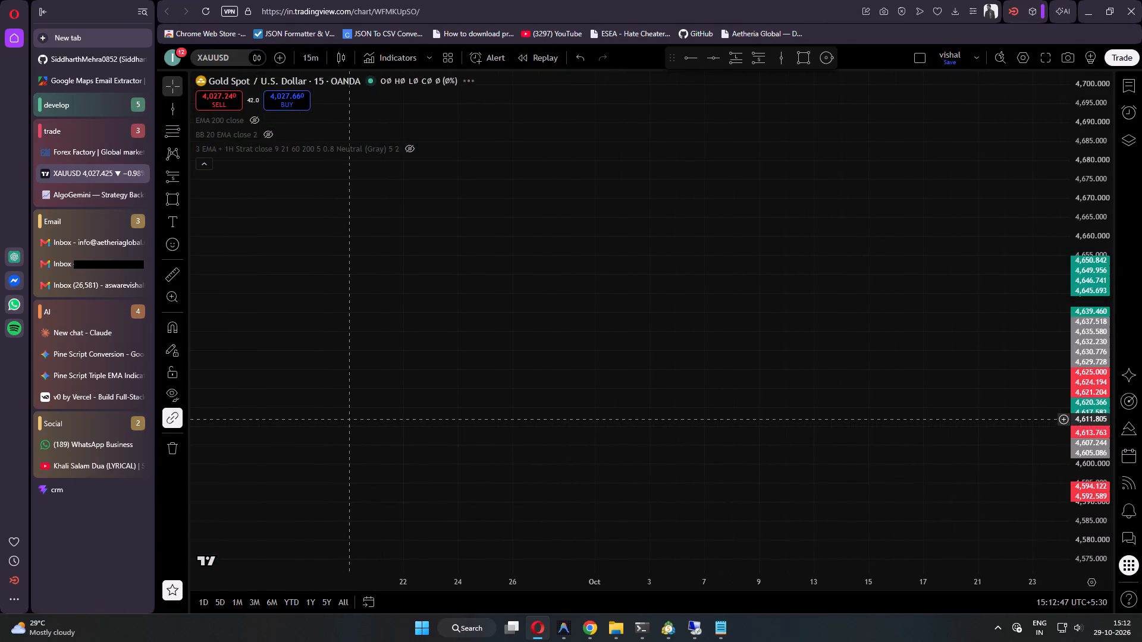
{"action": "scroll", "coordinate": [349, 419], "scroll_direction": "down", "scroll_amount": 20}
{"action": "scroll", "coordinate": [349, 419], "scroll_direction": "down", "scroll_amount": 3}
{"action": "scroll", "coordinate": [349, 419], "scroll_direction": "down", "scroll_amount": 19, "text": "shift"}
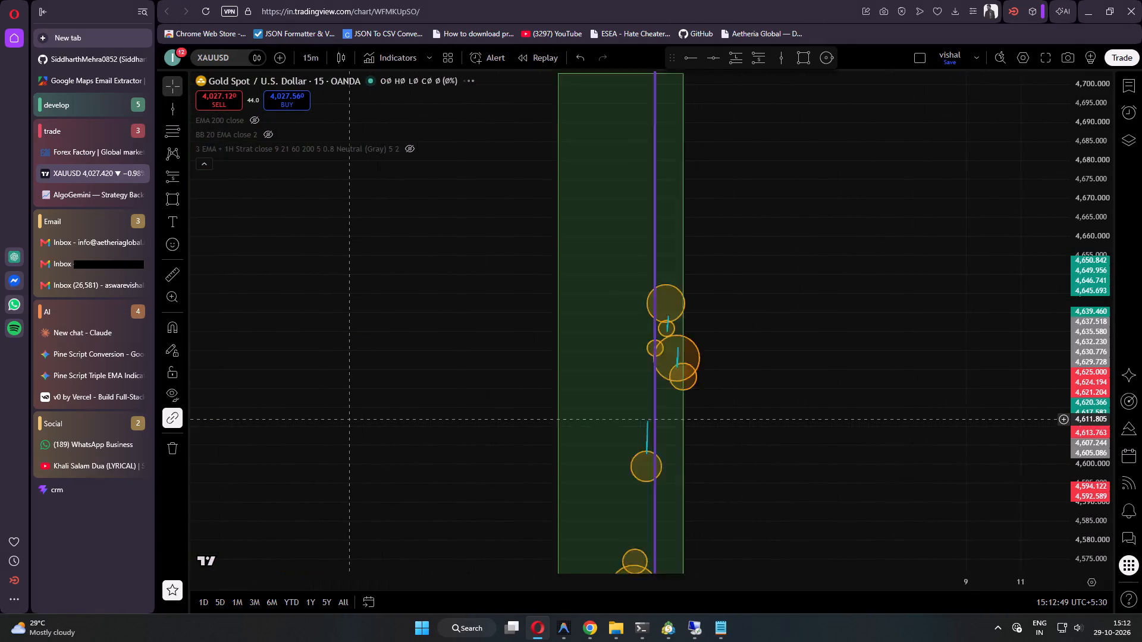
{"action": "scroll", "coordinate": [742, 449], "scroll_direction": "up", "scroll_amount": 20, "text": "ctrl"}
{"action": "scroll", "coordinate": [742, 449], "scroll_direction": "up", "scroll_amount": 5, "text": "ctrl"}
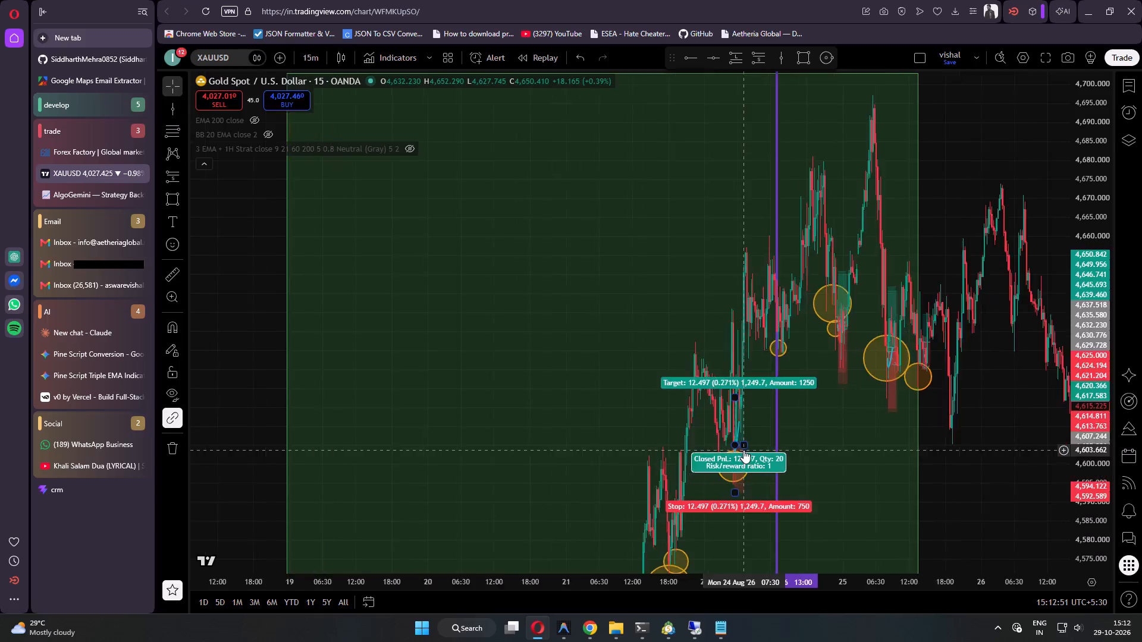
{"action": "scroll", "coordinate": [743, 450], "scroll_direction": "up", "scroll_amount": 20, "text": "ctrl"}
{"action": "scroll", "coordinate": [743, 450], "scroll_direction": "up", "scroll_amount": 8, "text": "ctrl"}
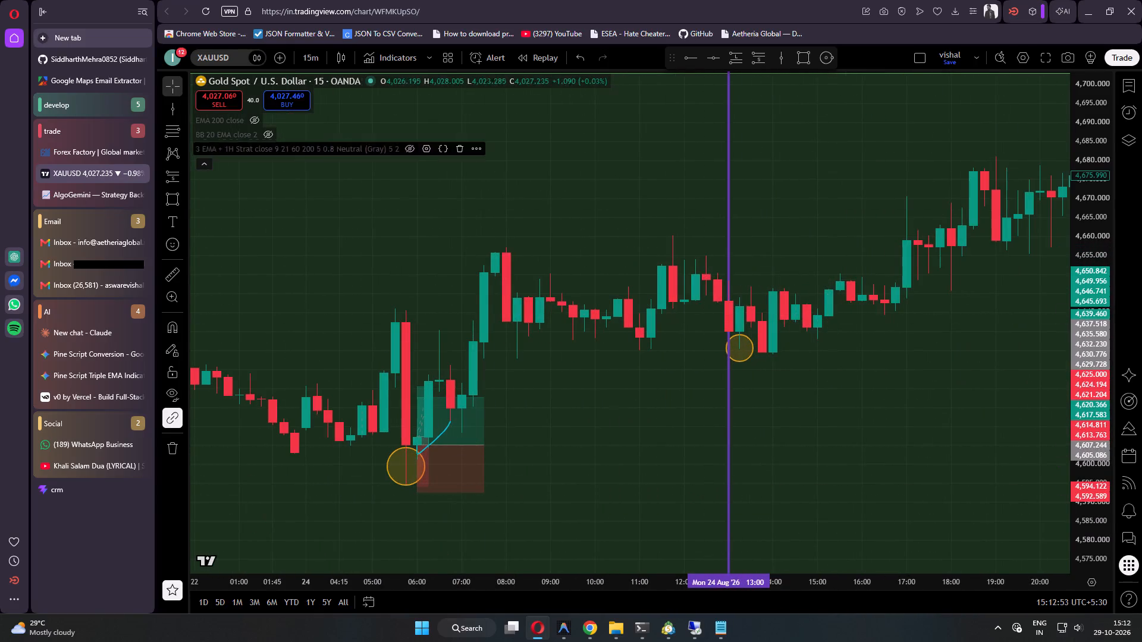
{"action": "left_click", "coordinate": [268, 131]}
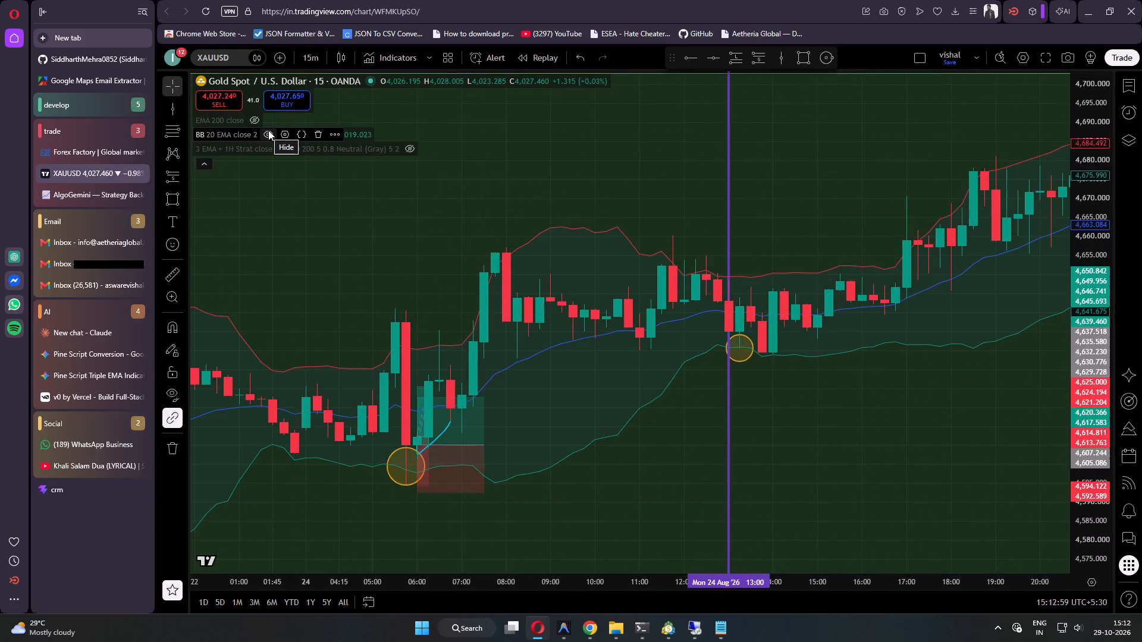
Return the XAUUSD chart to the 3-minute timeframe at 24 August and hide the Bollinger Bands.
{"action": "left_click", "coordinate": [305, 57]}
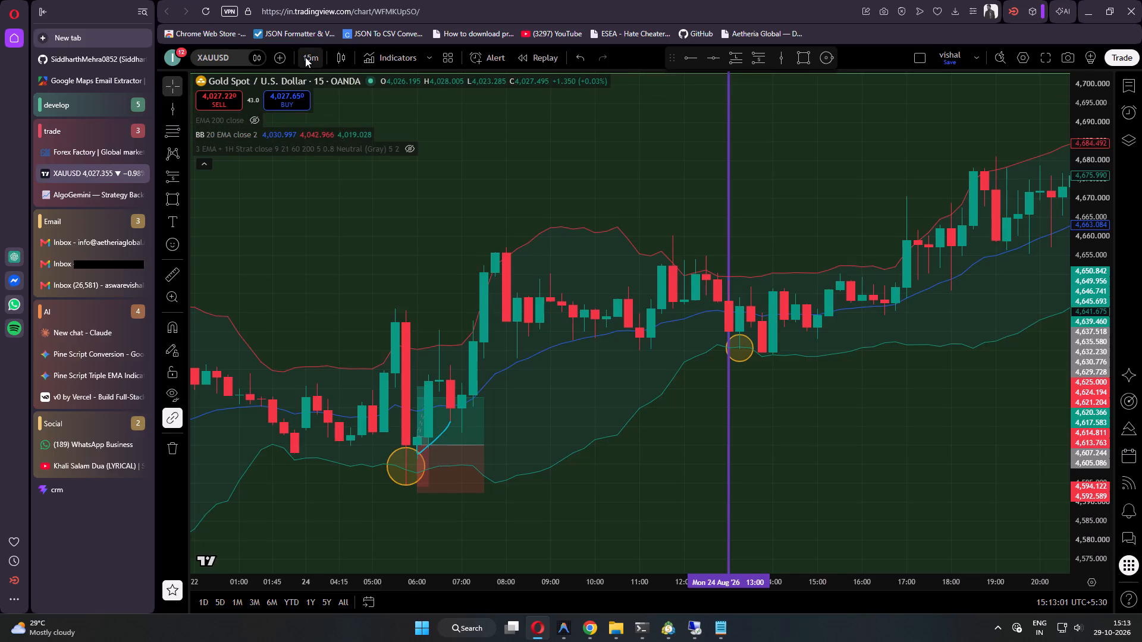
{"action": "left_click", "coordinate": [349, 367]}
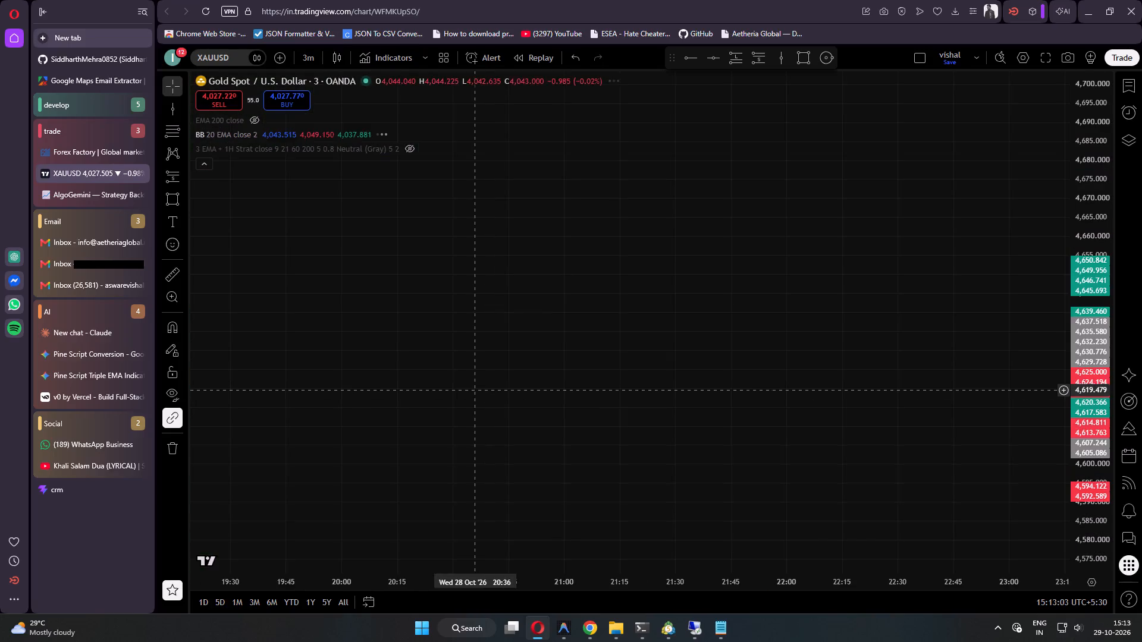
{"action": "scroll", "coordinate": [479, 390], "scroll_direction": "down", "scroll_amount": 20}
{"action": "scroll", "coordinate": [479, 390], "scroll_direction": "down", "scroll_amount": 20}
{"action": "scroll", "coordinate": [479, 390], "scroll_direction": "down", "scroll_amount": 20}
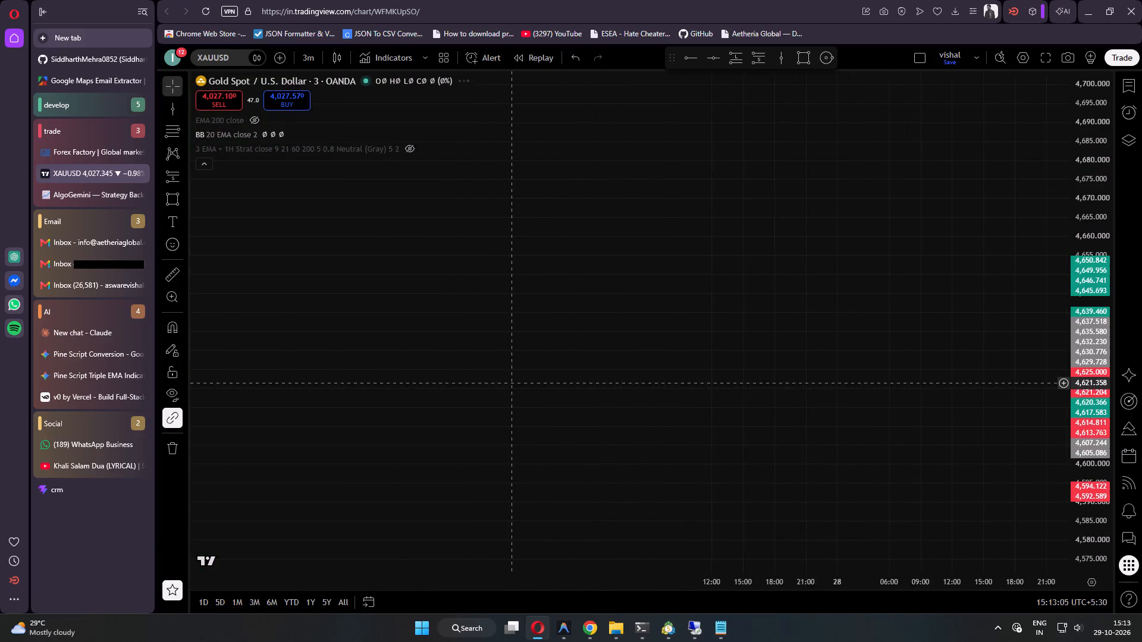
{"action": "scroll", "coordinate": [512, 383], "scroll_direction": "down", "scroll_amount": 20}
{"action": "scroll", "coordinate": [512, 383], "scroll_direction": "down", "scroll_amount": 20}
{"action": "scroll", "coordinate": [512, 383], "scroll_direction": "down", "scroll_amount": 10}
{"action": "scroll", "coordinate": [521, 380], "scroll_direction": "down", "scroll_amount": 16, "text": "shift"}
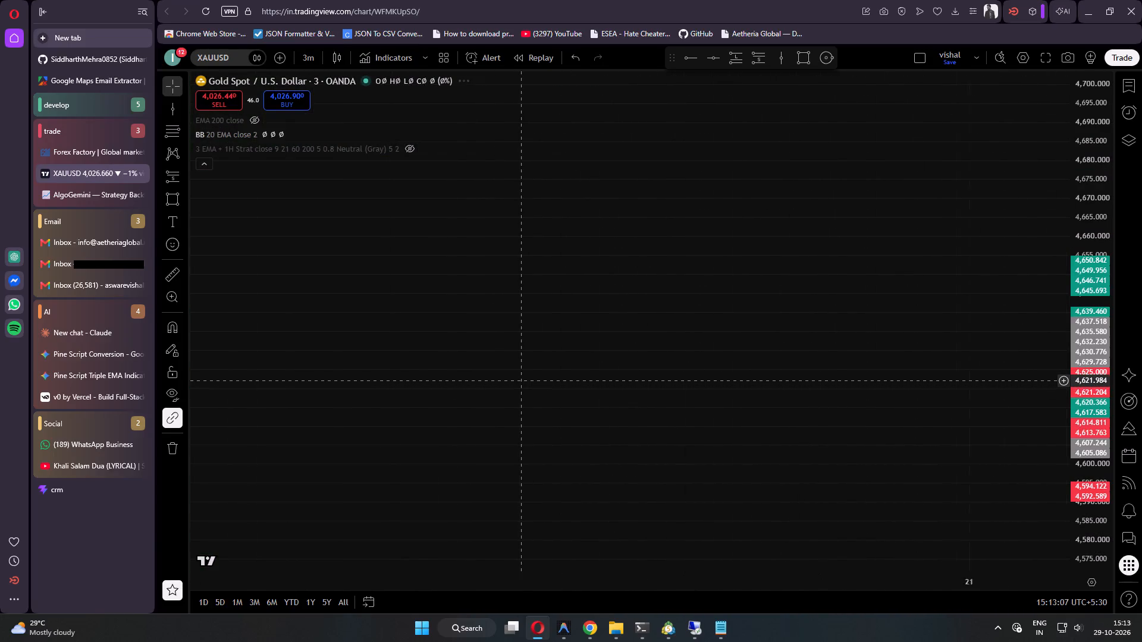
{"action": "scroll", "coordinate": [521, 379], "scroll_direction": "down", "scroll_amount": 20, "text": "shift"}
{"action": "scroll", "coordinate": [521, 379], "scroll_direction": "down", "scroll_amount": 20, "text": "shift"}
{"action": "scroll", "coordinate": [521, 379], "scroll_direction": "down", "scroll_amount": 20, "text": "shift"}
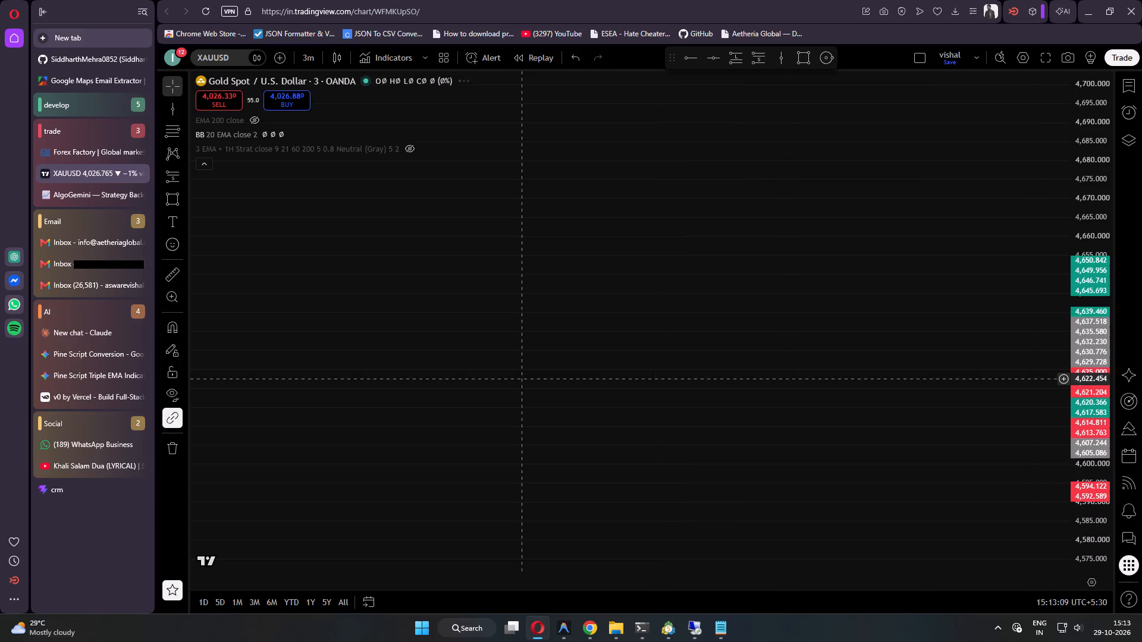
{"action": "scroll", "coordinate": [522, 379], "scroll_direction": "down", "scroll_amount": 20, "text": "shift"}
{"action": "scroll", "coordinate": [522, 379], "scroll_direction": "down", "scroll_amount": 20, "text": "shift"}
{"action": "scroll", "coordinate": [522, 379], "scroll_direction": "down", "scroll_amount": 20, "text": "shift"}
{"action": "scroll", "coordinate": [522, 379], "scroll_direction": "down", "scroll_amount": 20, "text": "shift"}
{"action": "scroll", "coordinate": [522, 379], "scroll_direction": "down", "scroll_amount": 20, "text": "shift"}
{"action": "scroll", "coordinate": [522, 379], "scroll_direction": "down", "scroll_amount": 20, "text": "shift"}
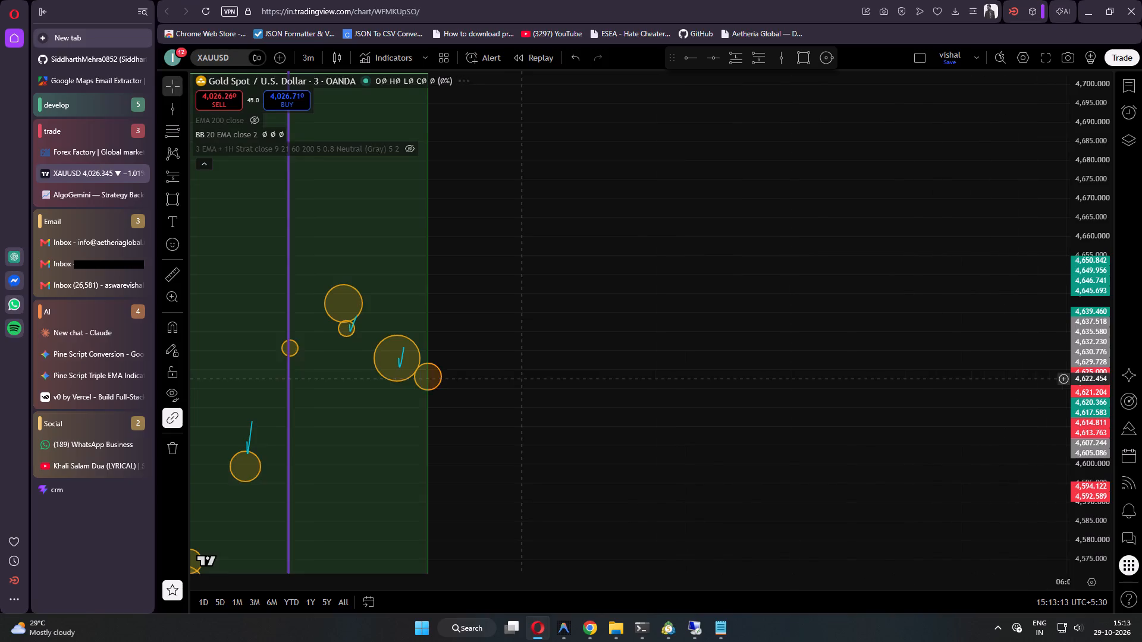
{"action": "scroll", "coordinate": [522, 379], "scroll_direction": "down", "scroll_amount": 8, "text": "shift"}
{"action": "scroll", "coordinate": [612, 387], "scroll_direction": "up", "scroll_amount": 8, "text": "ctrl"}
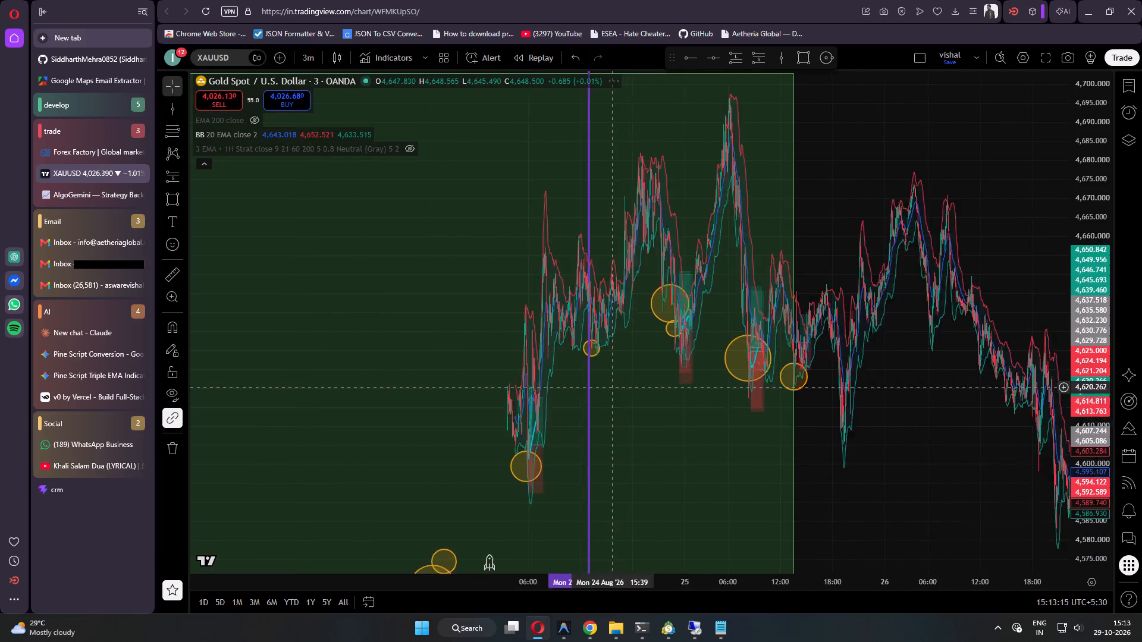
{"action": "scroll", "coordinate": [612, 387], "scroll_direction": "up", "scroll_amount": 20, "text": "ctrl"}
{"action": "scroll", "coordinate": [612, 387], "scroll_direction": "up", "scroll_amount": 14, "text": "ctrl"}
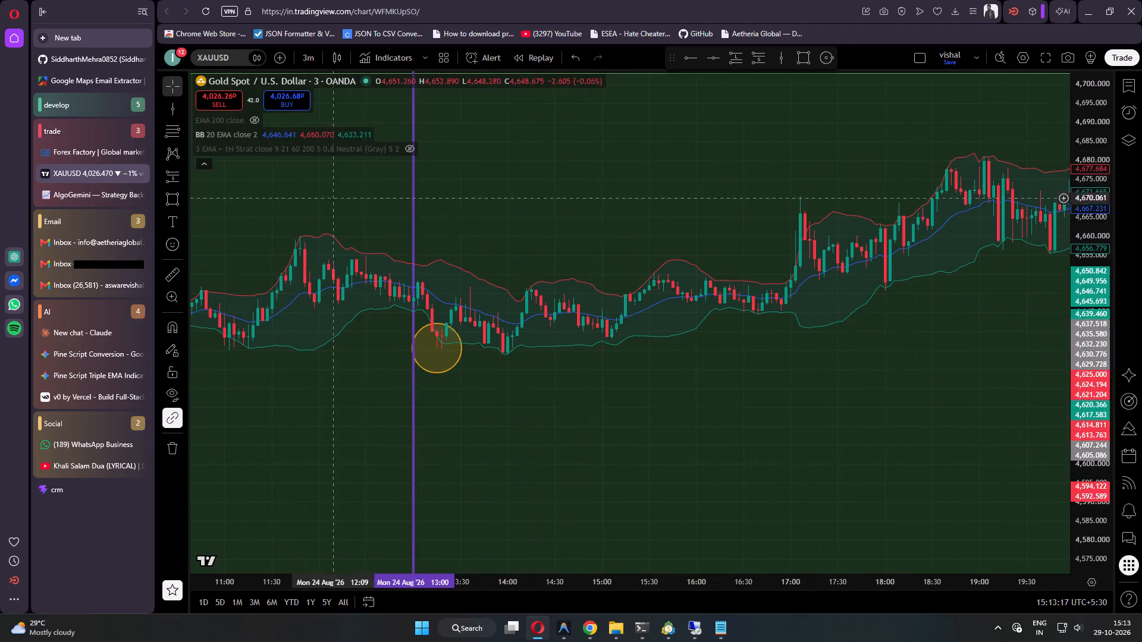
{"action": "left_click", "coordinate": [274, 134]}
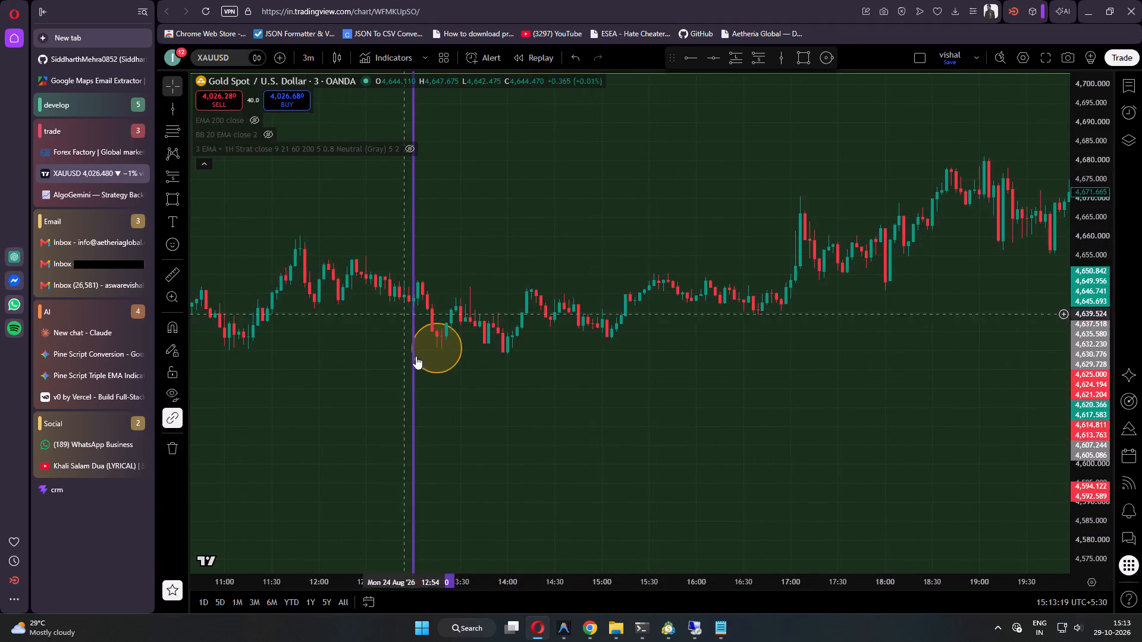
Examine the circled 24 August setup just after 13:00 up close on the 3-minute chart.
{"action": "left_click_drag", "start_coordinate": [373, 407], "coordinate": [512, 470]}
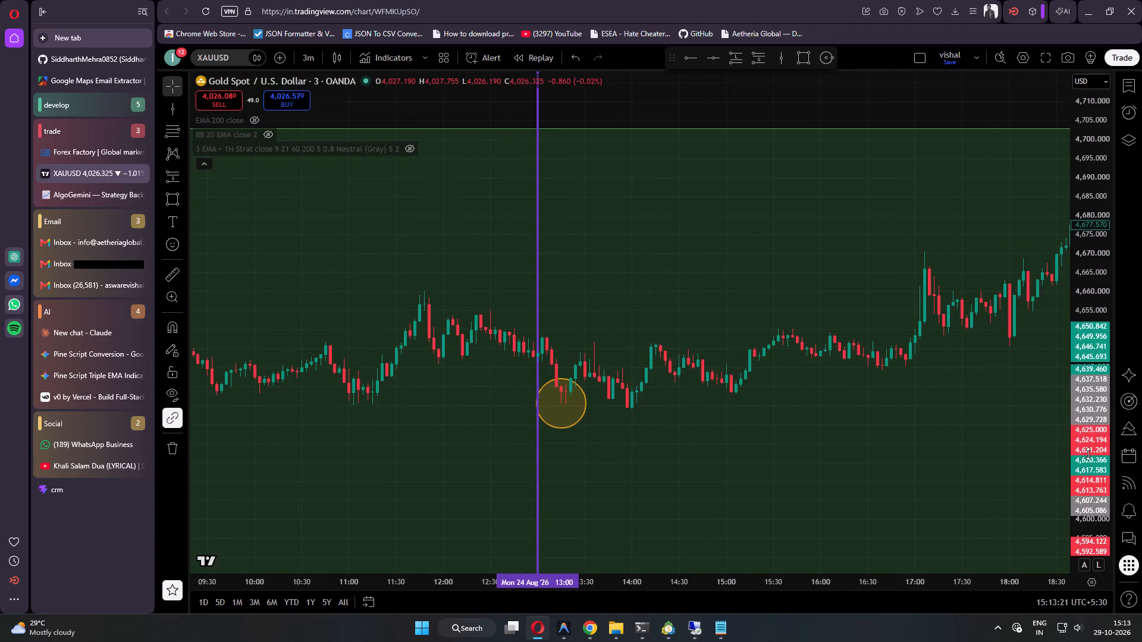
{"action": "left_click_drag", "start_coordinate": [1093, 480], "coordinate": [1134, 353]}
{"action": "left_click_drag", "start_coordinate": [826, 493], "coordinate": [1007, 494]}
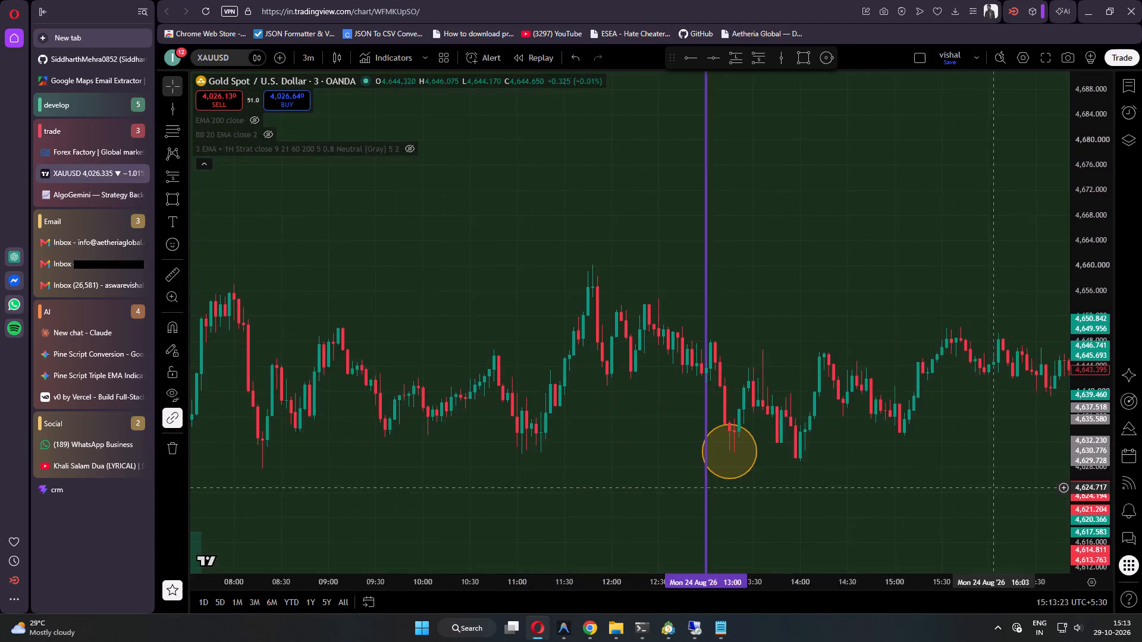
{"action": "scroll", "coordinate": [866, 489], "scroll_direction": "up", "scroll_amount": 6}
{"action": "left_click_drag", "start_coordinate": [683, 480], "coordinate": [830, 481]}
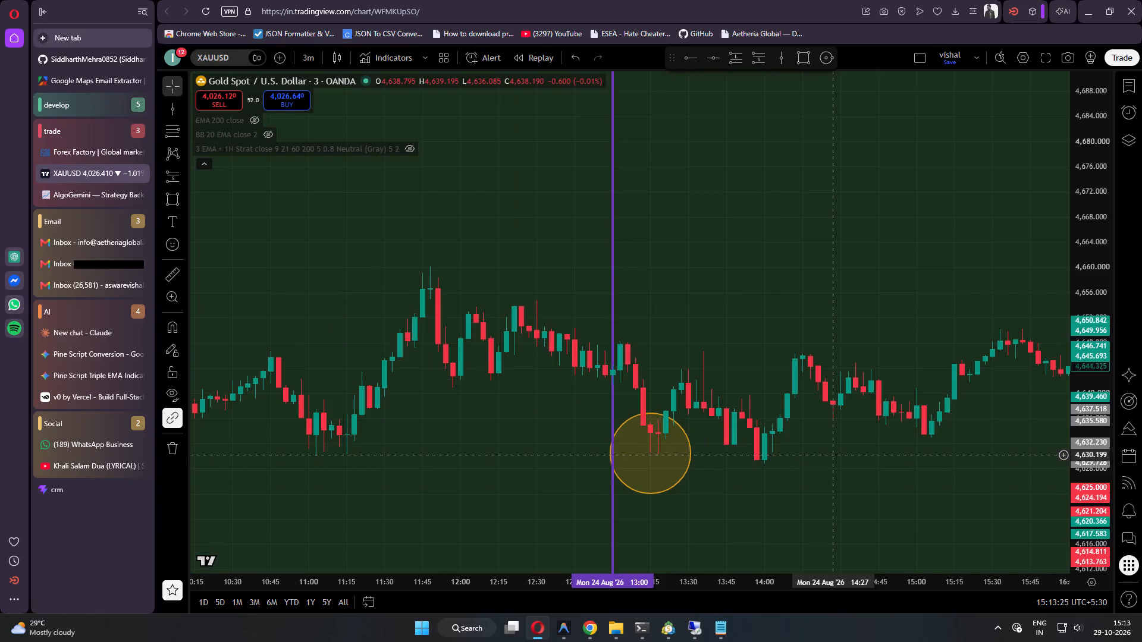